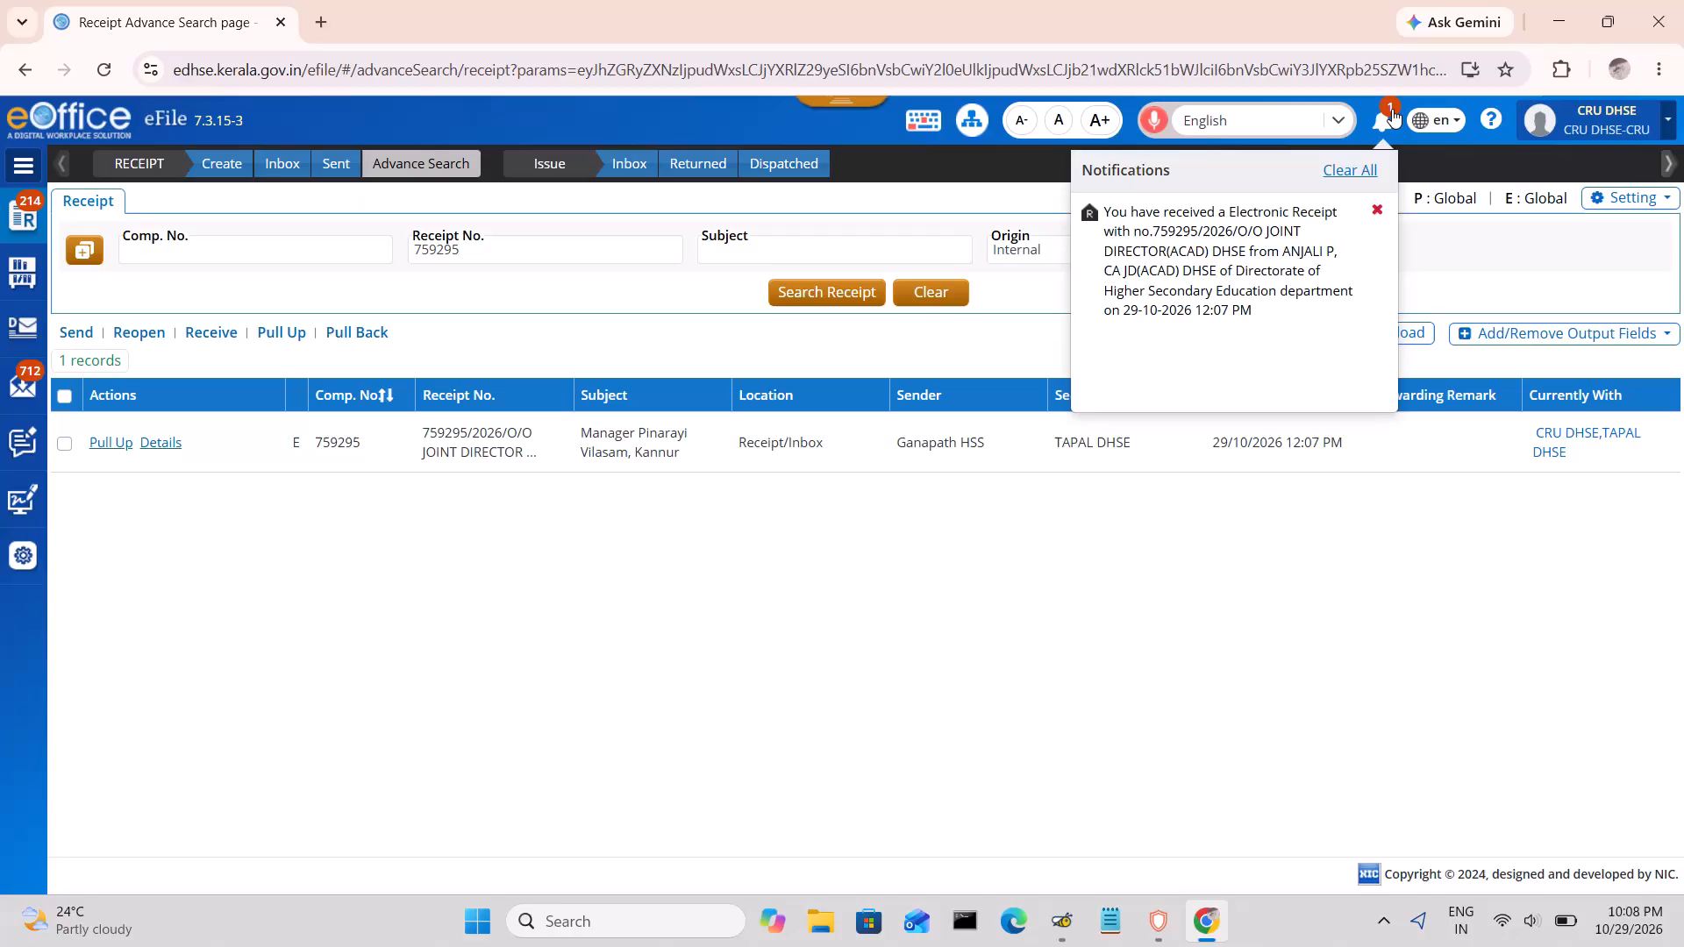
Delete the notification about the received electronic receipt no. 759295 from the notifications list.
click(1373, 205)
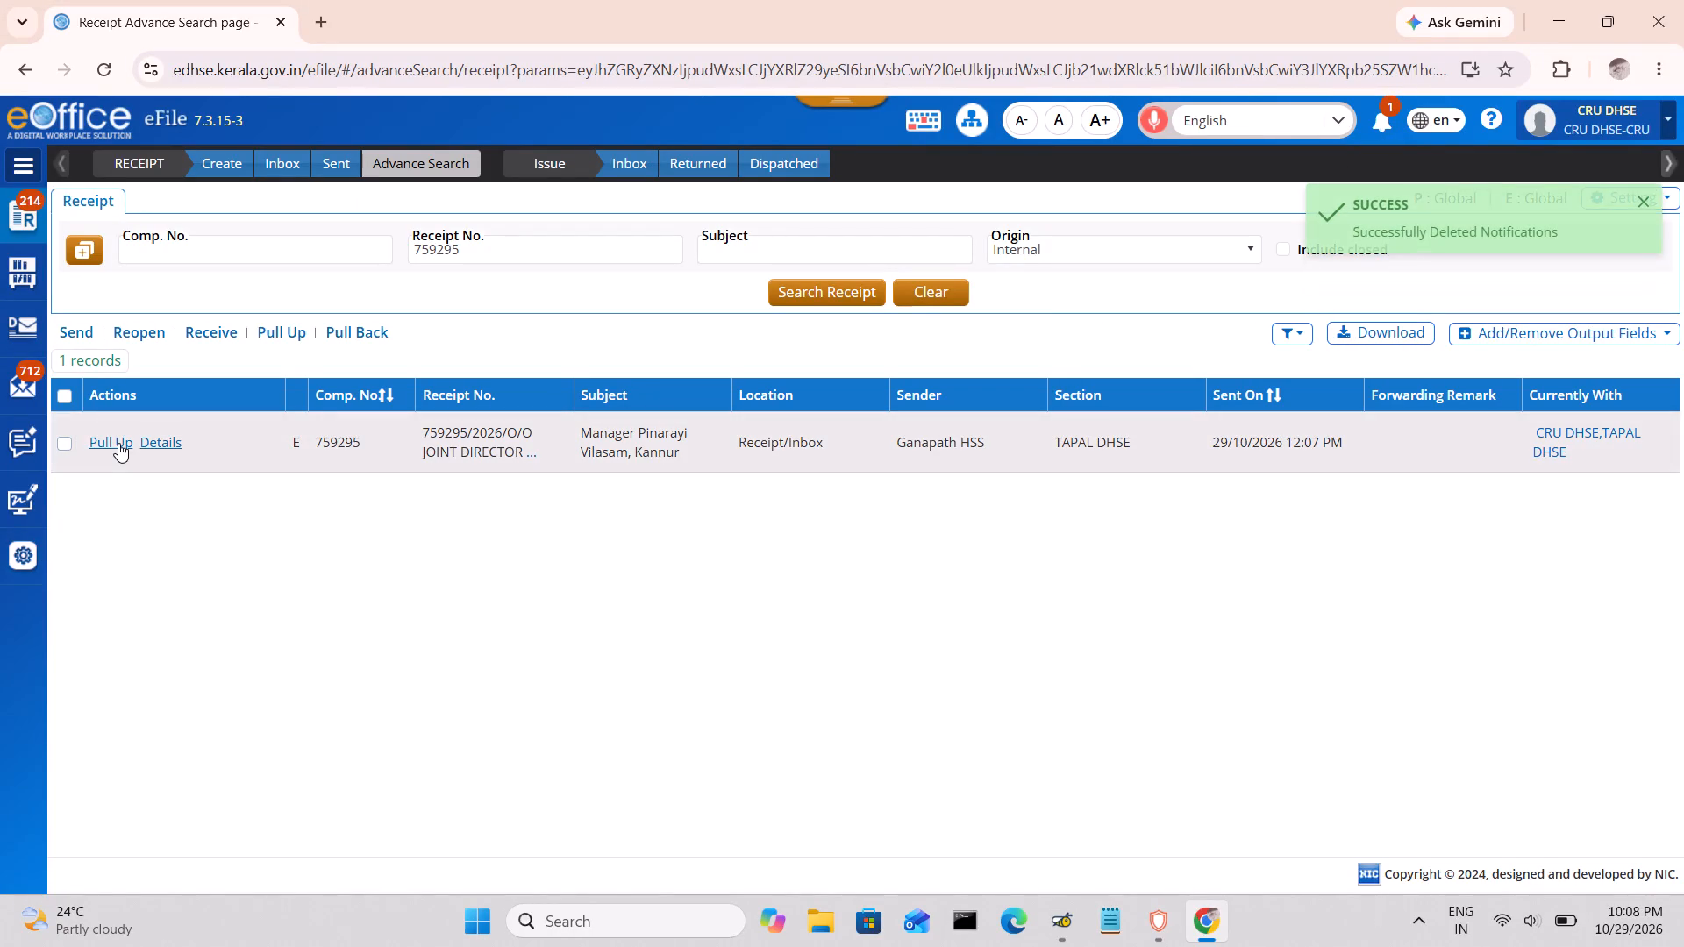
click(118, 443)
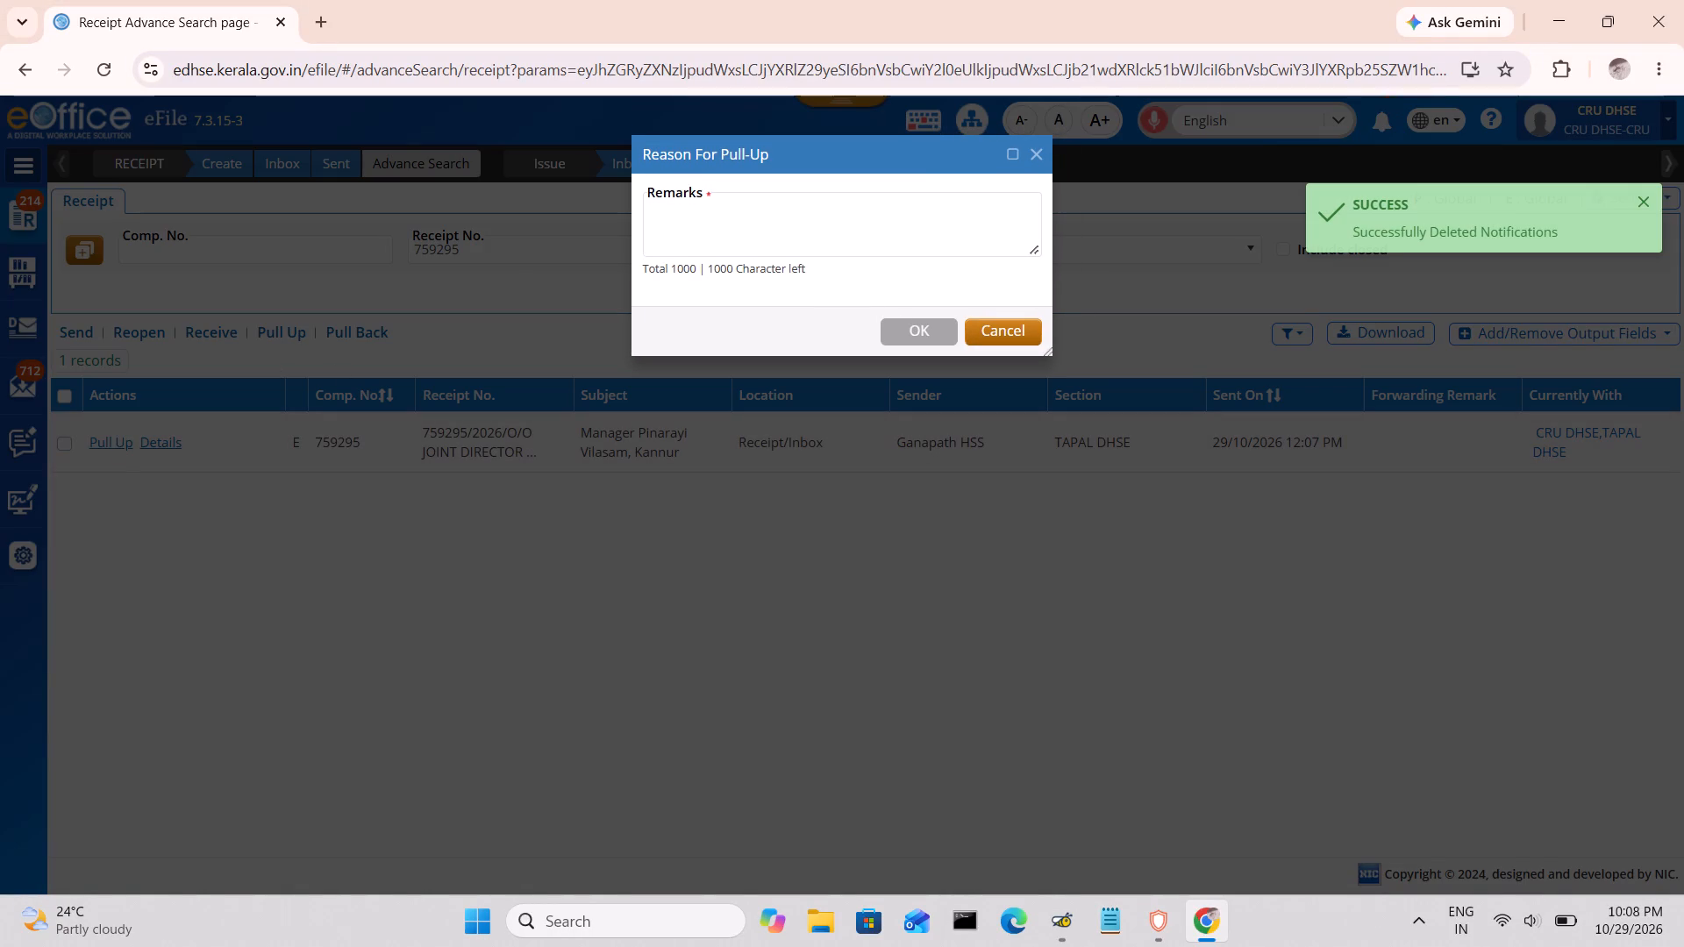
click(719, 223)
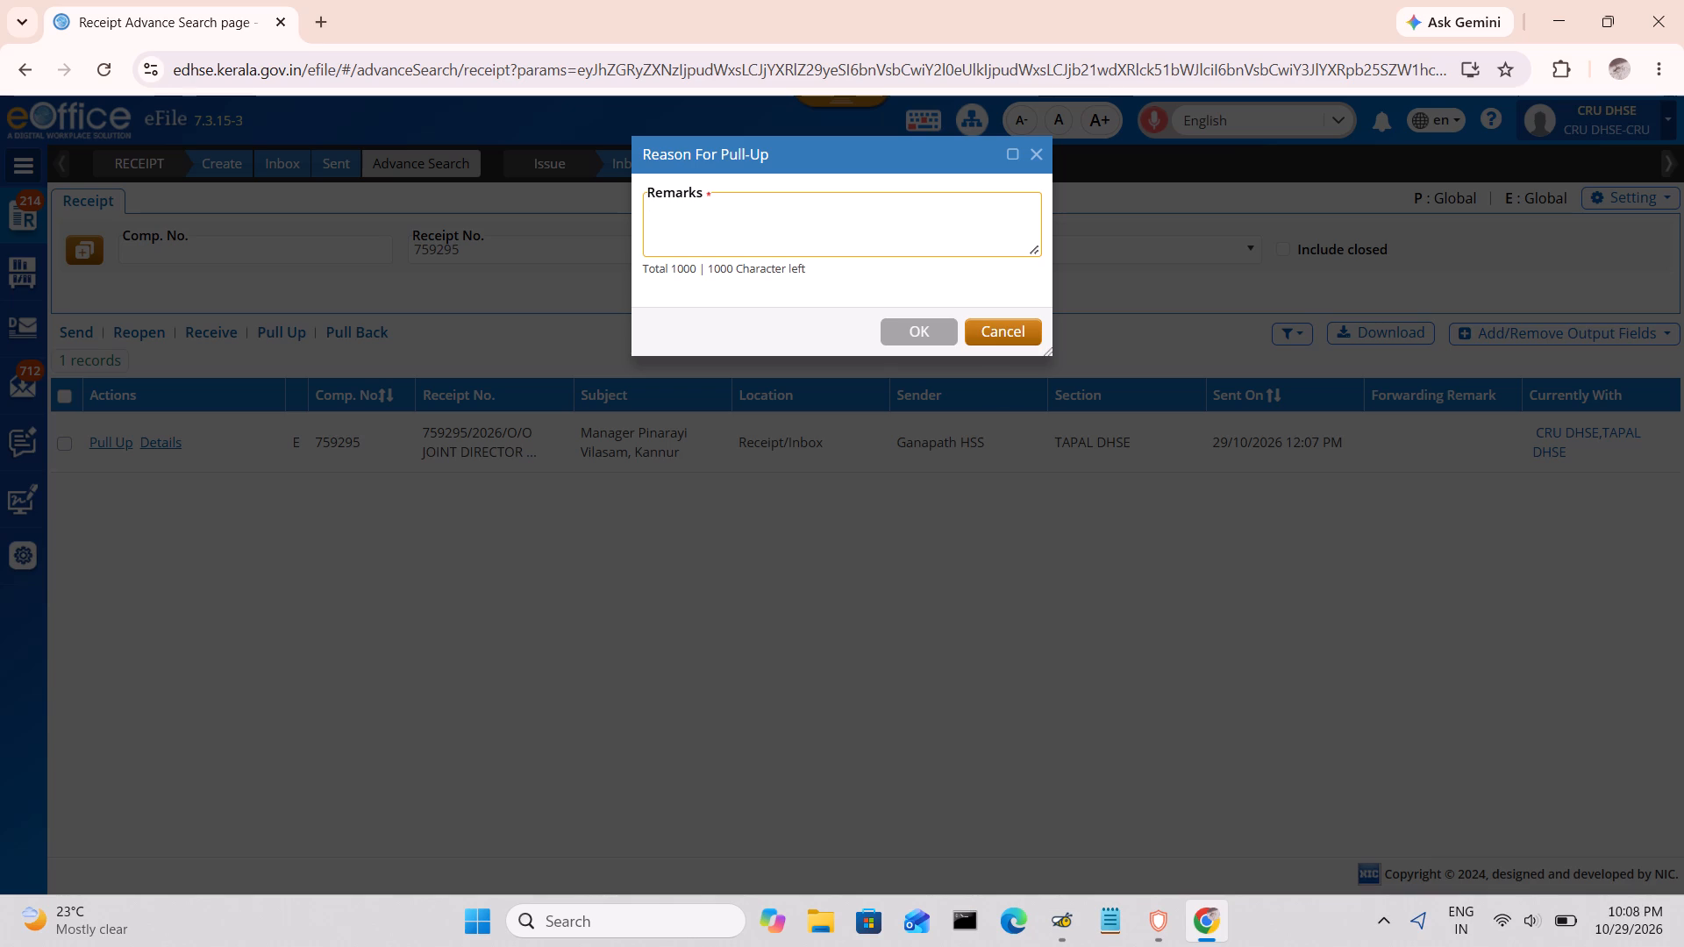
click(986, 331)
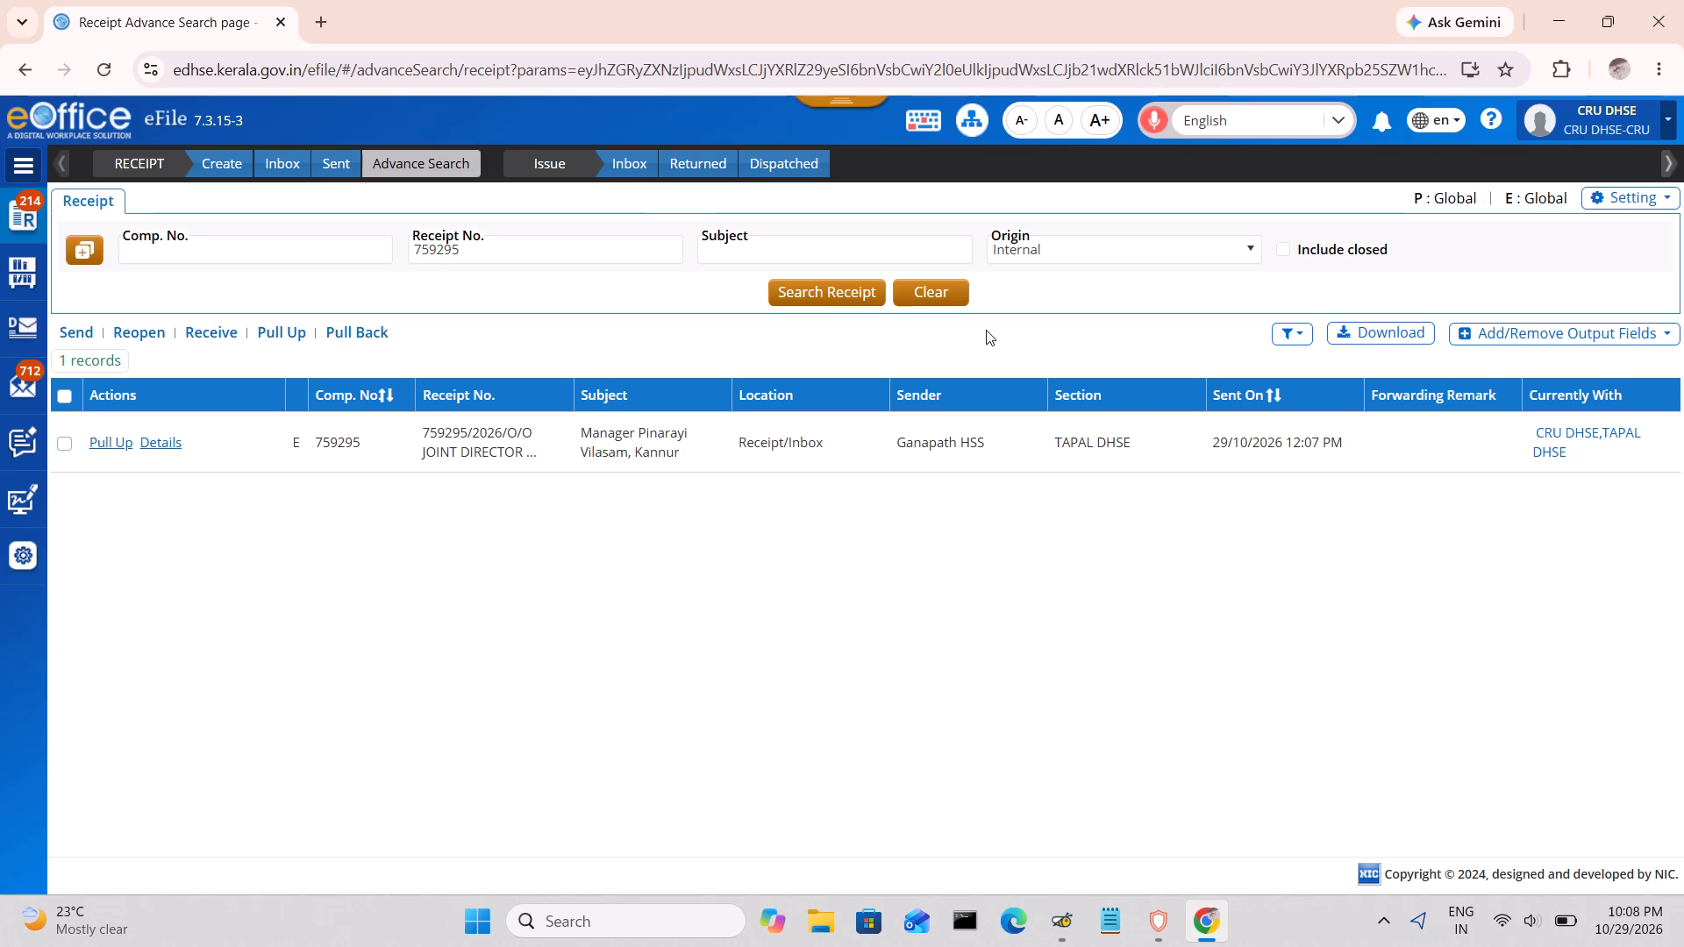
Switch from the CRU DHSE post to another post of the logged-in account.
click(1597, 121)
click(1312, 414)
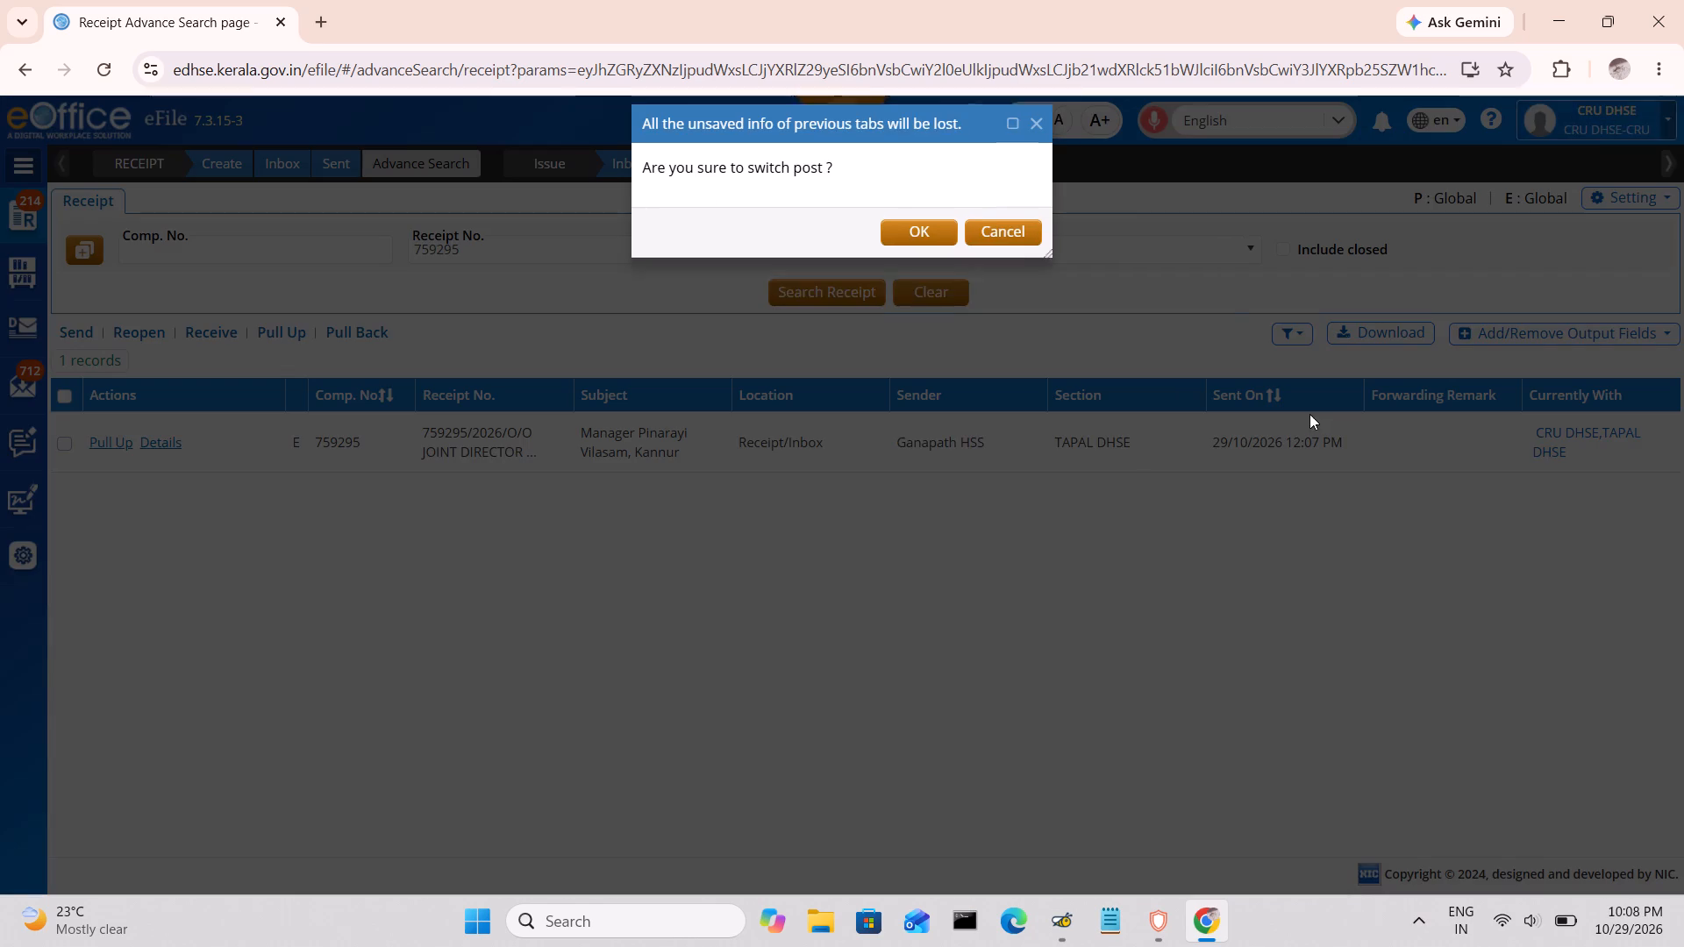
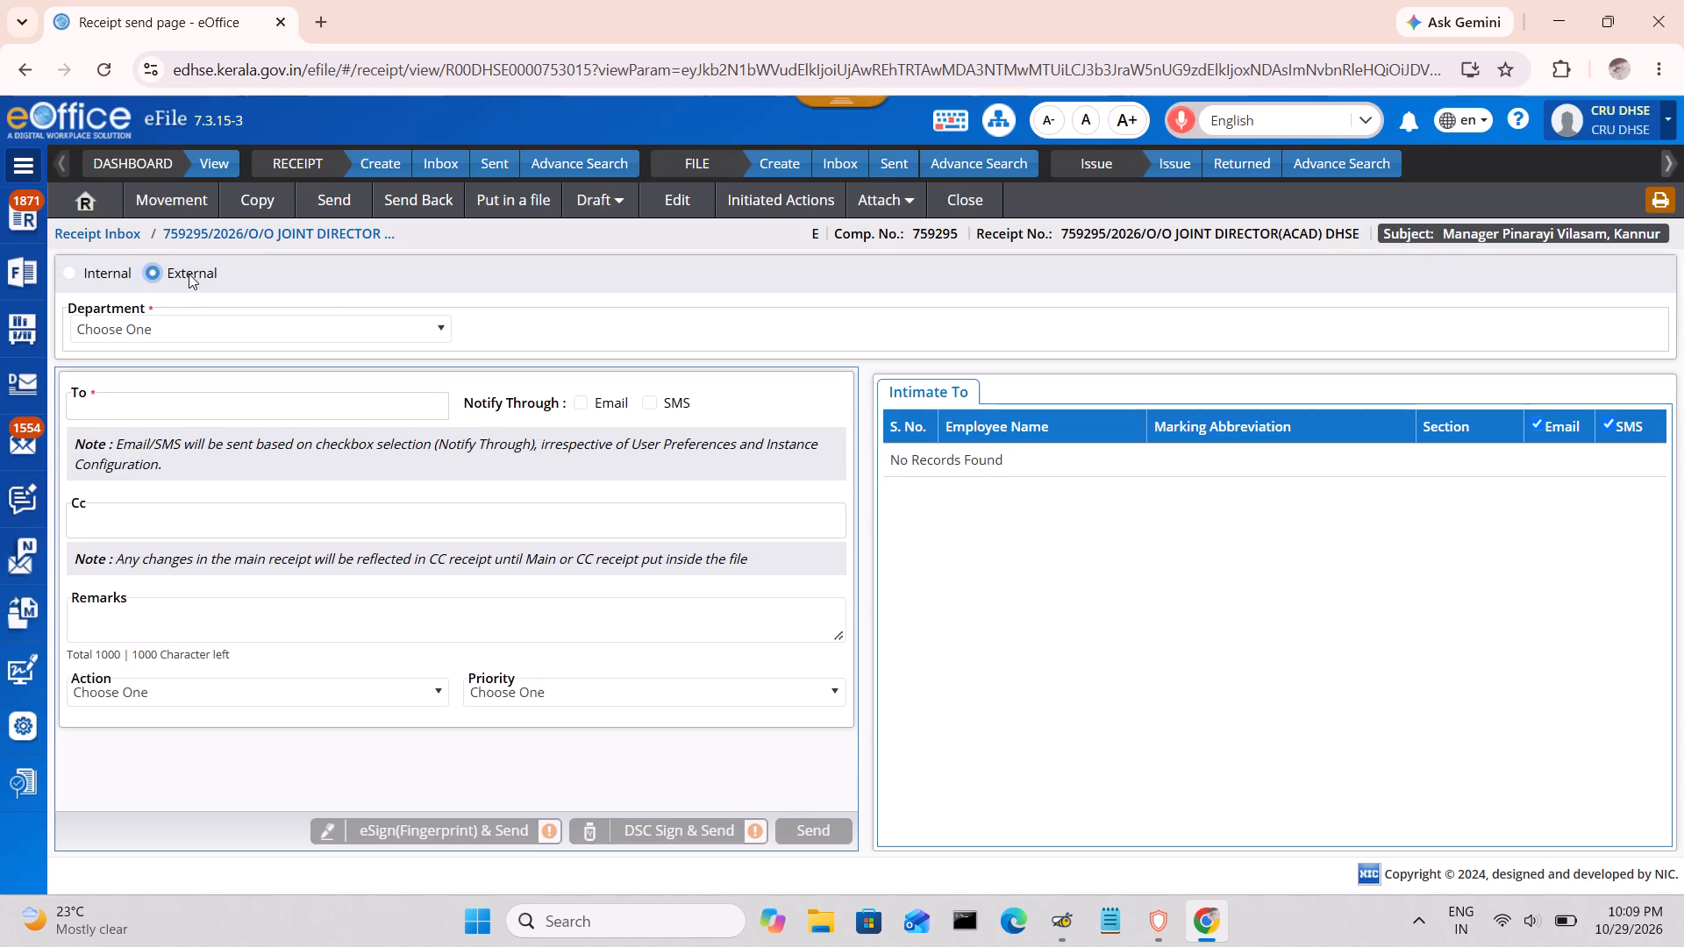
Set the external department to GENERAL EDUCATION and fill the To field by searching for CRU DGE and picking the first suggestion.
click(180, 334)
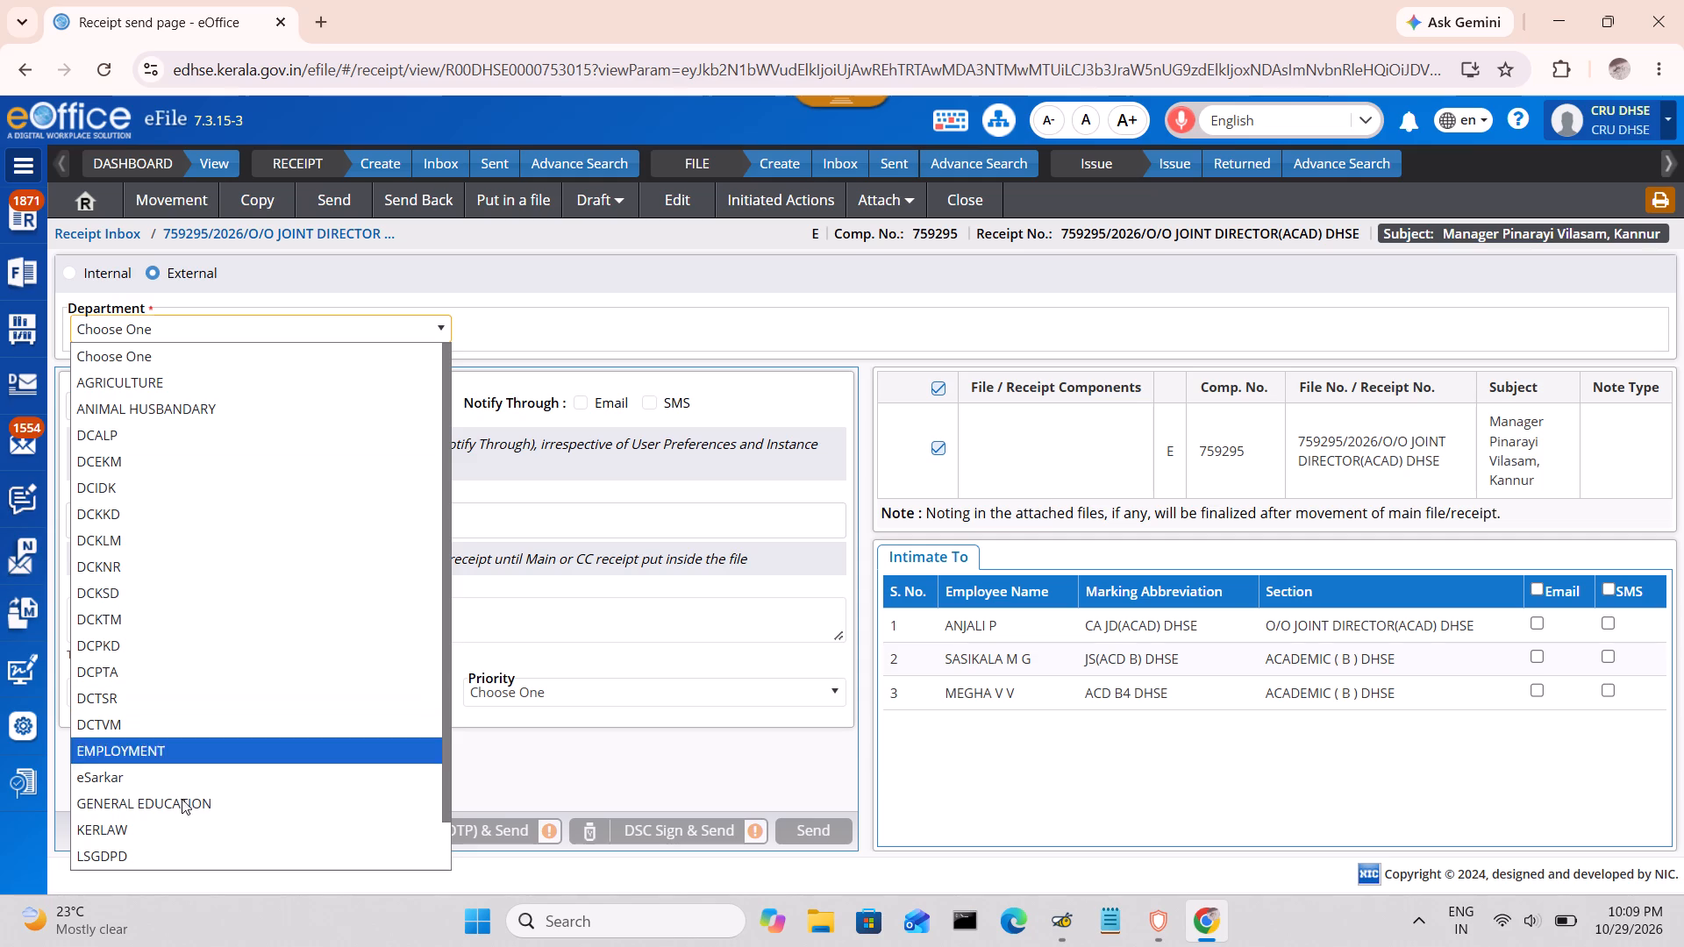
click(199, 802)
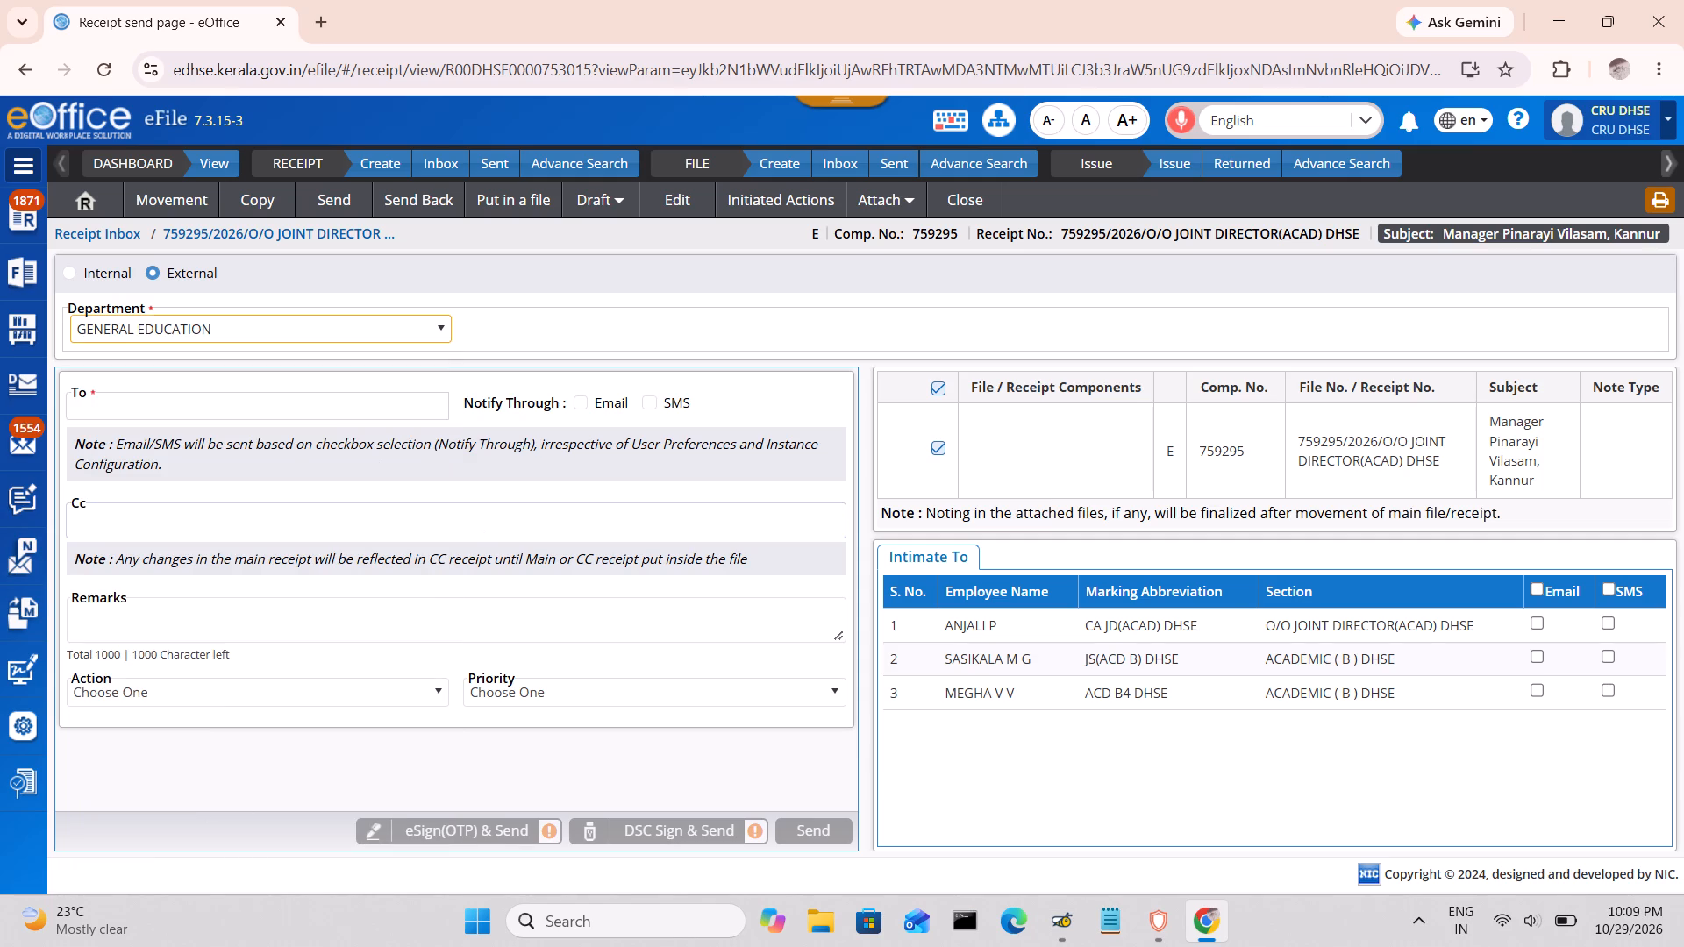
click(300, 404)
key(c)
key(r)
key(u)
key(space)
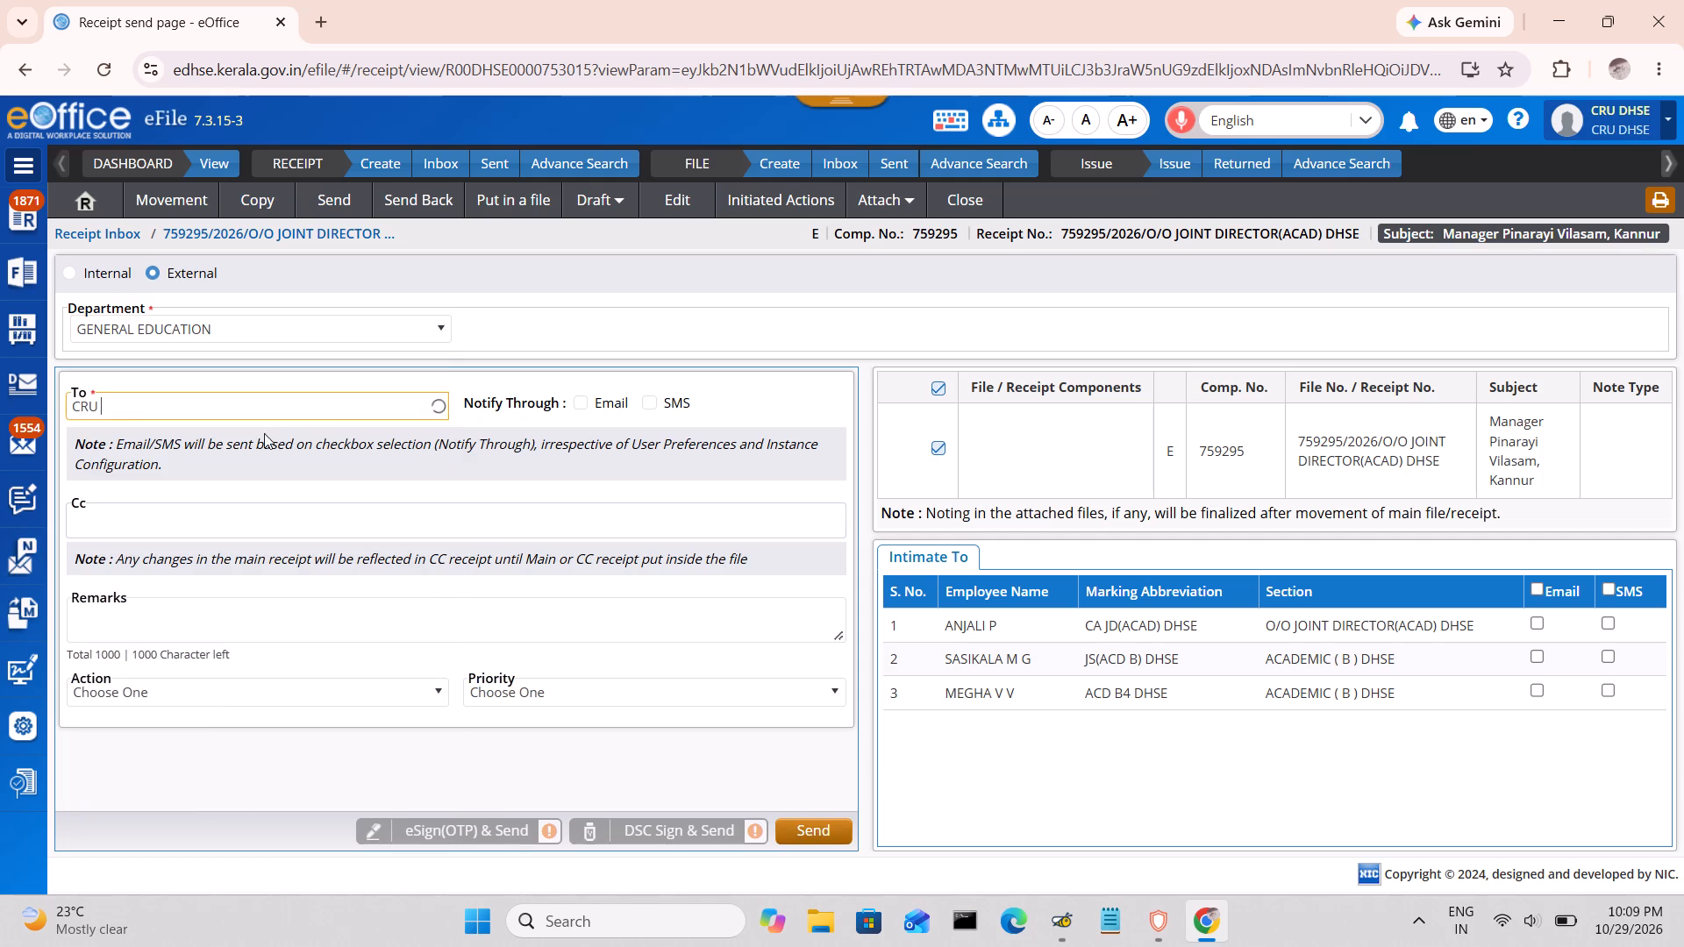
key(d)
text(GE)
click(197, 433)
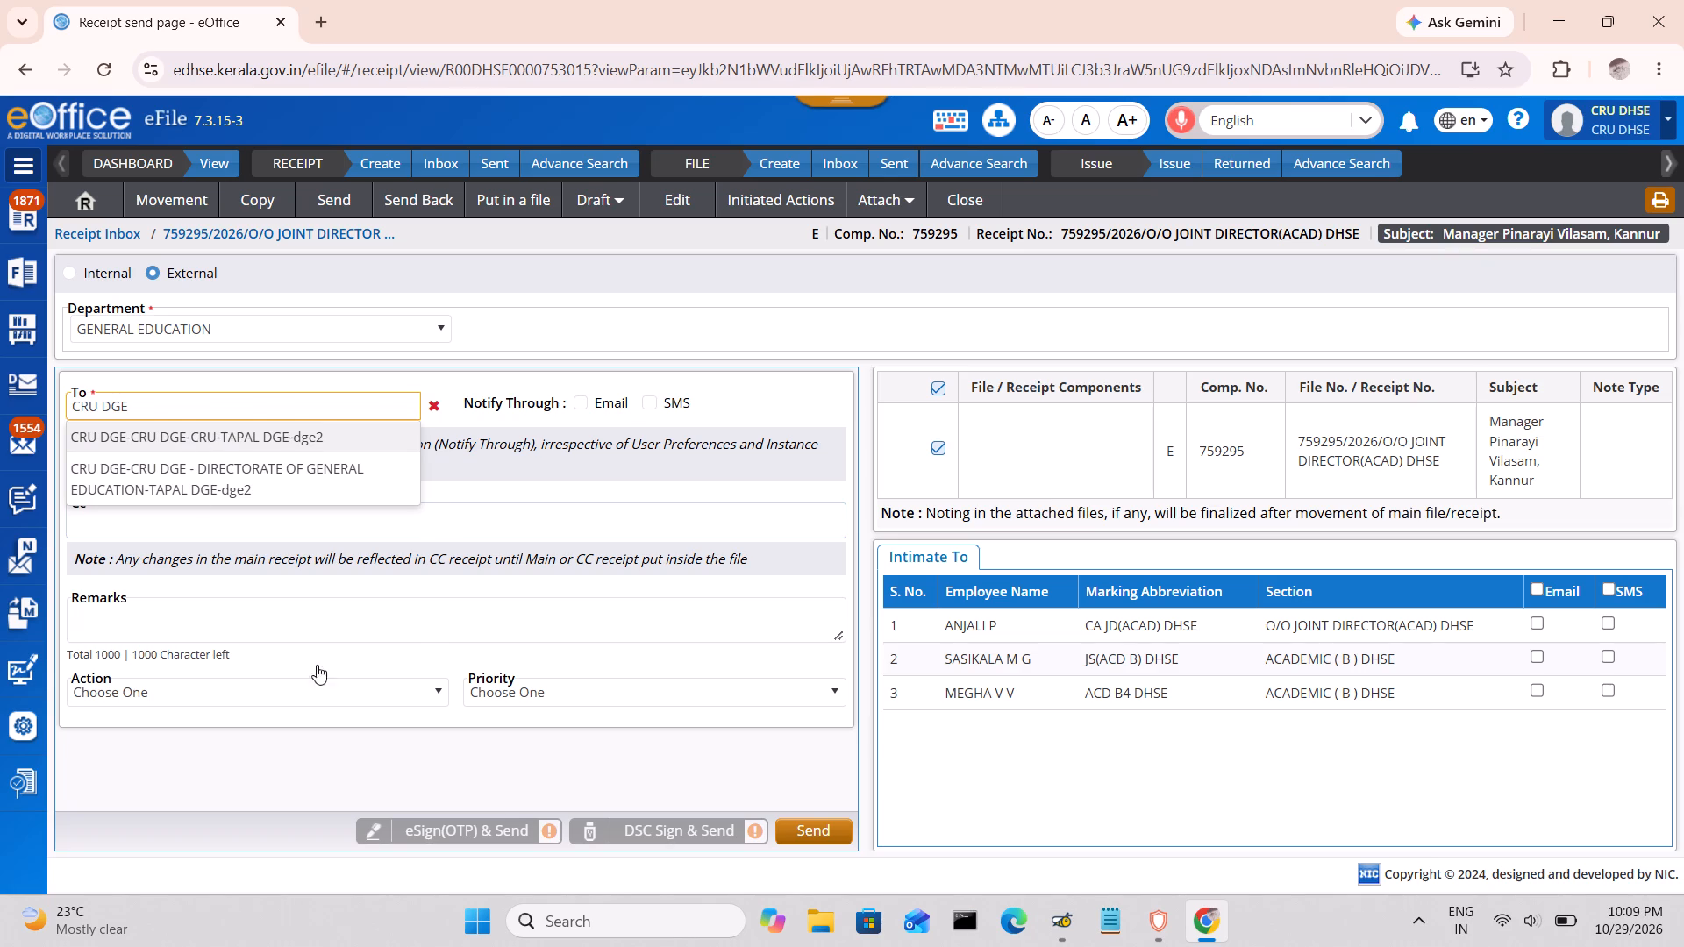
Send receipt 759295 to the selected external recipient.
click(839, 822)
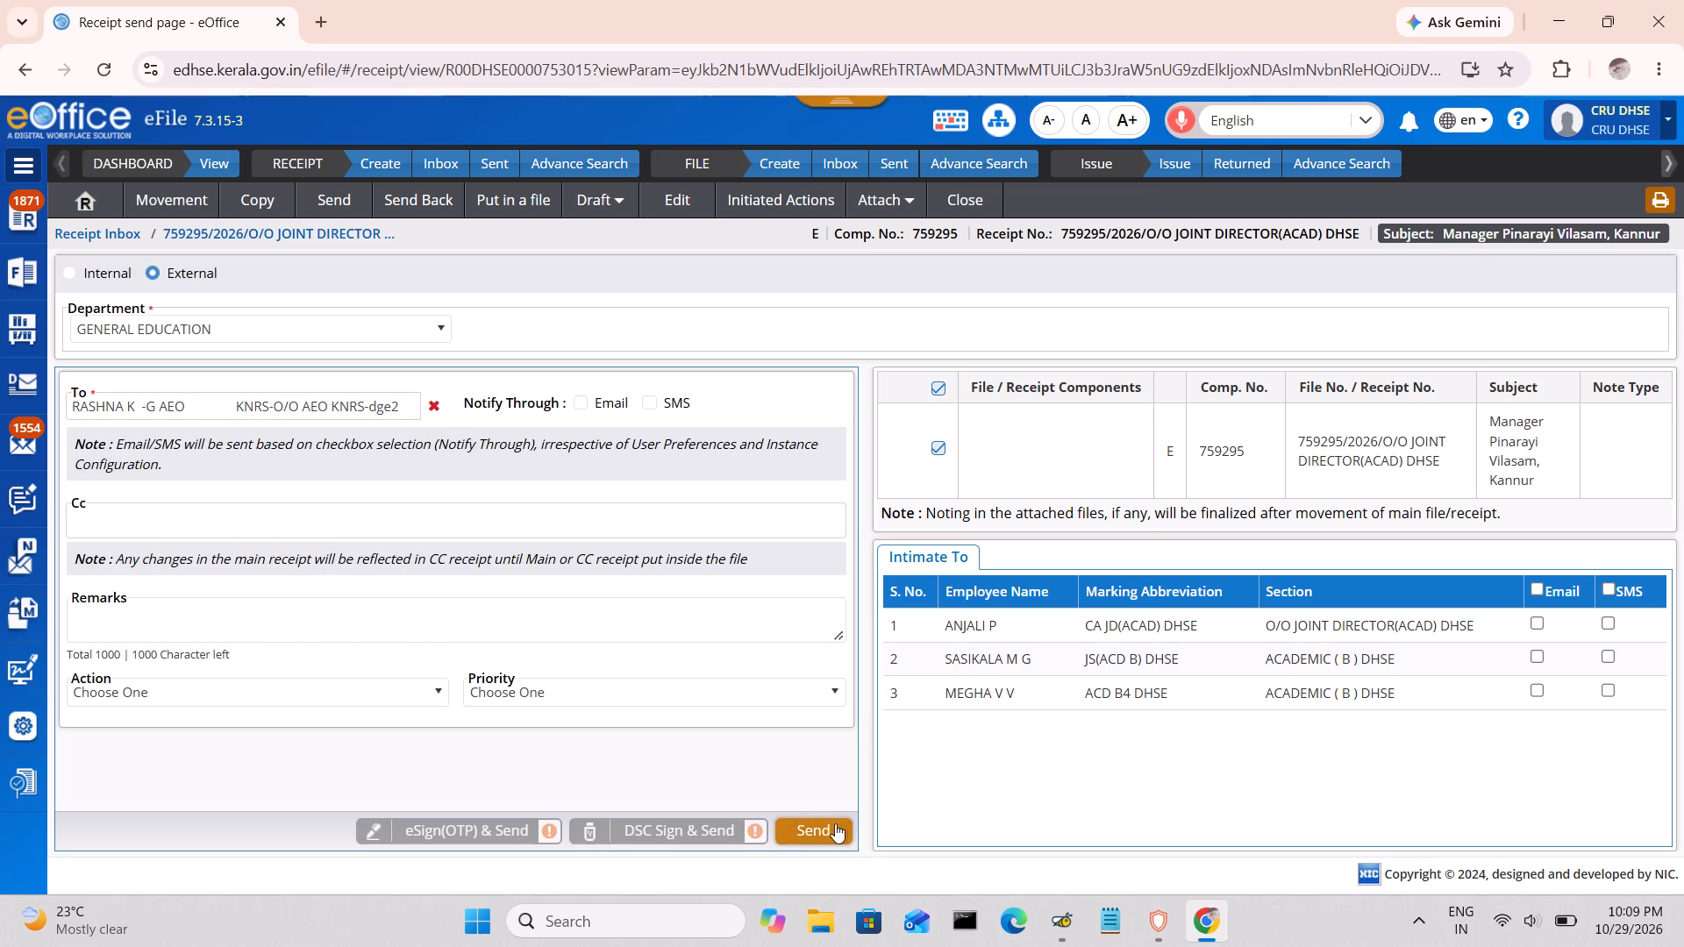
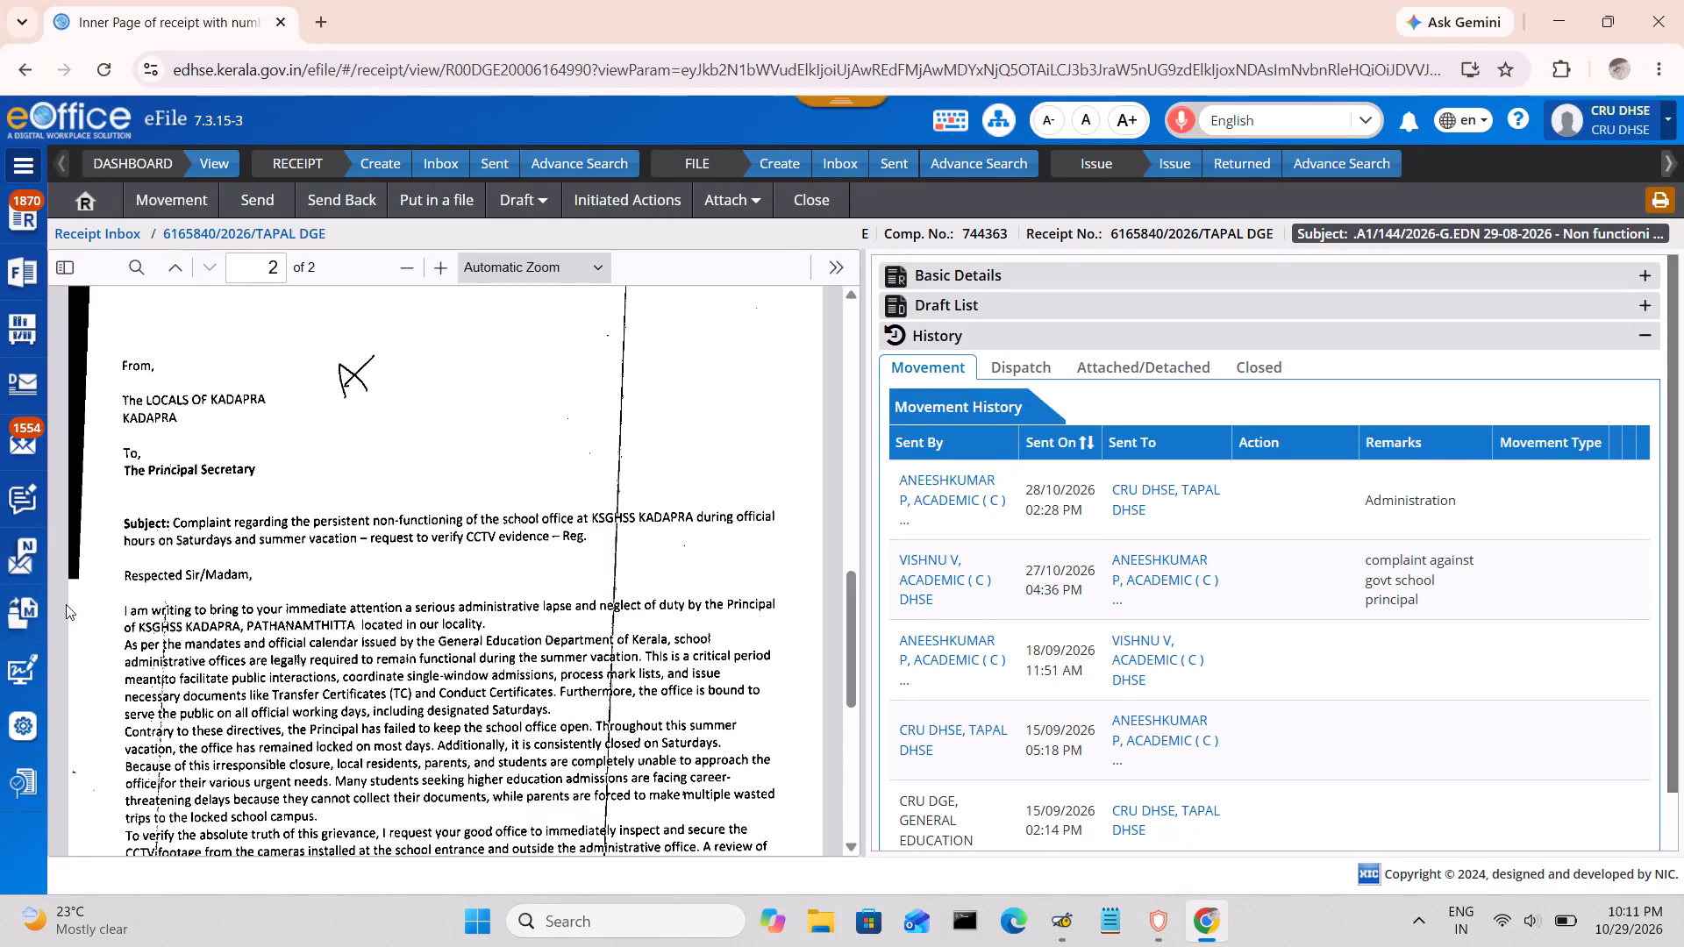
scroll(329, 599, down, 1)
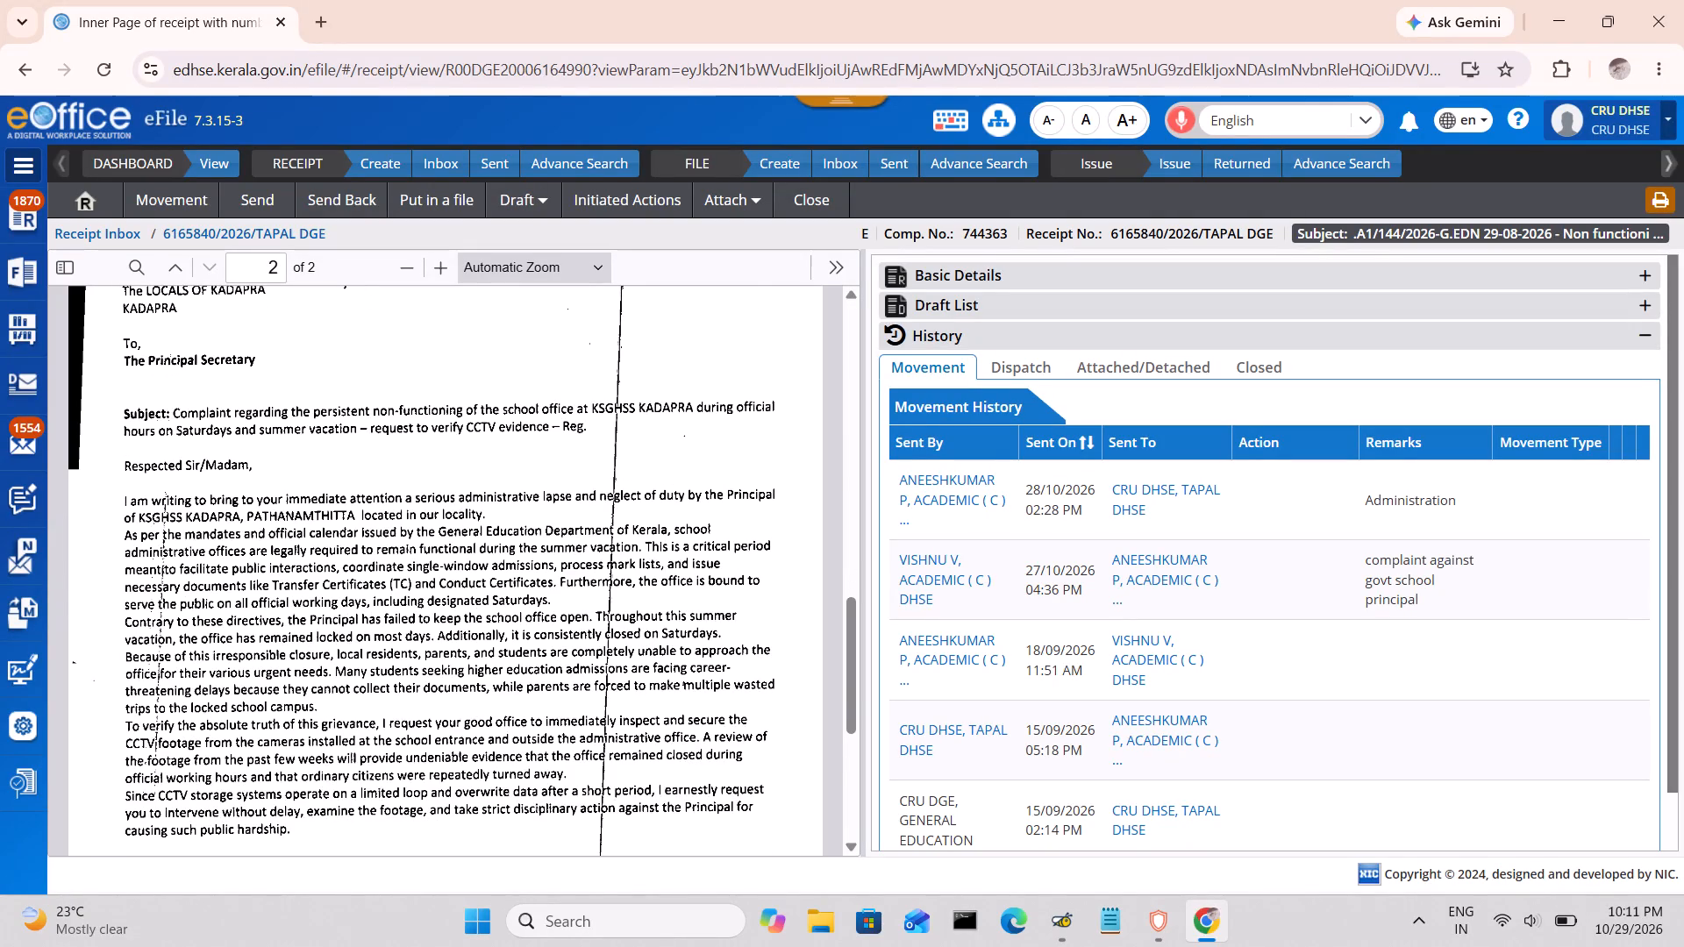
scroll(332, 599, down, 6)
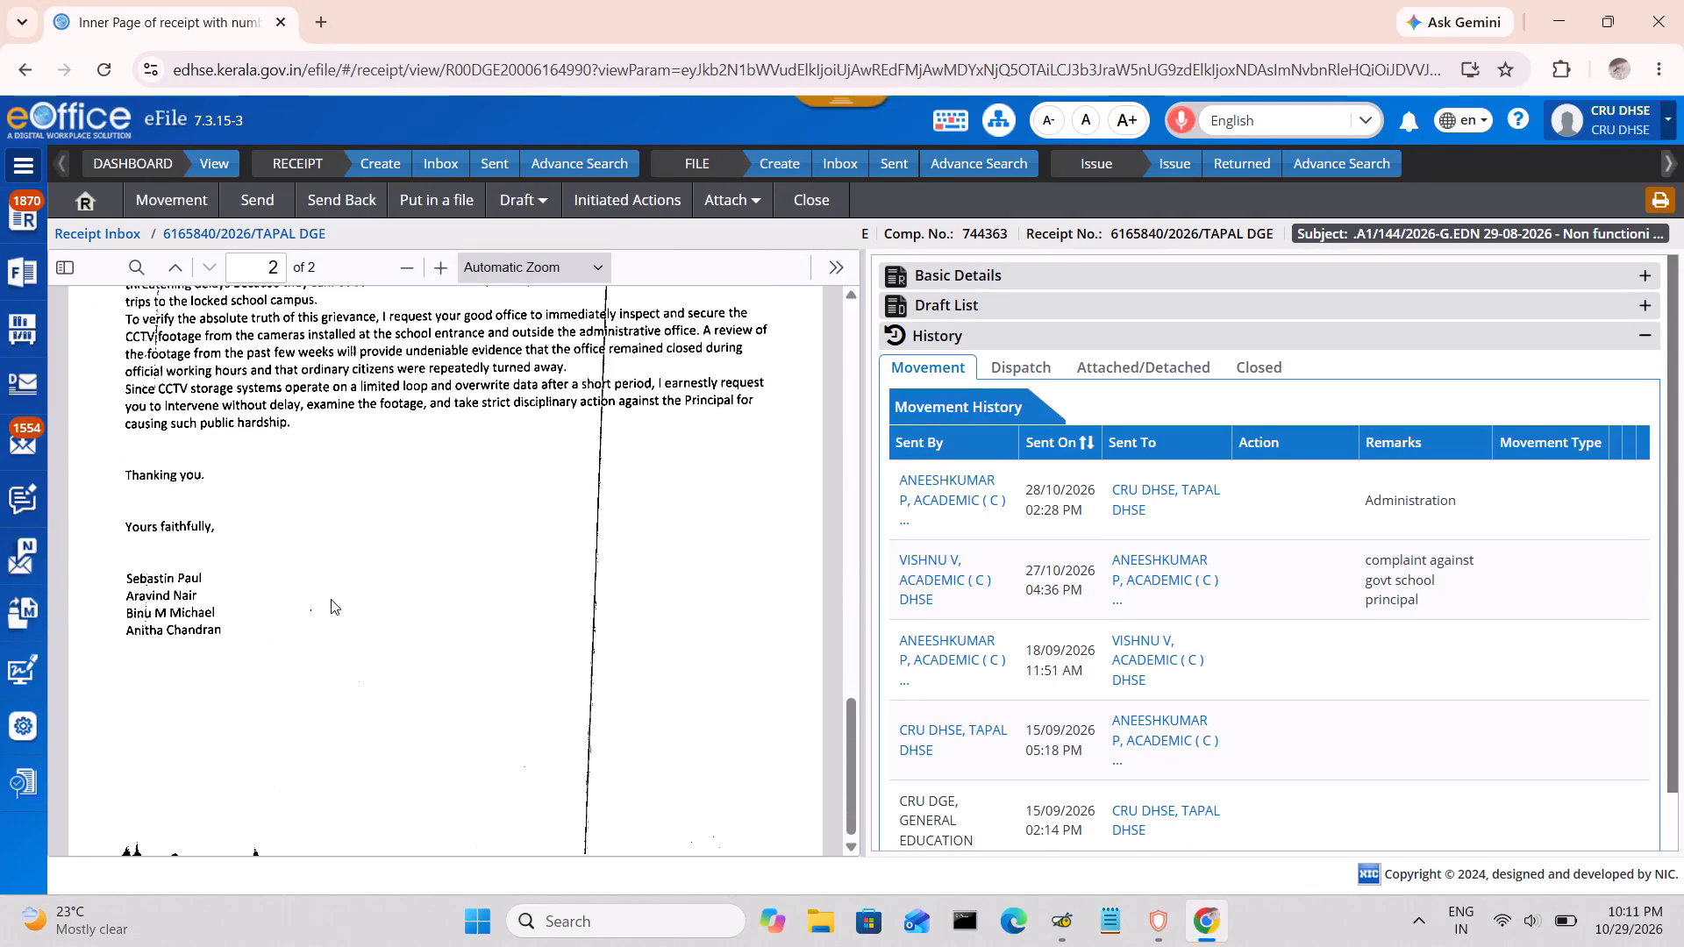
scroll(386, 585, up, 6)
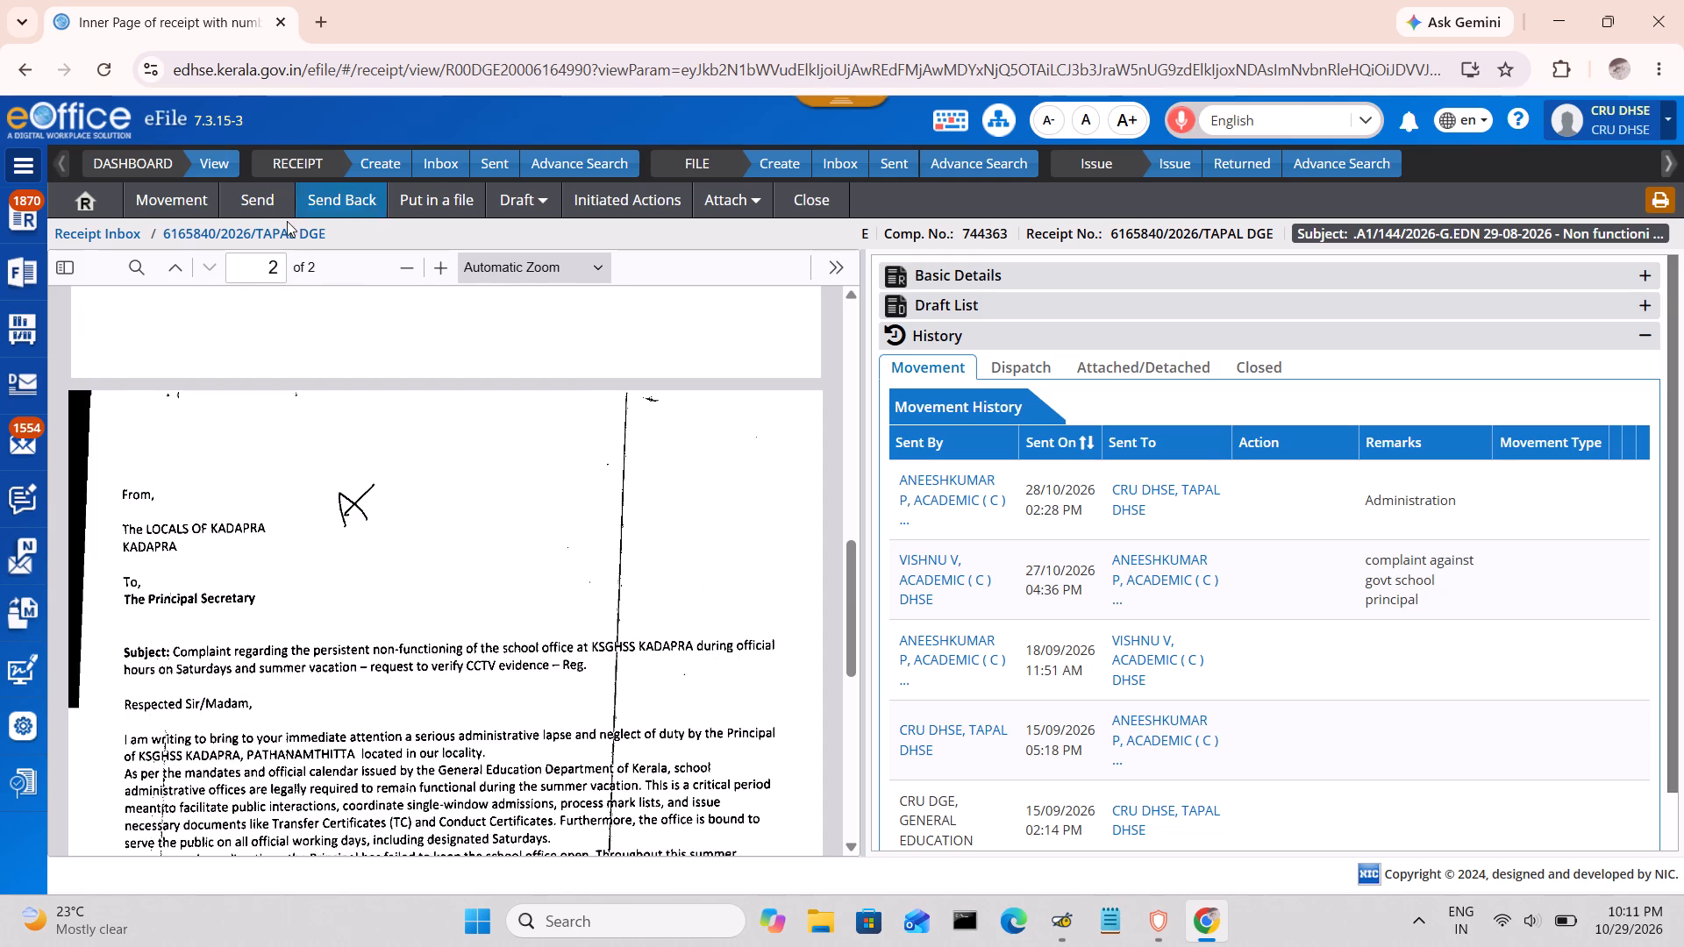
click(262, 196)
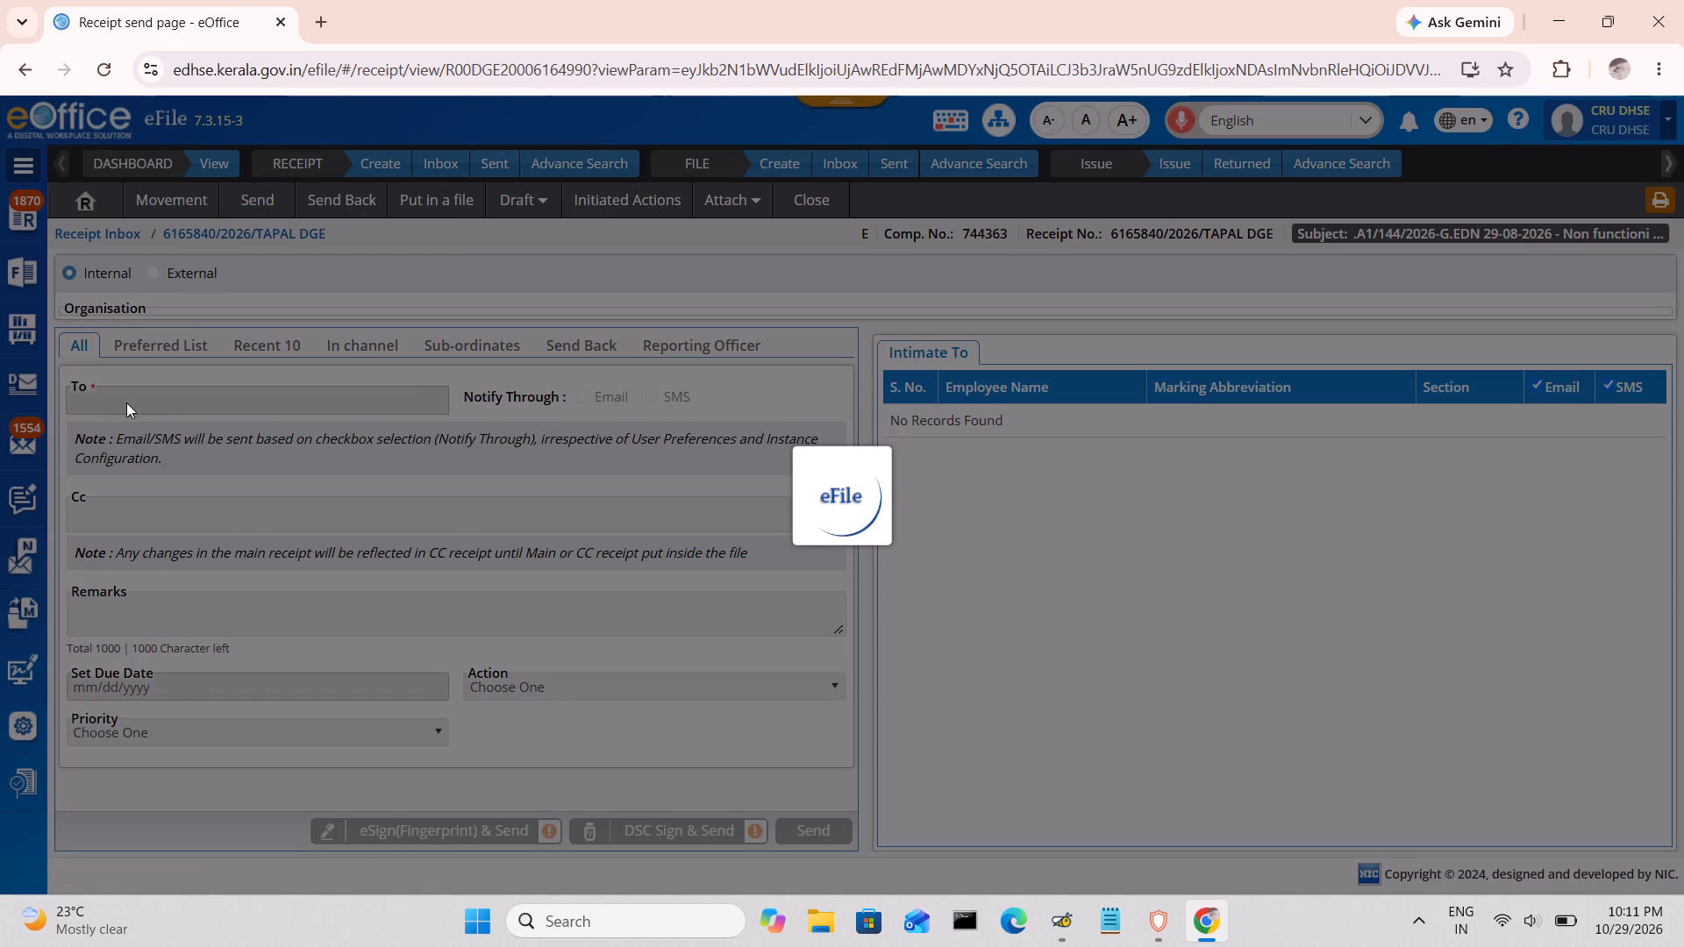
click(228, 395)
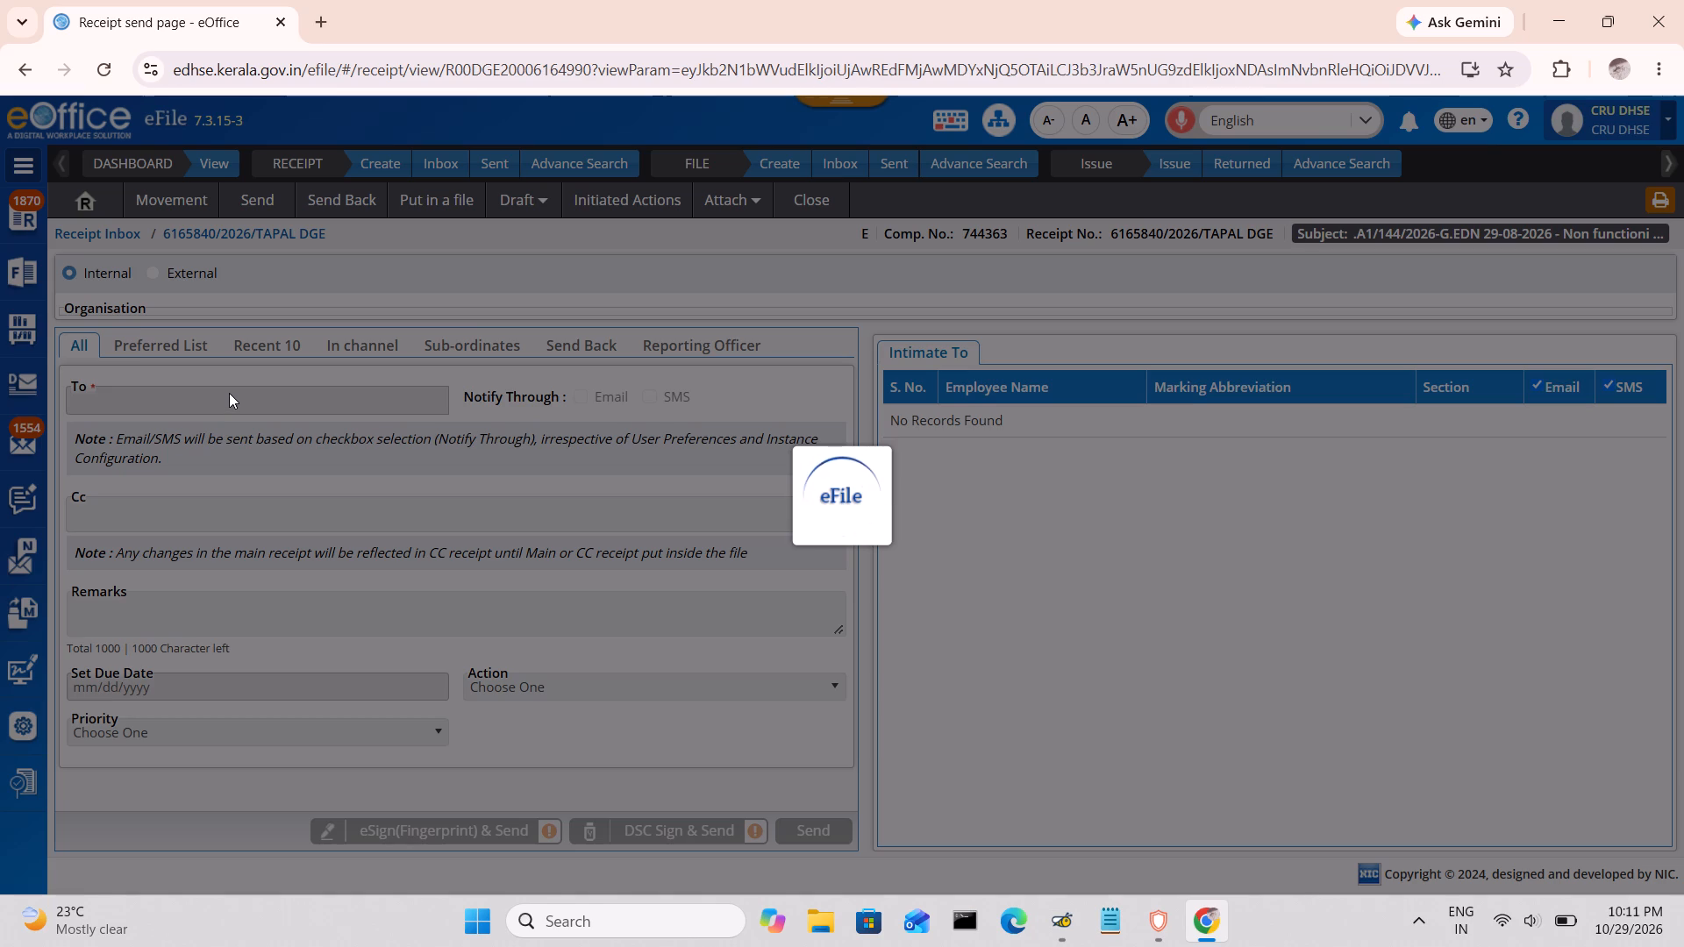
click(229, 393)
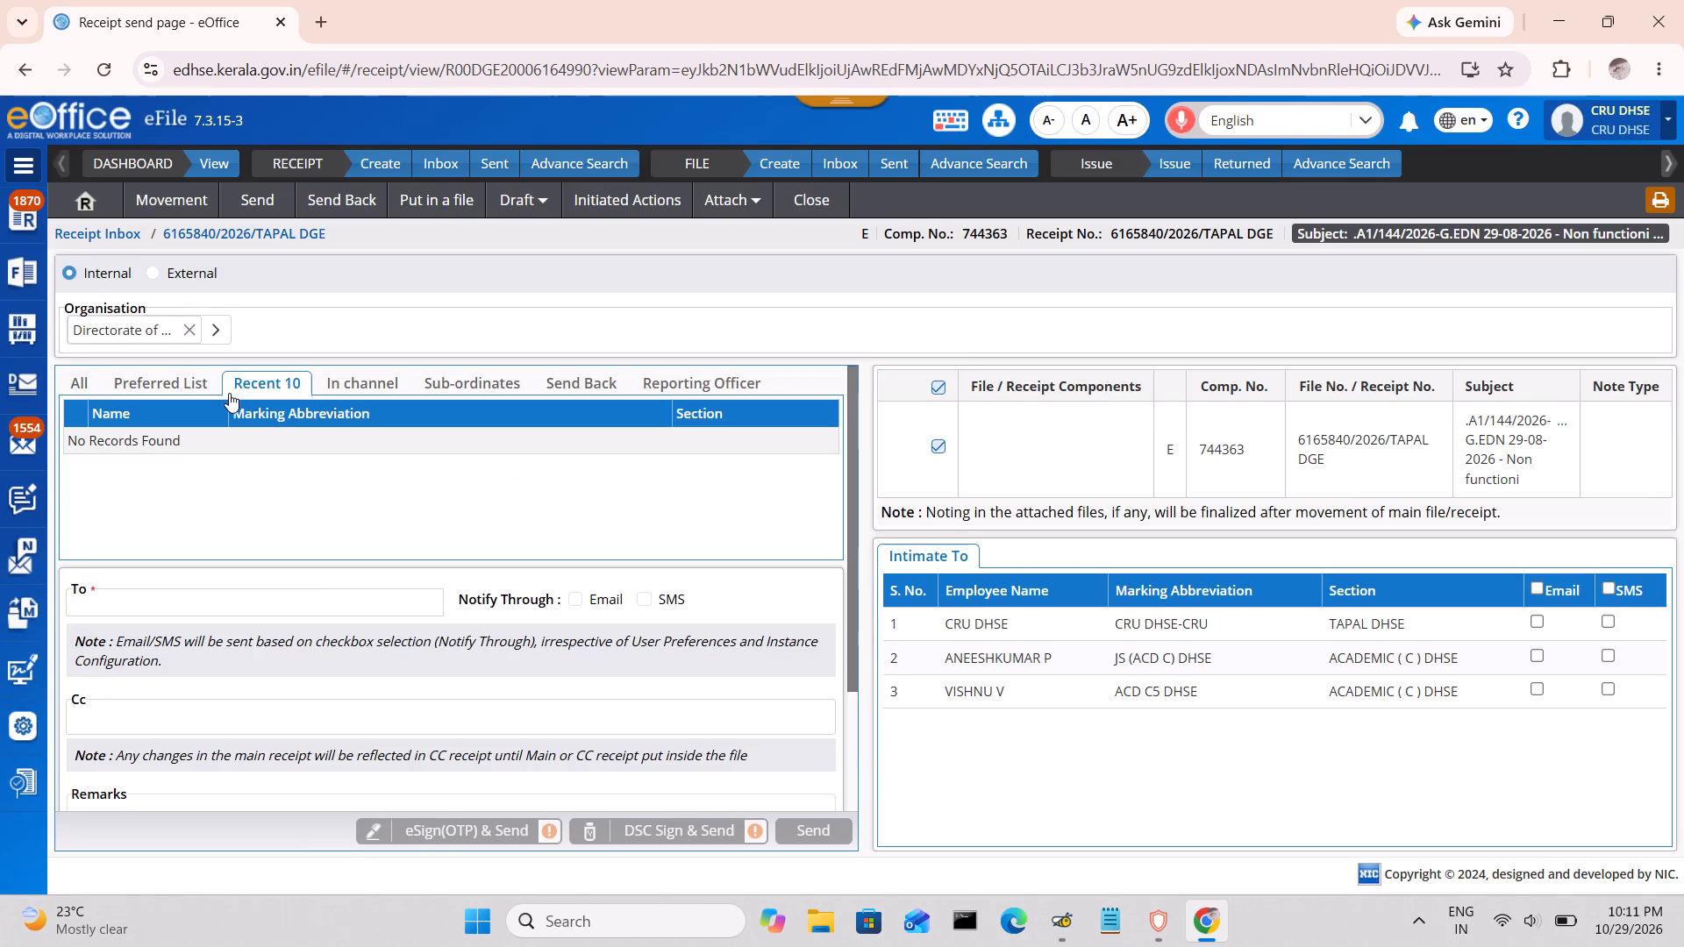
click(125, 497)
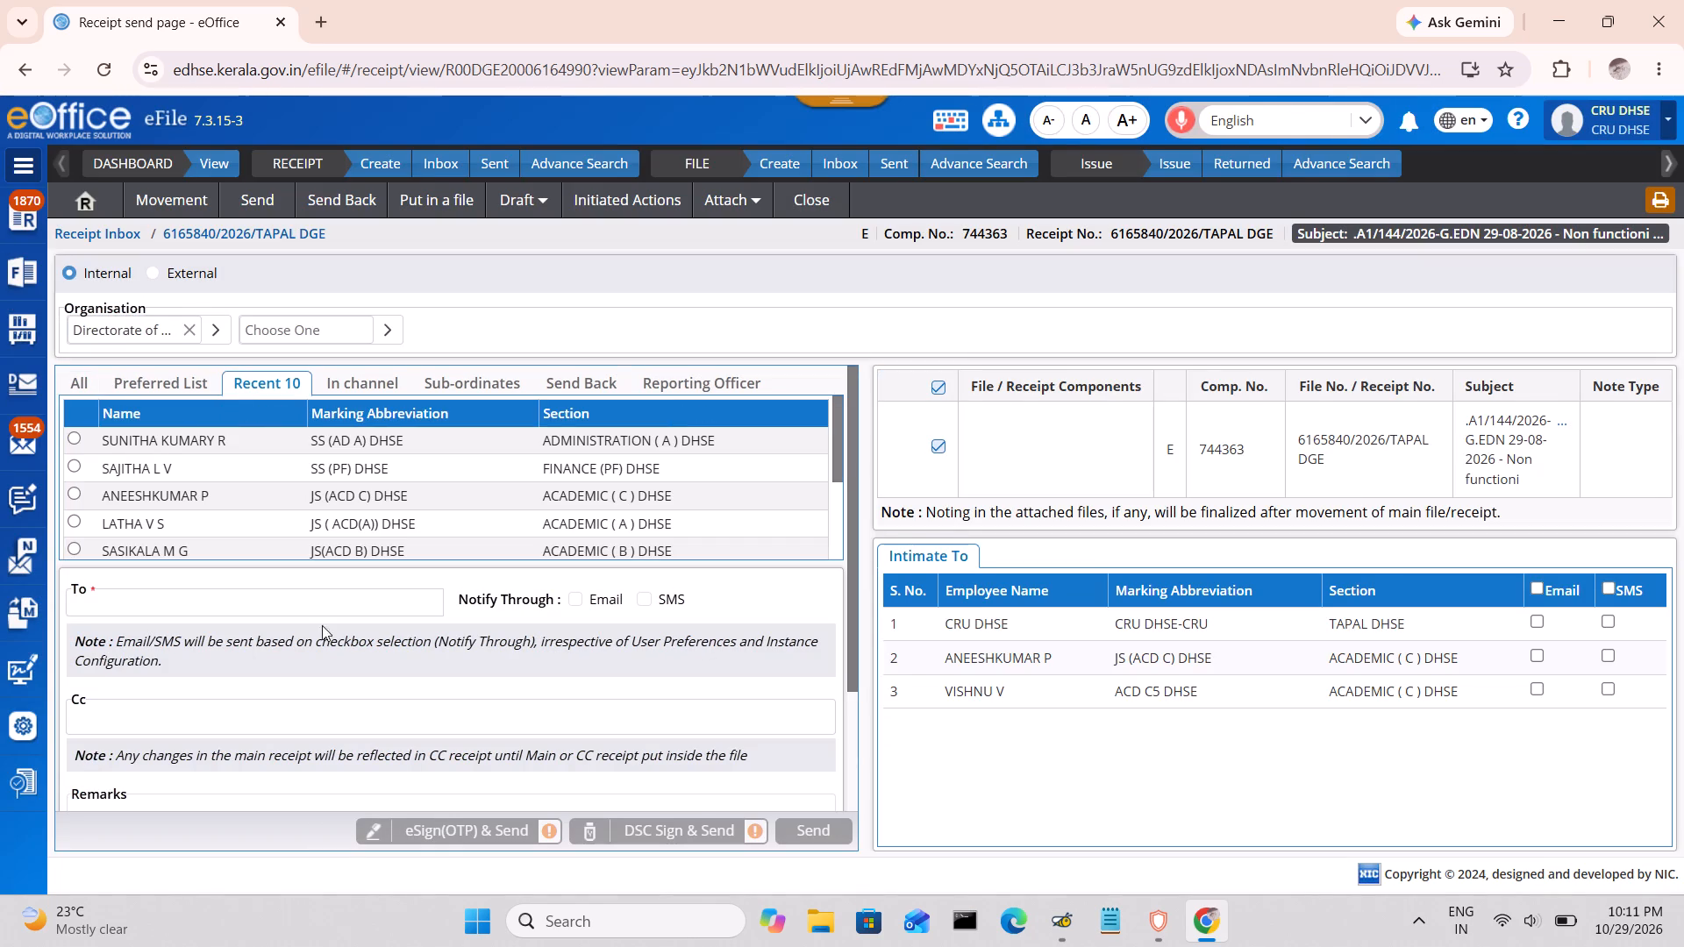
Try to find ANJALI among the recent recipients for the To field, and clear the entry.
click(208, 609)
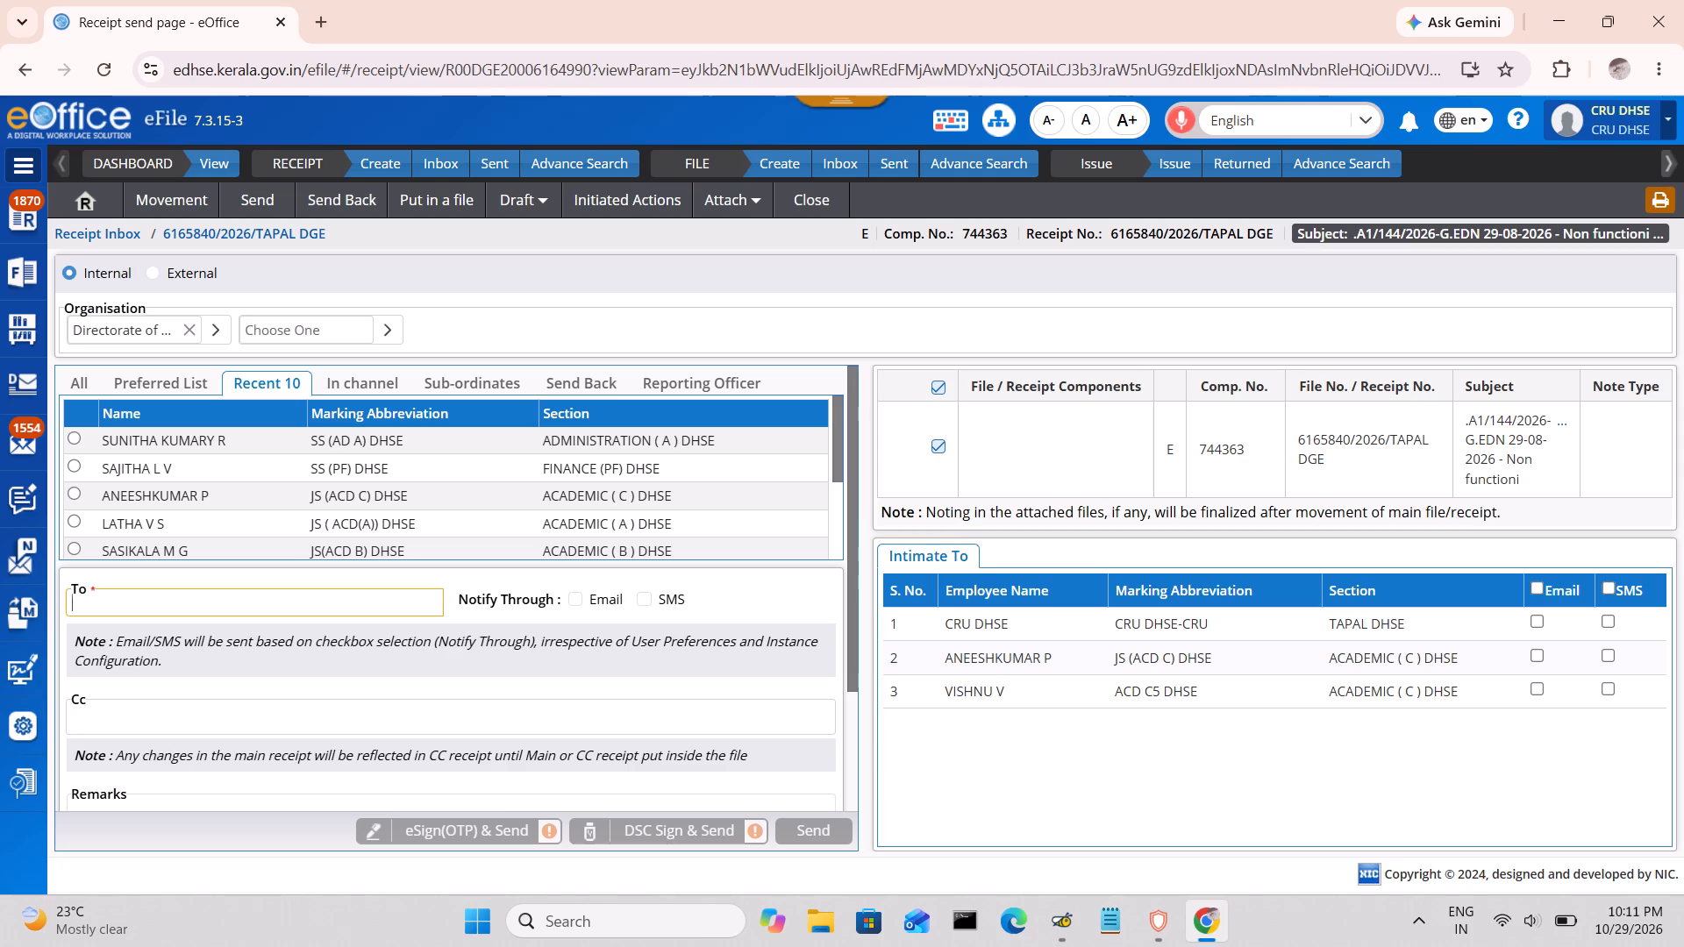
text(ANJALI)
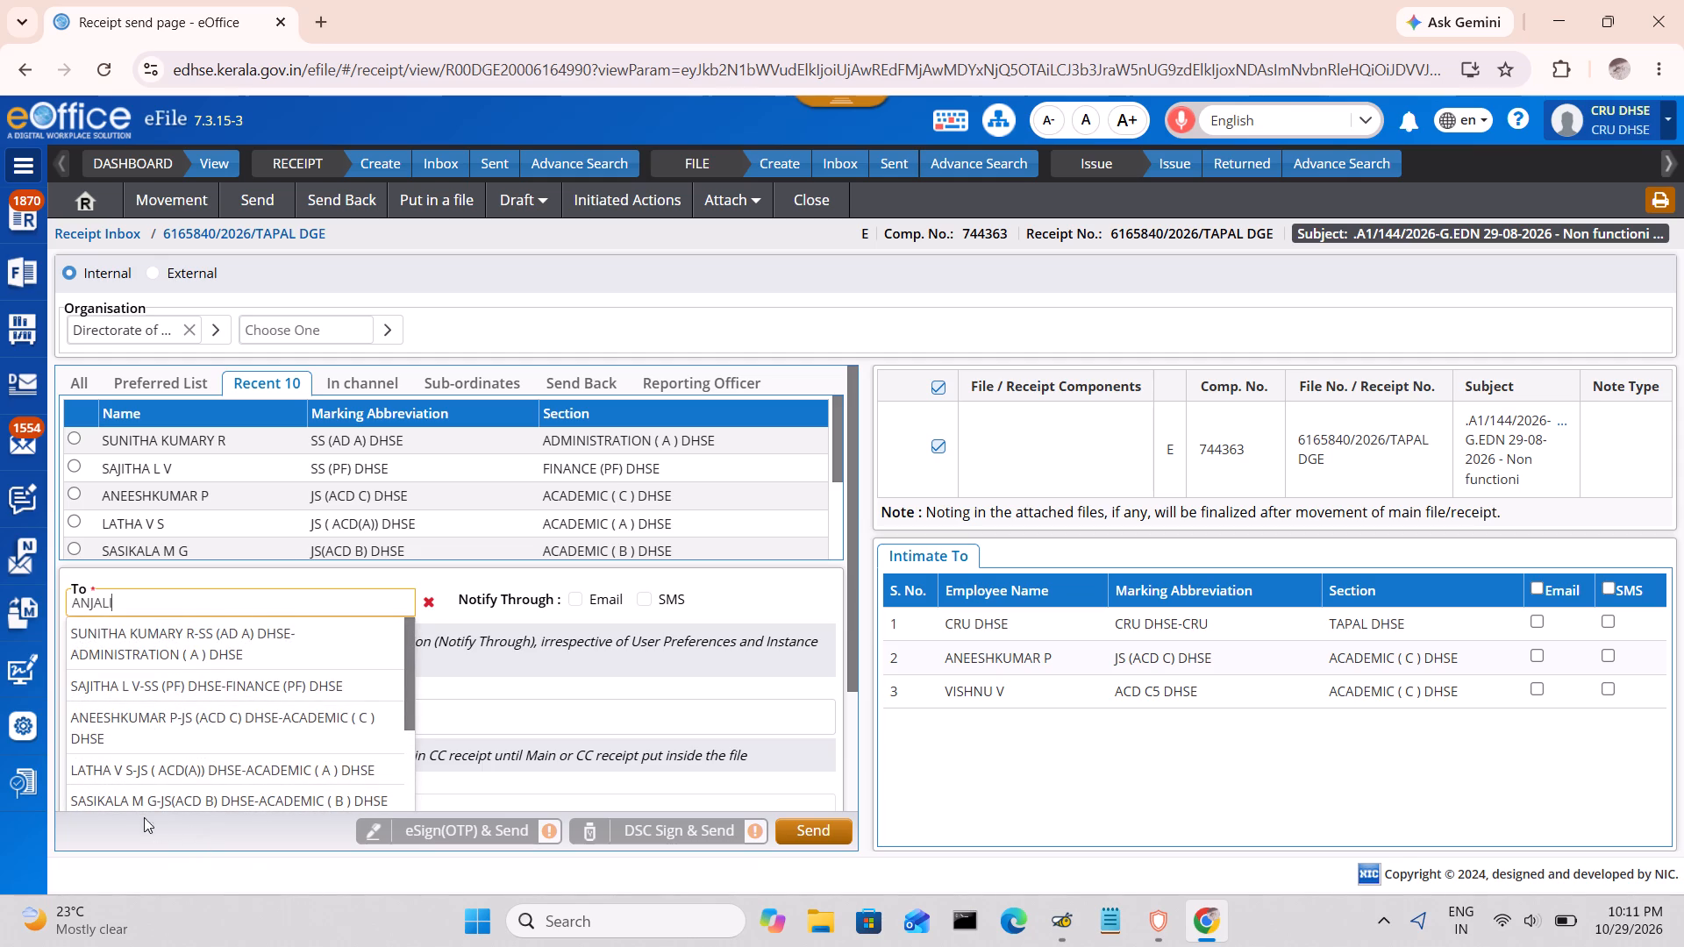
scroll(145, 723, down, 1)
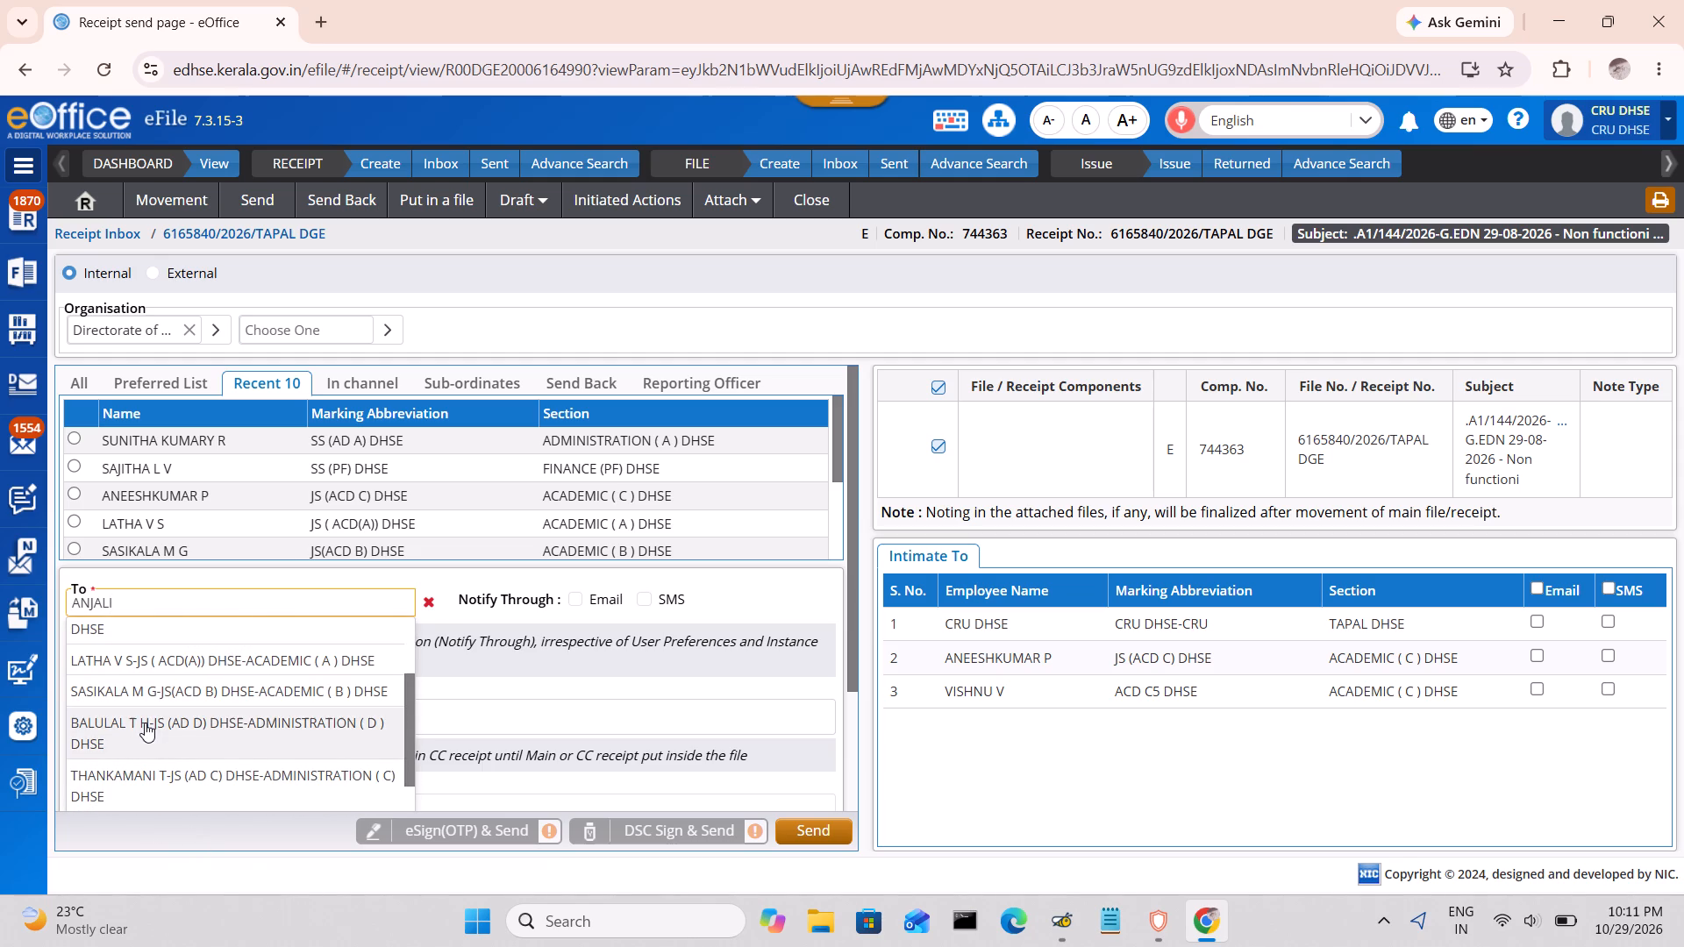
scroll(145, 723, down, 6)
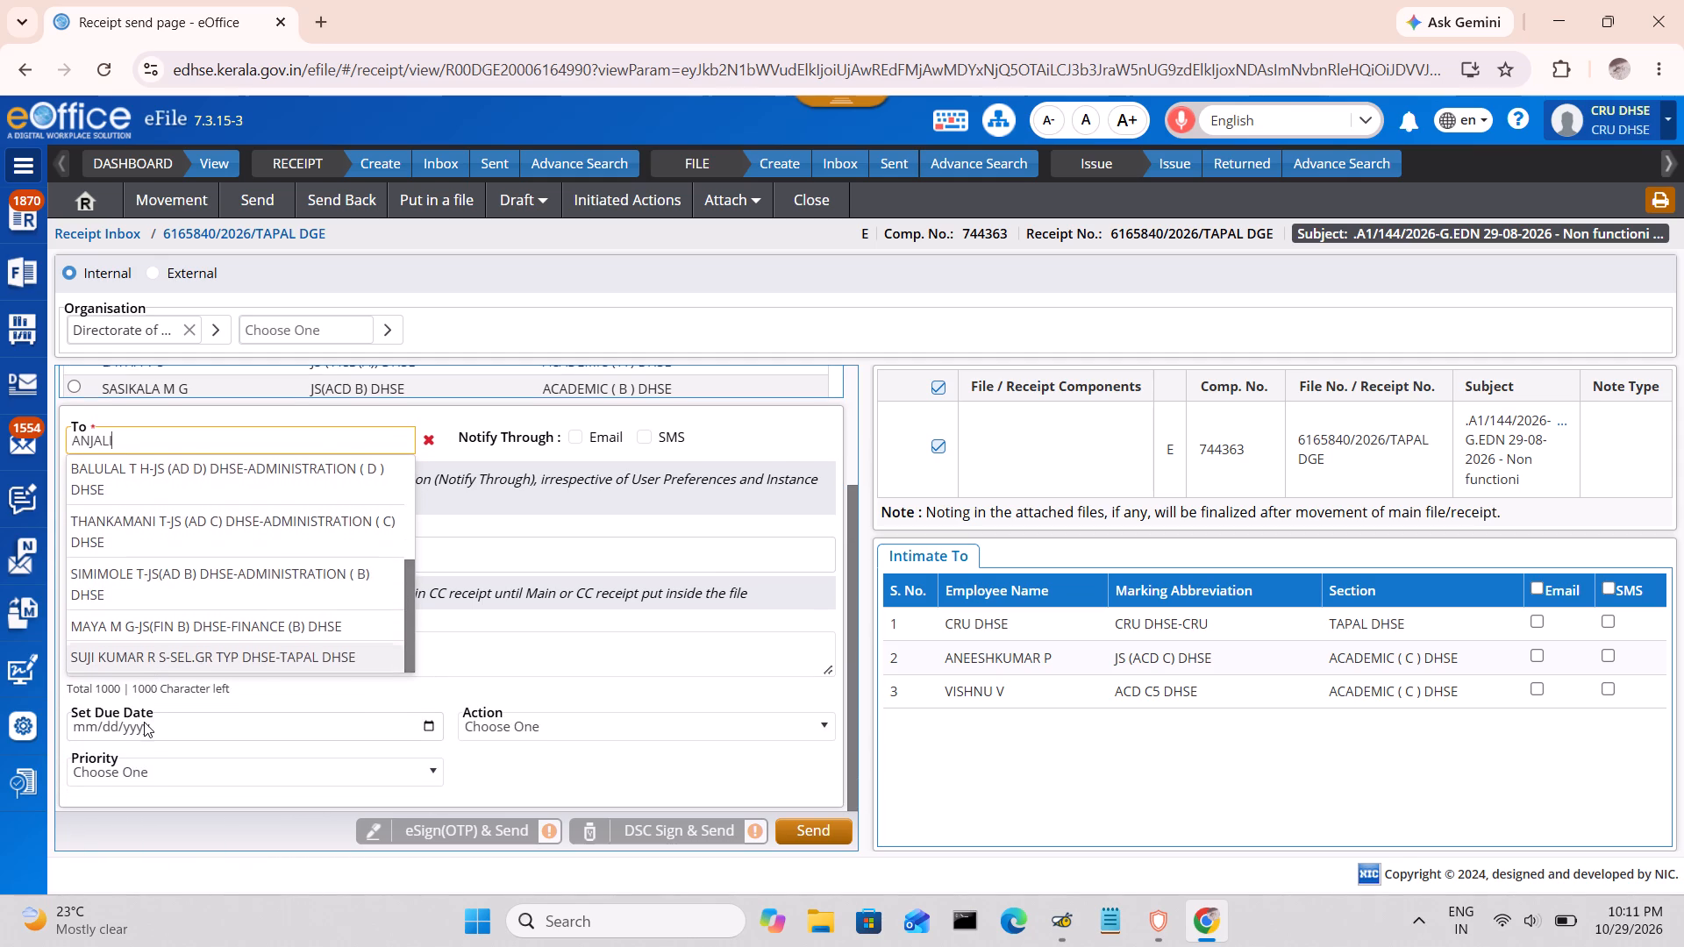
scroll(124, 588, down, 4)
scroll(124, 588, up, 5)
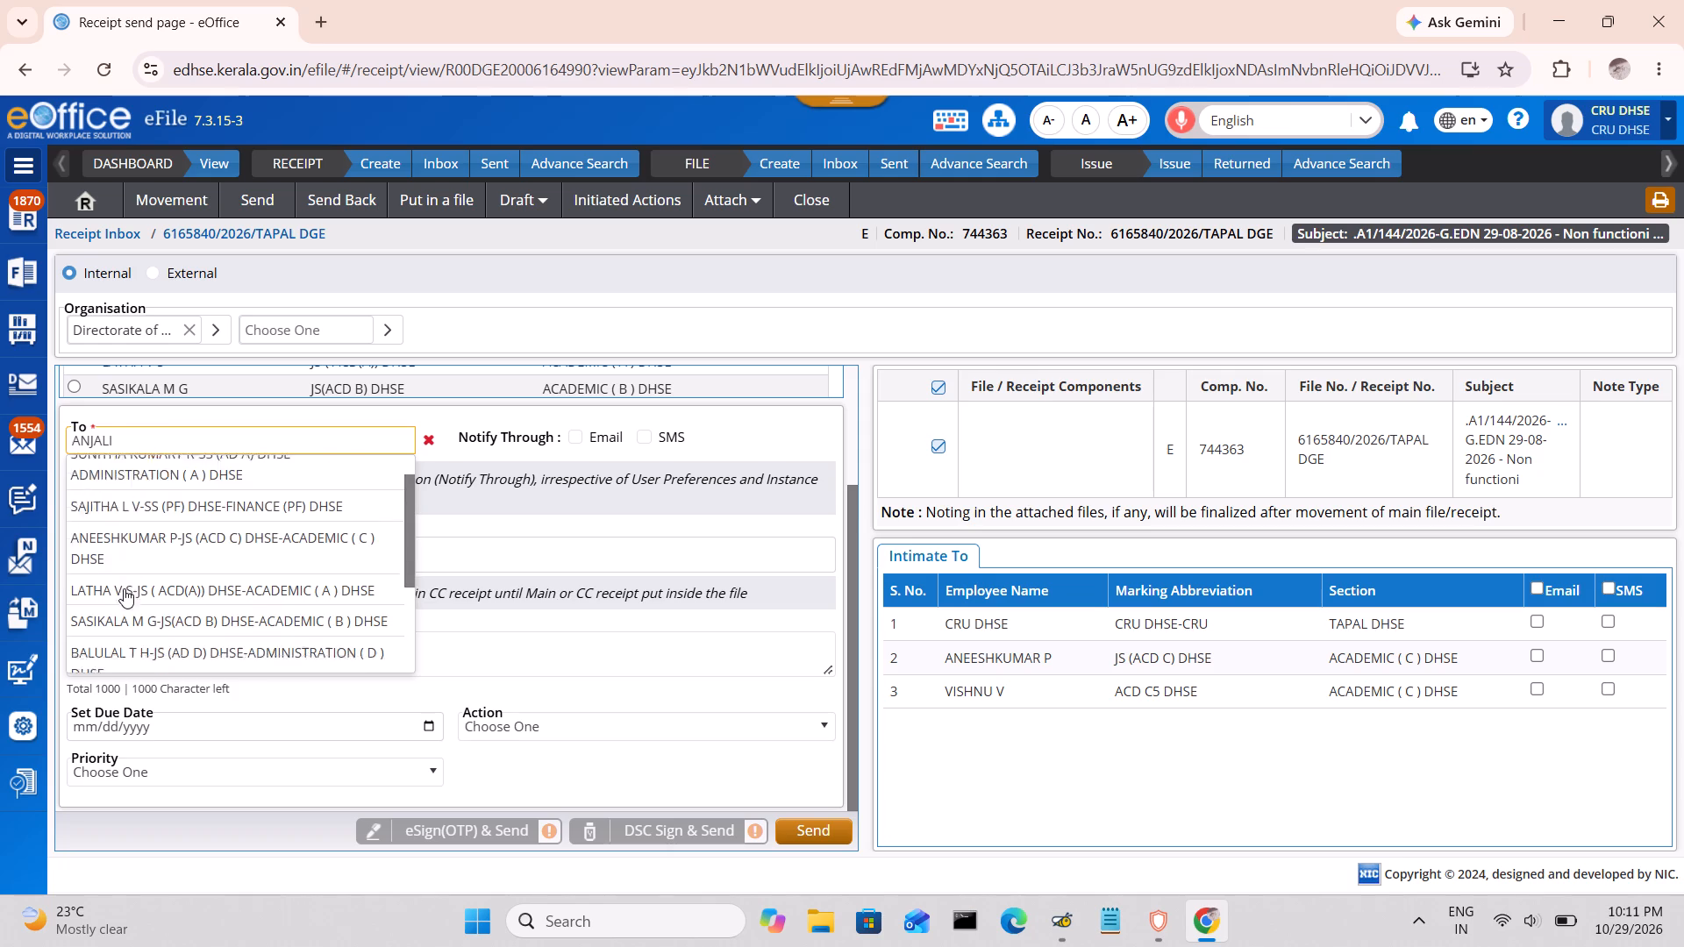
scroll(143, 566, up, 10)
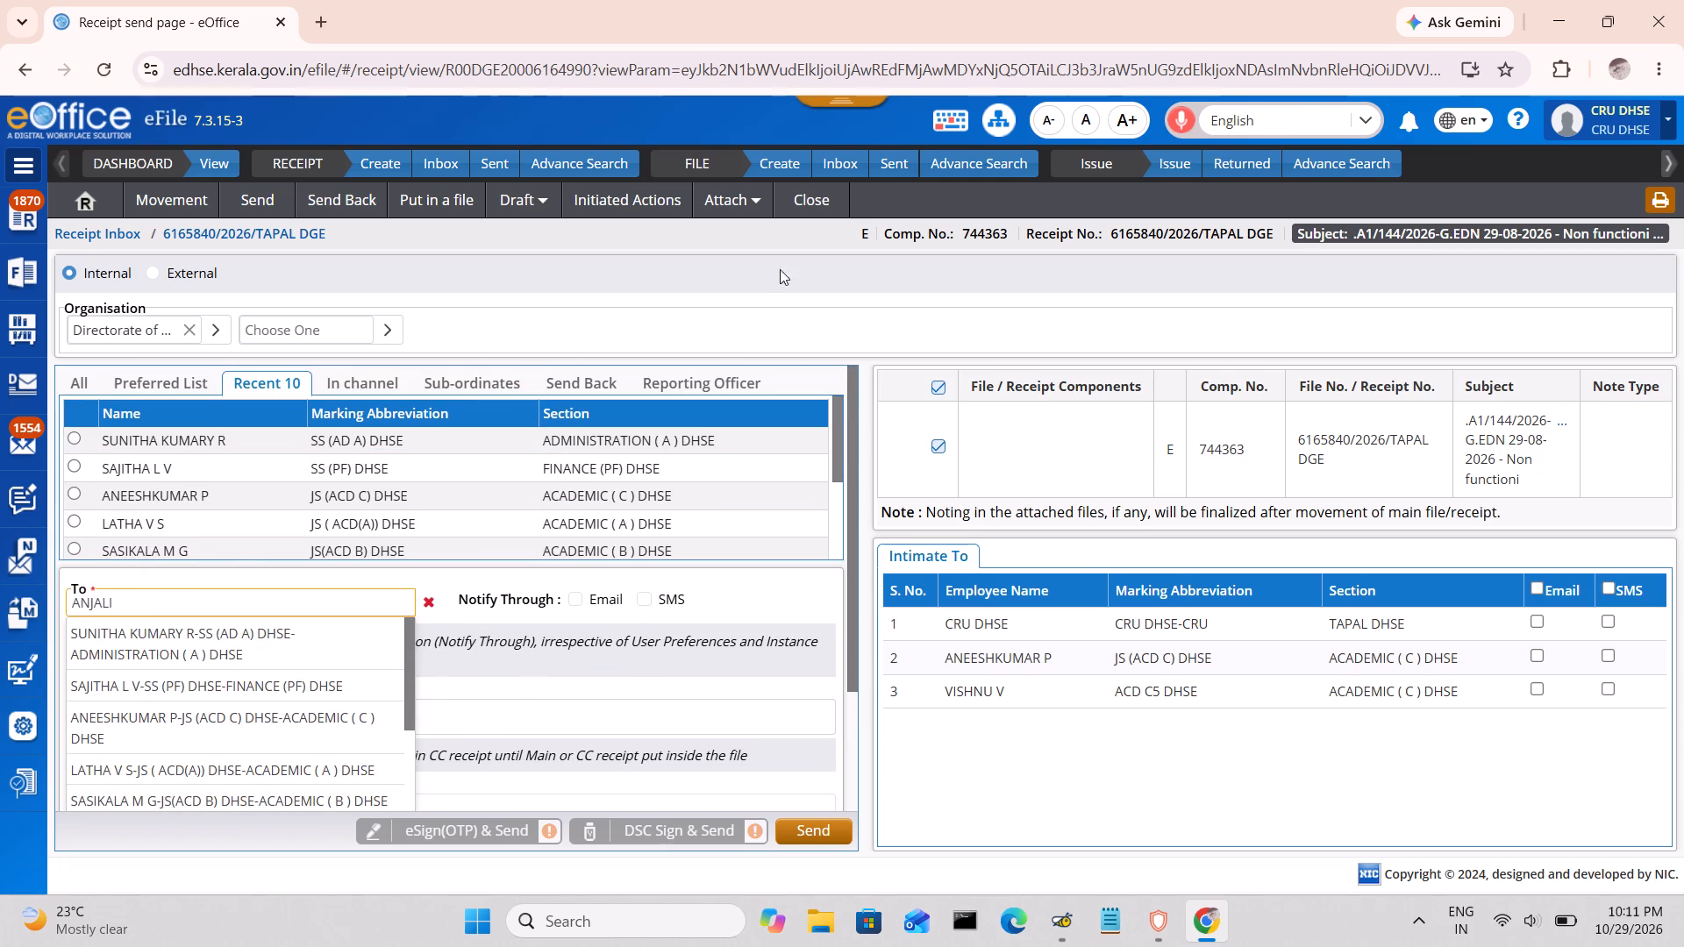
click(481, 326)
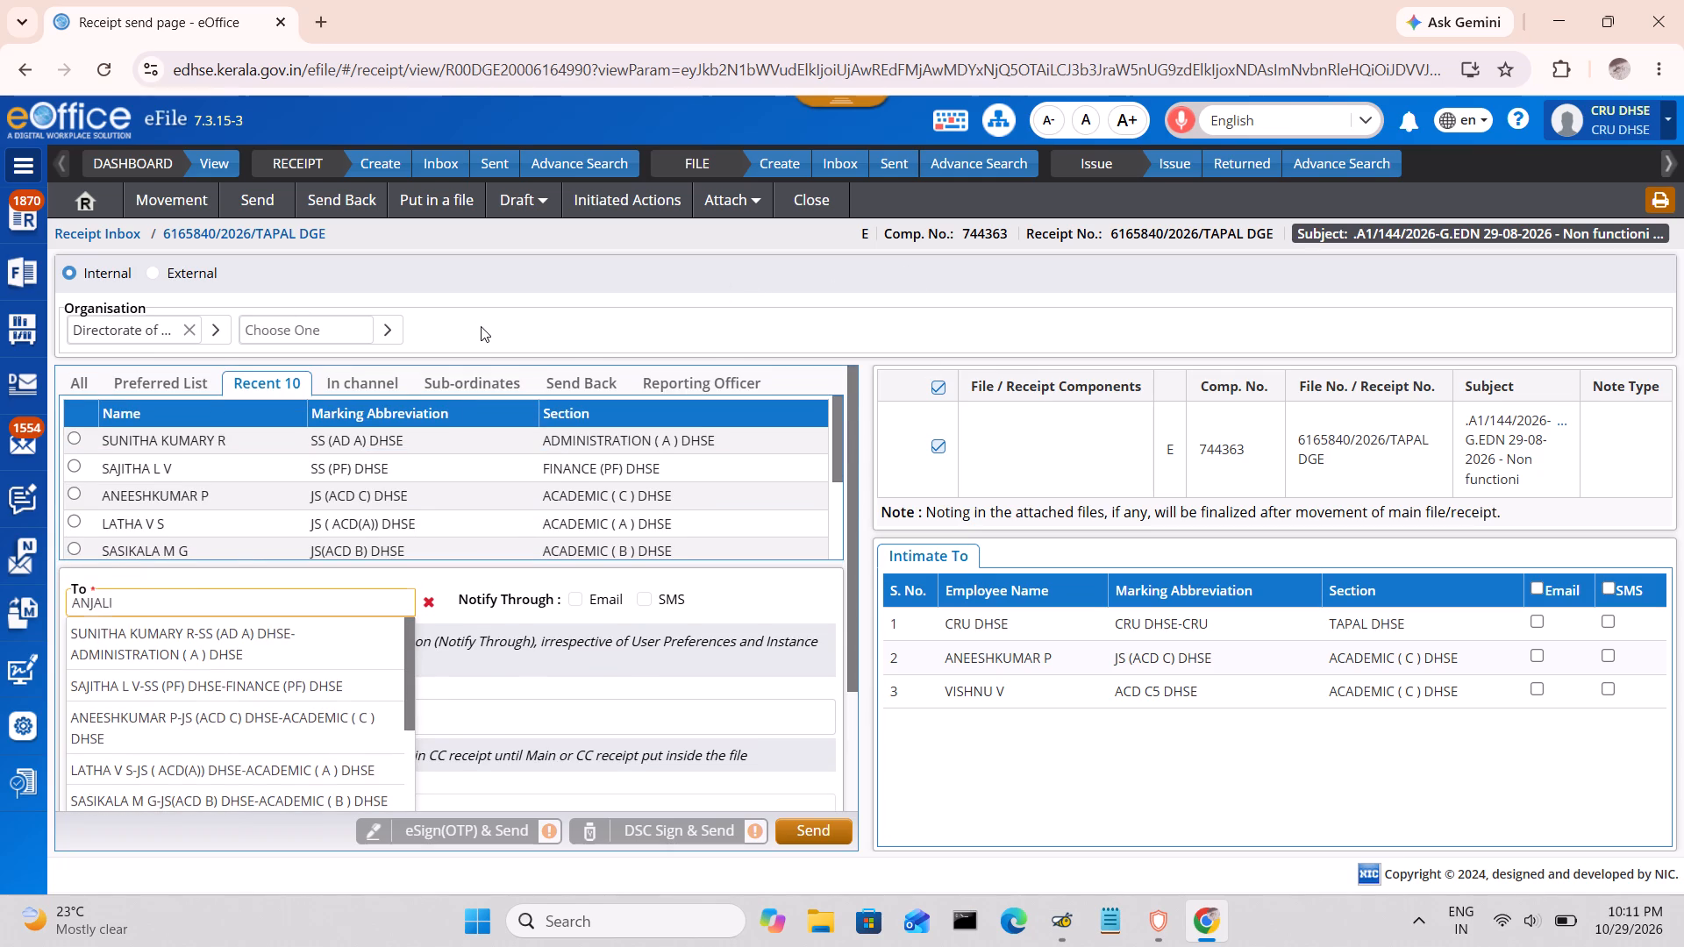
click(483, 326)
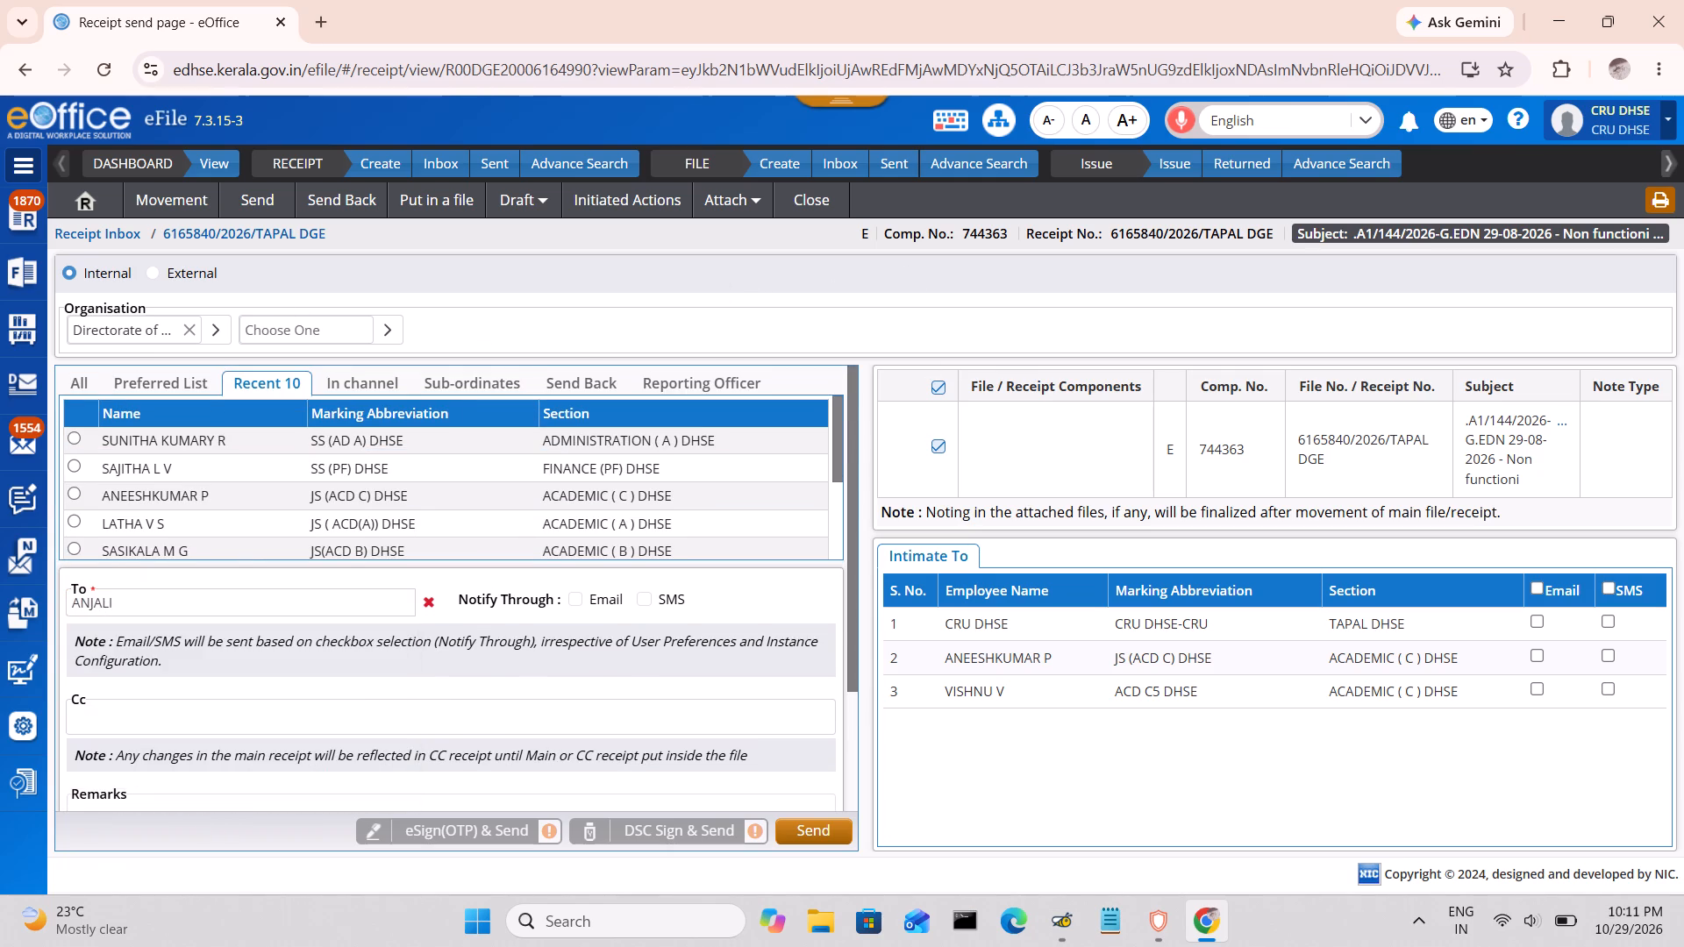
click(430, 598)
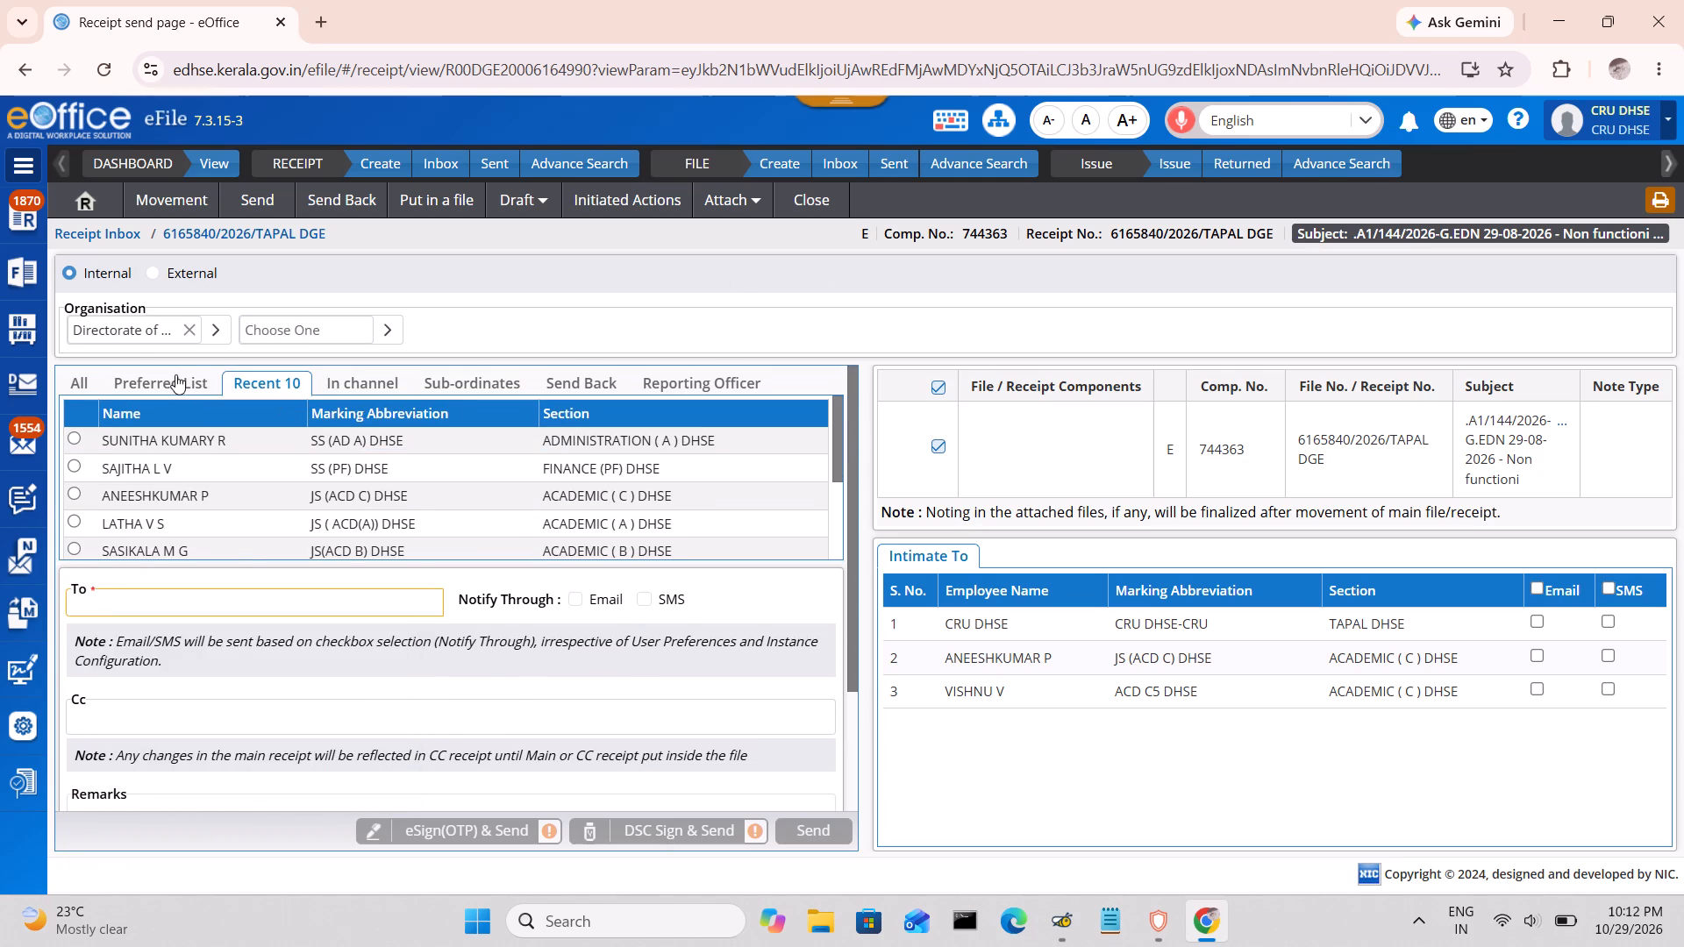
Look through the ten most recent recipients for the intended addressee of the receipt.
click(175, 374)
click(266, 379)
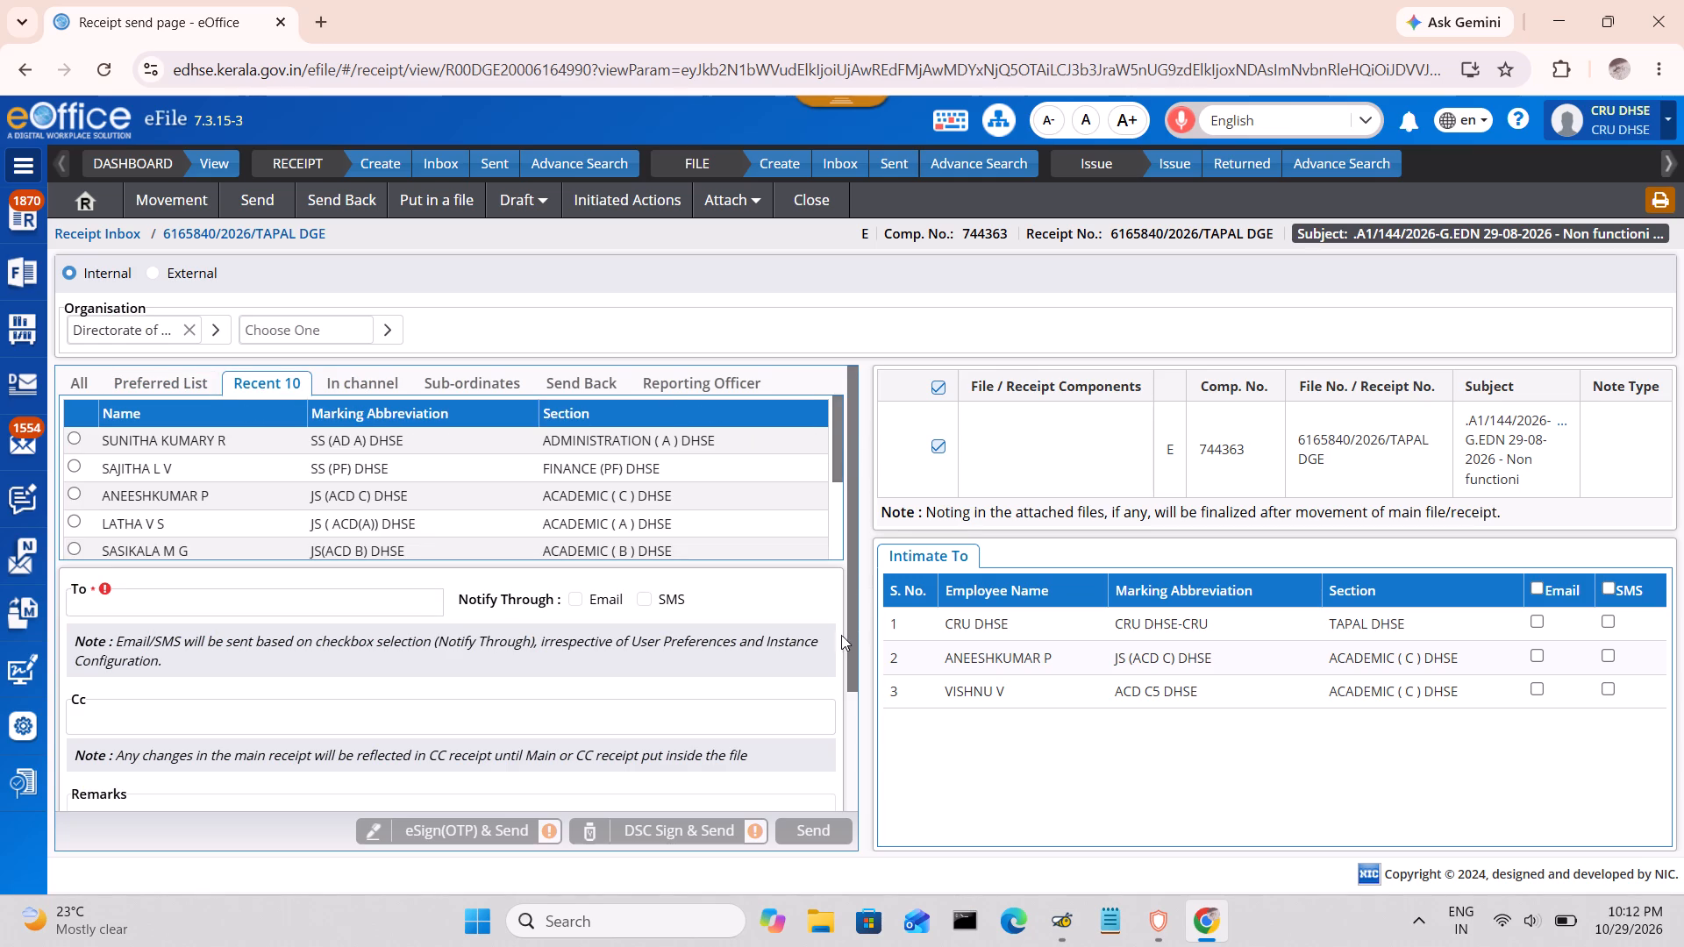
scroll(393, 529, down, 11)
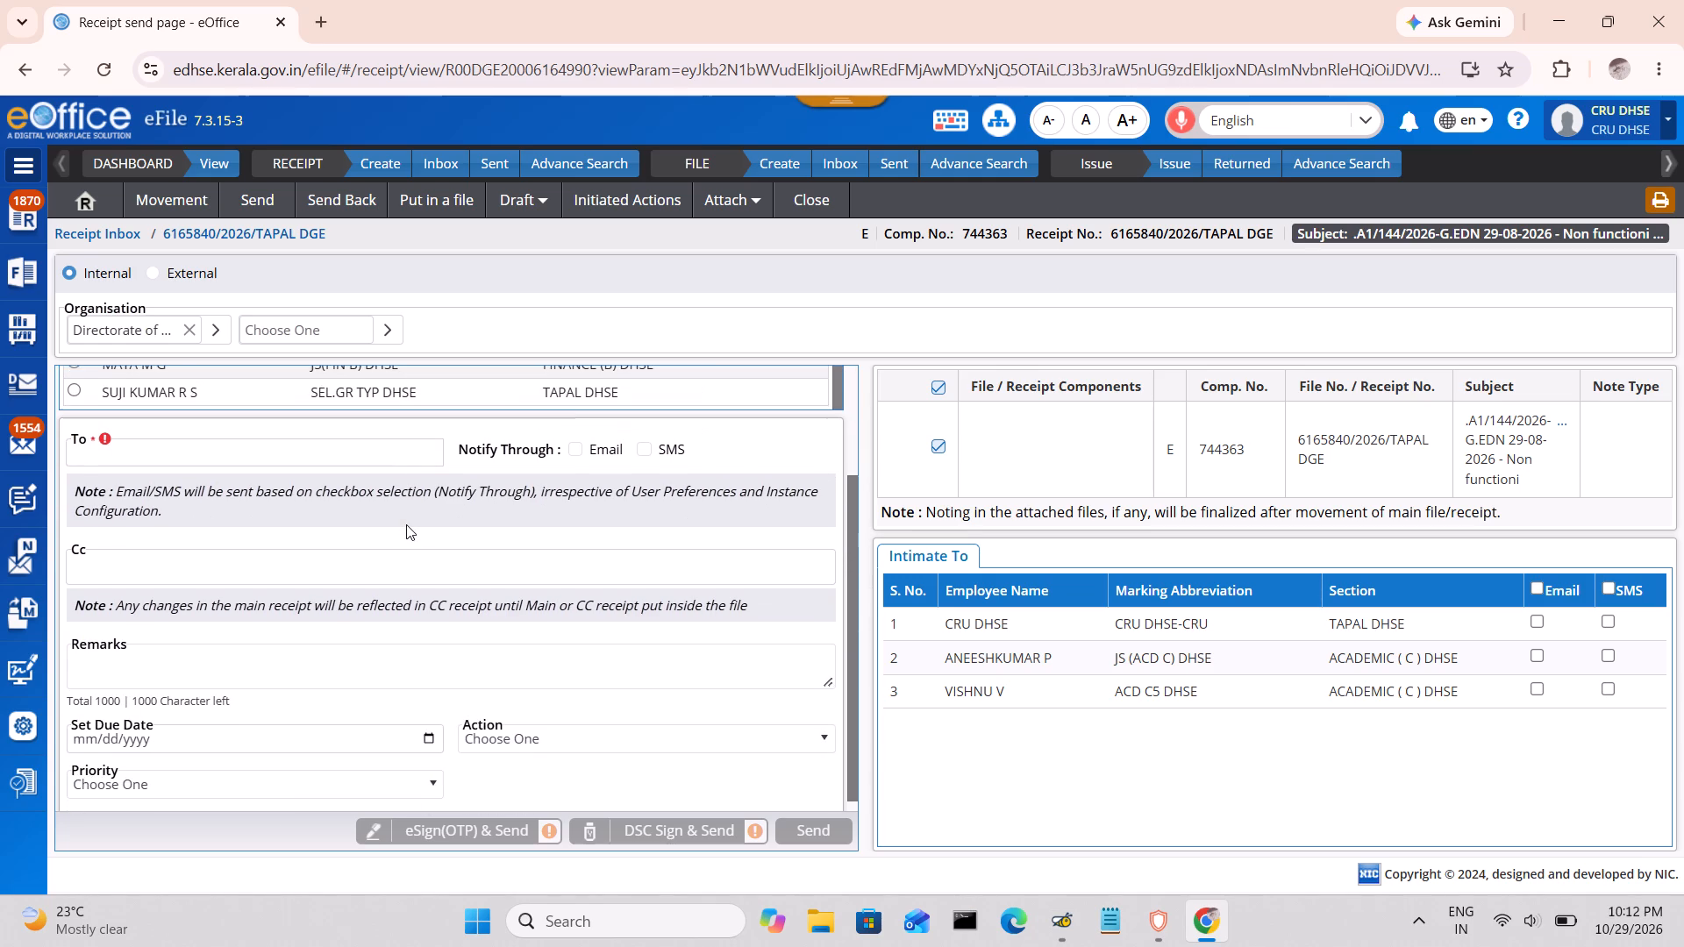
scroll(318, 508, up, 2)
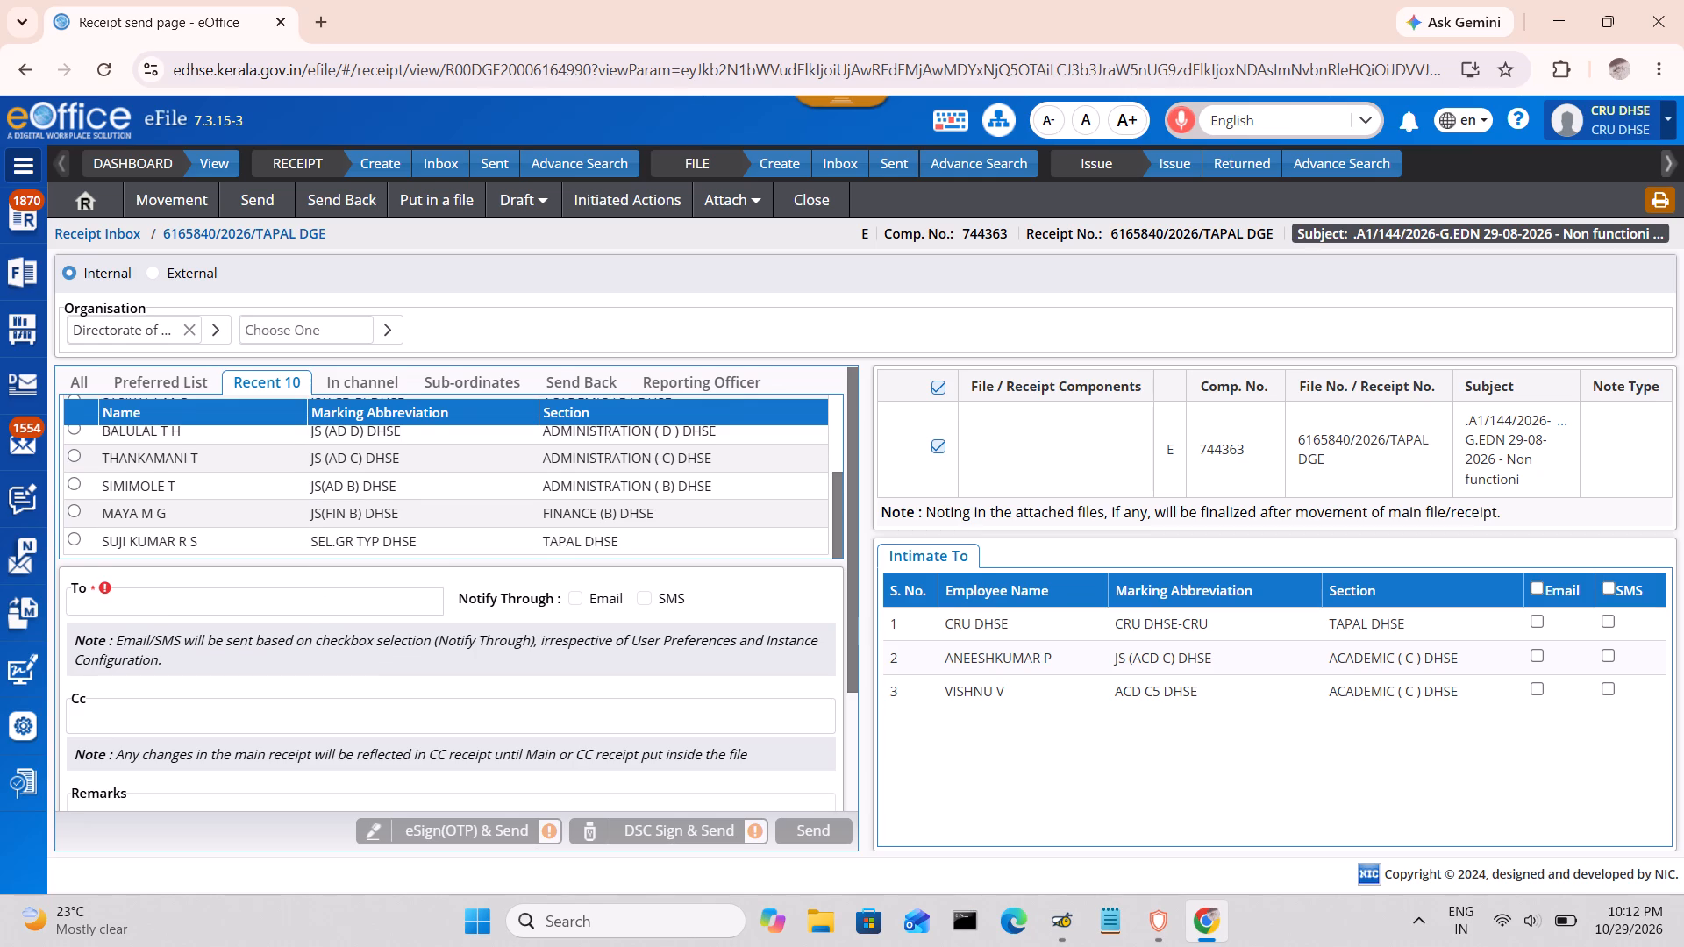
scroll(318, 508, up, 3)
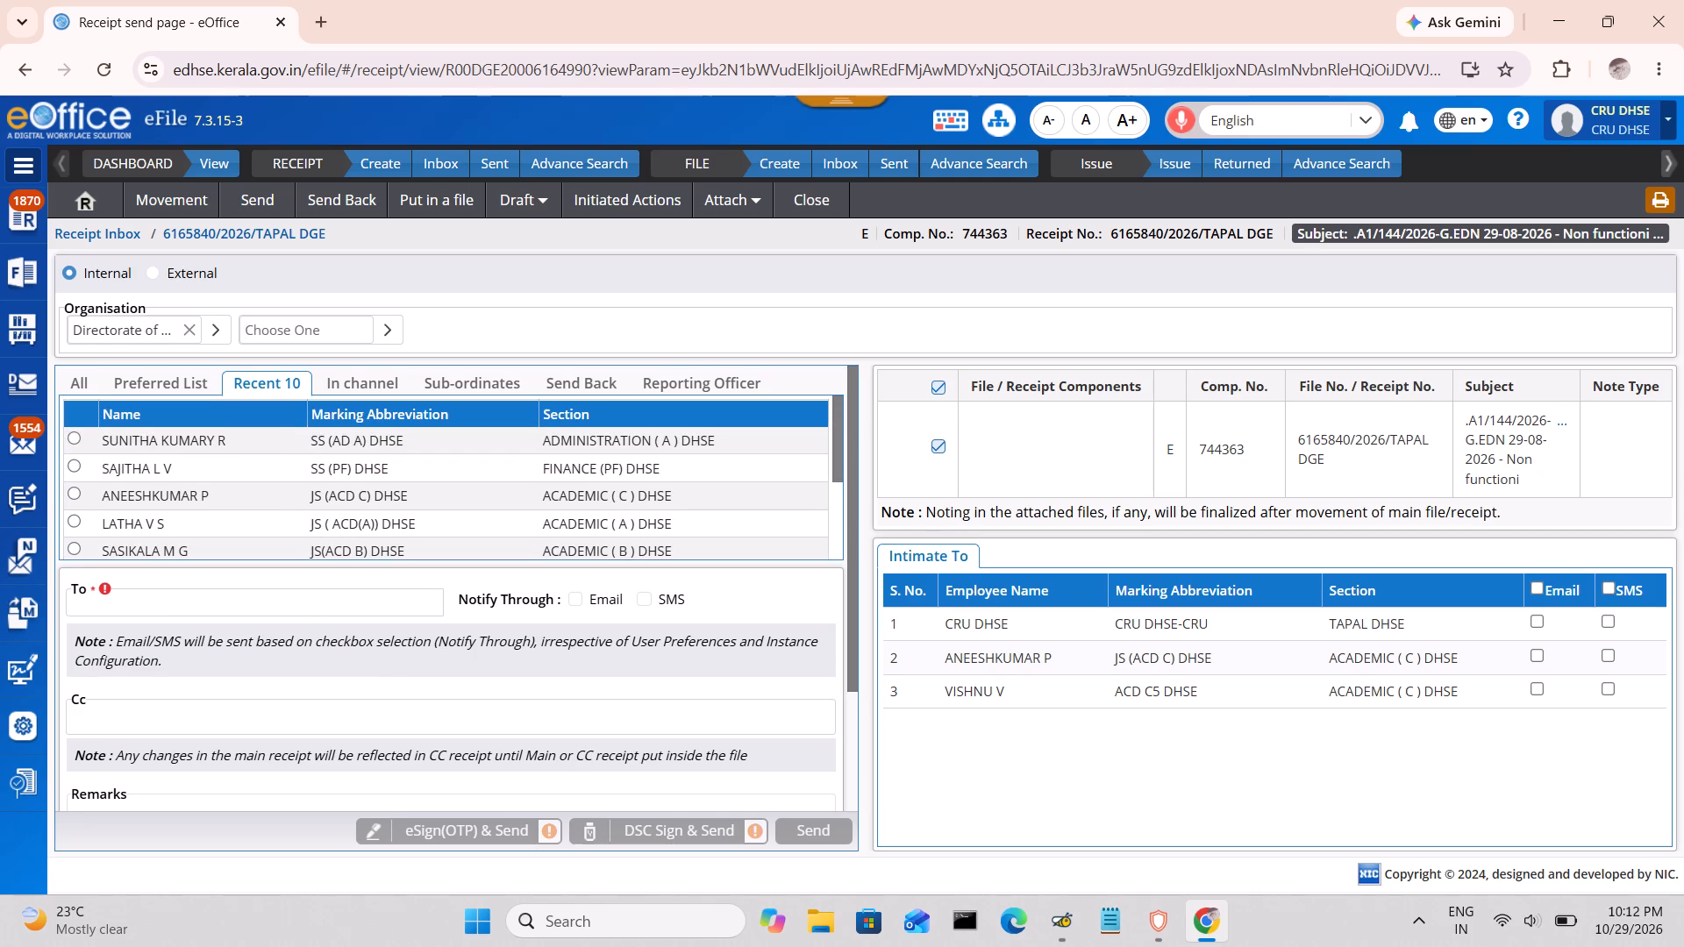
scroll(318, 508, up, 2)
scroll(265, 490, down, 2)
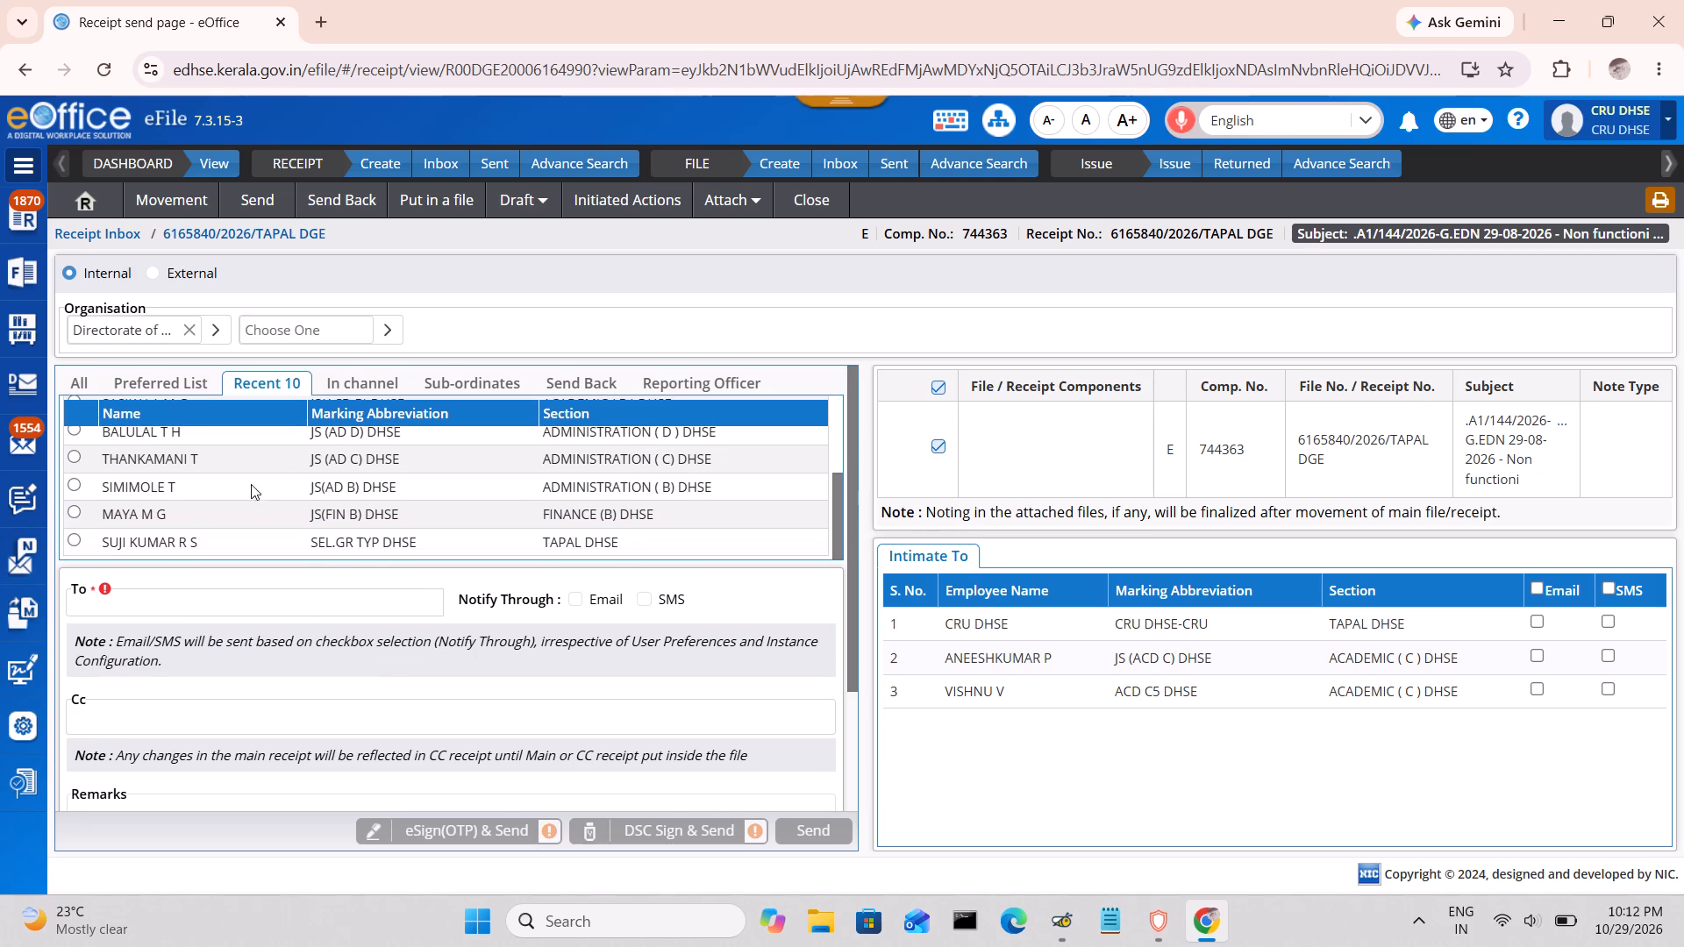
Search all recipients for ANJALI in the To field of the internal send form.
click(153, 390)
click(89, 388)
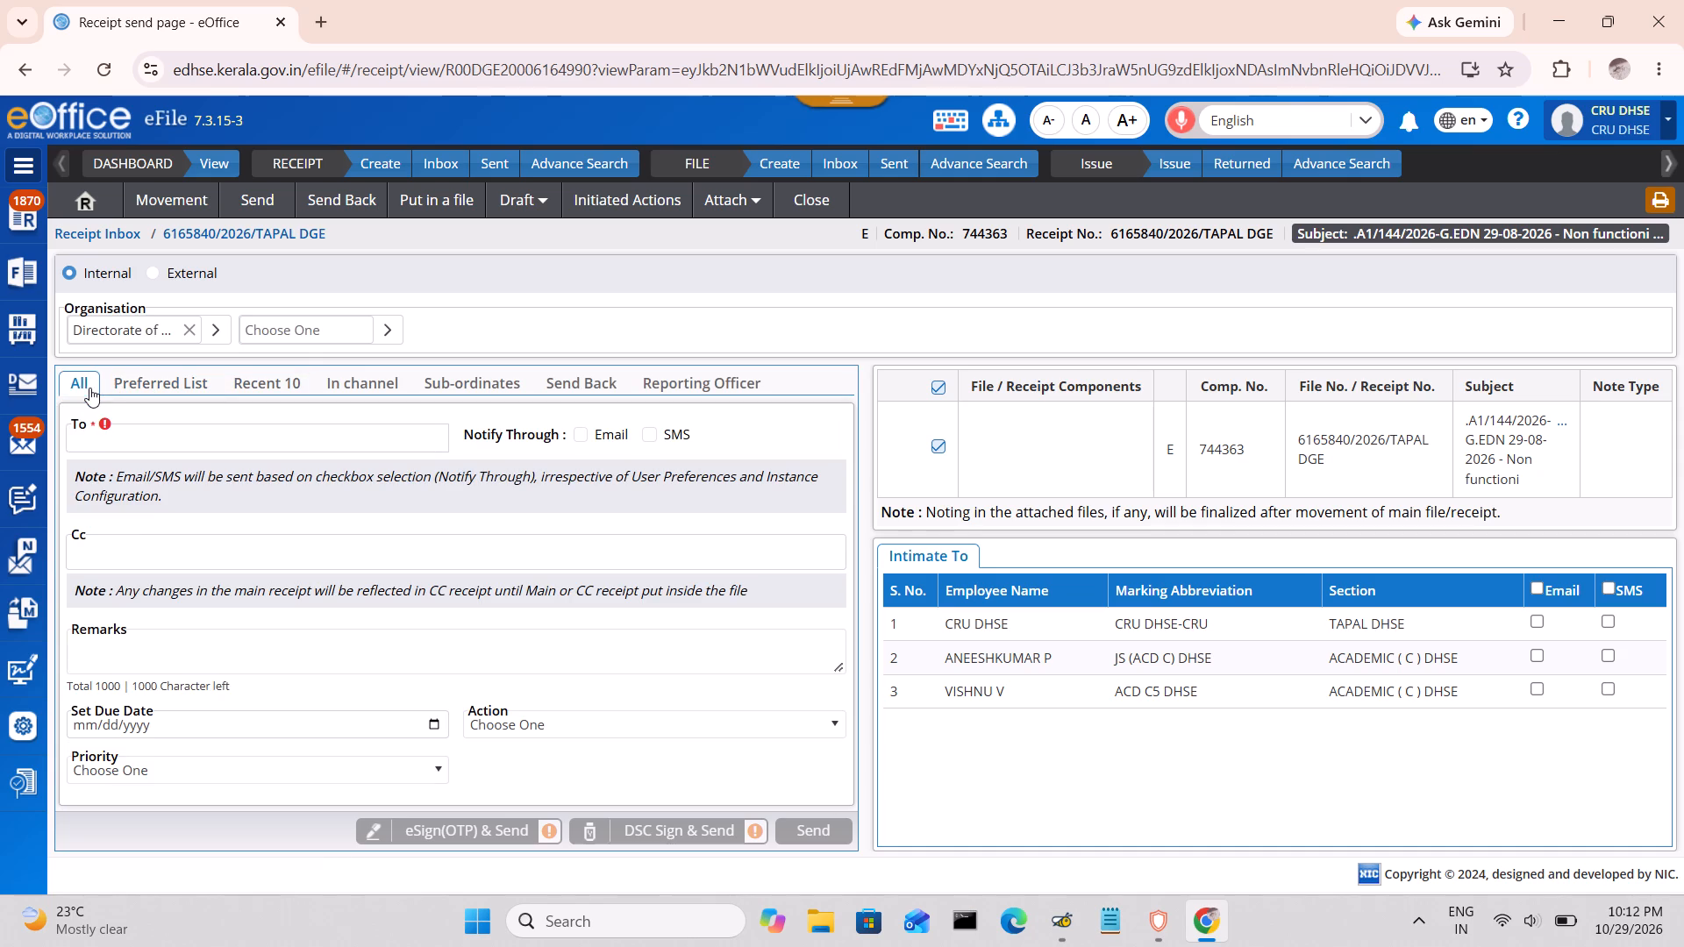
click(138, 442)
key(a)
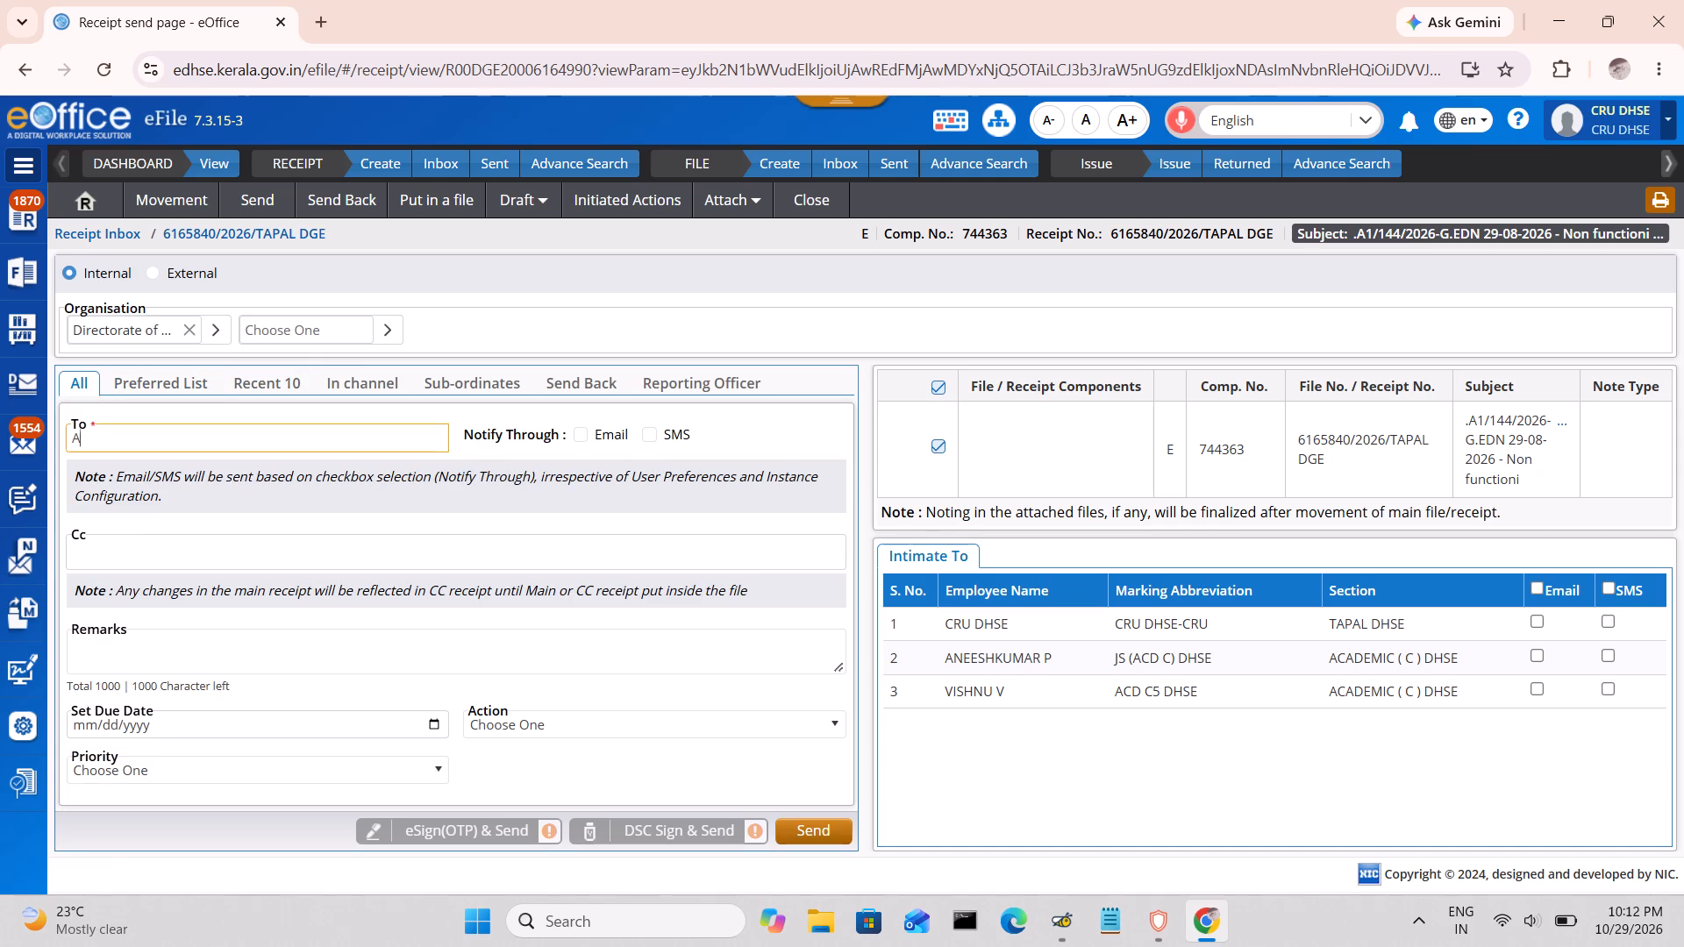
key(n)
key(j)
key(a)
text(LI)
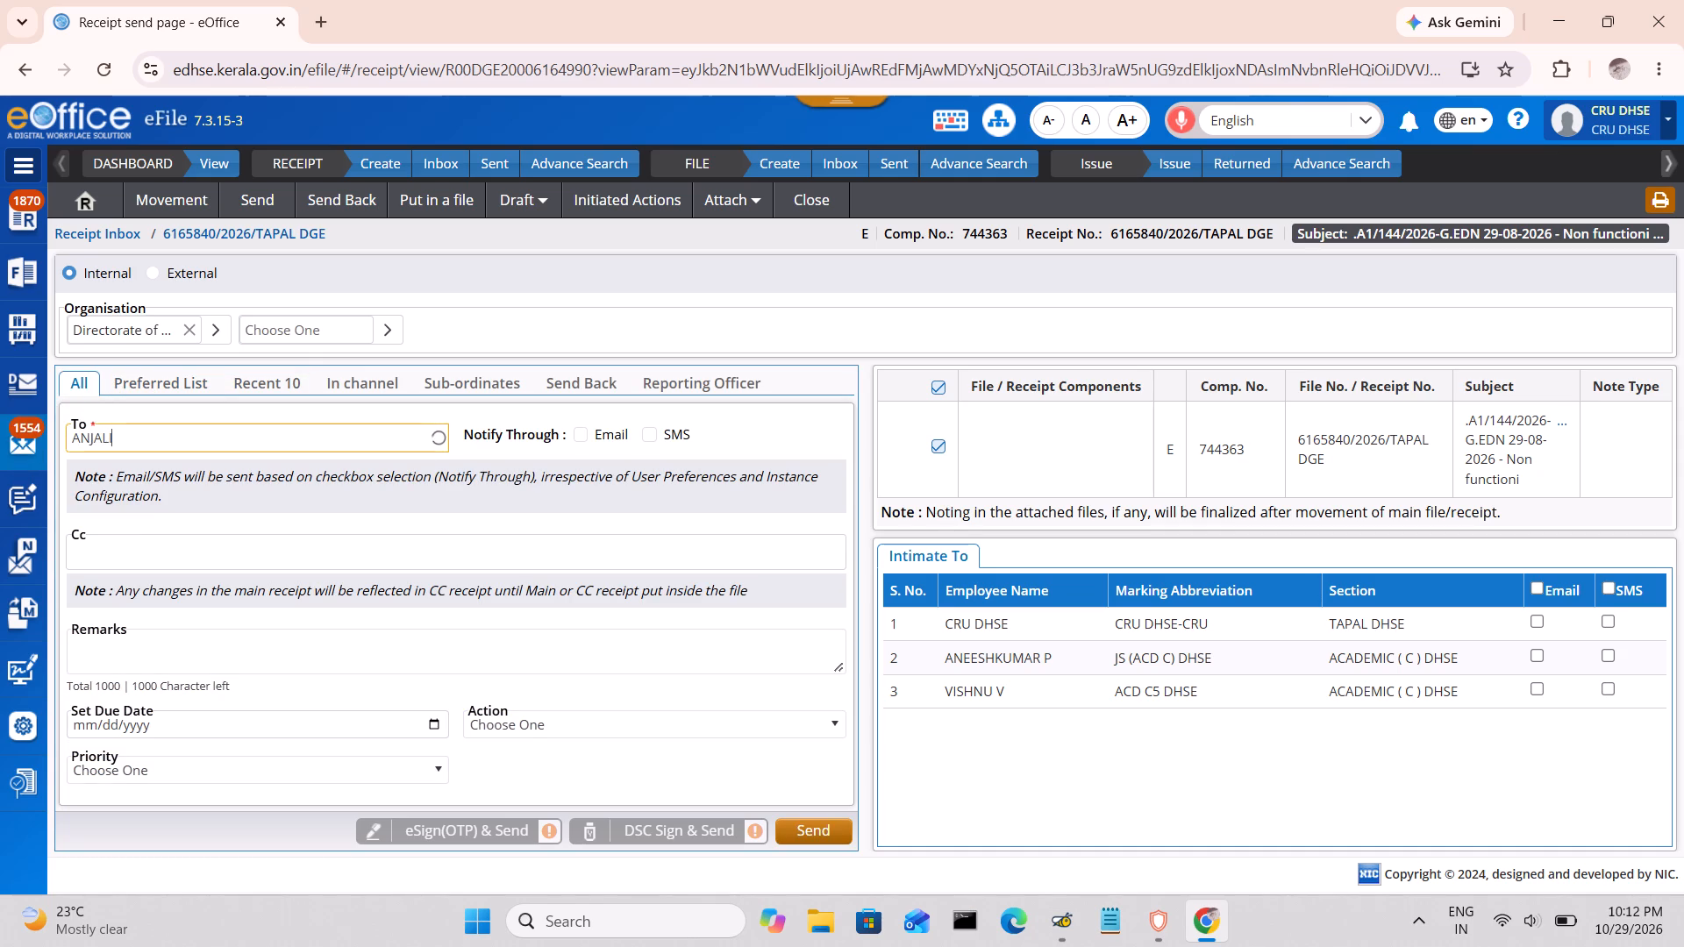
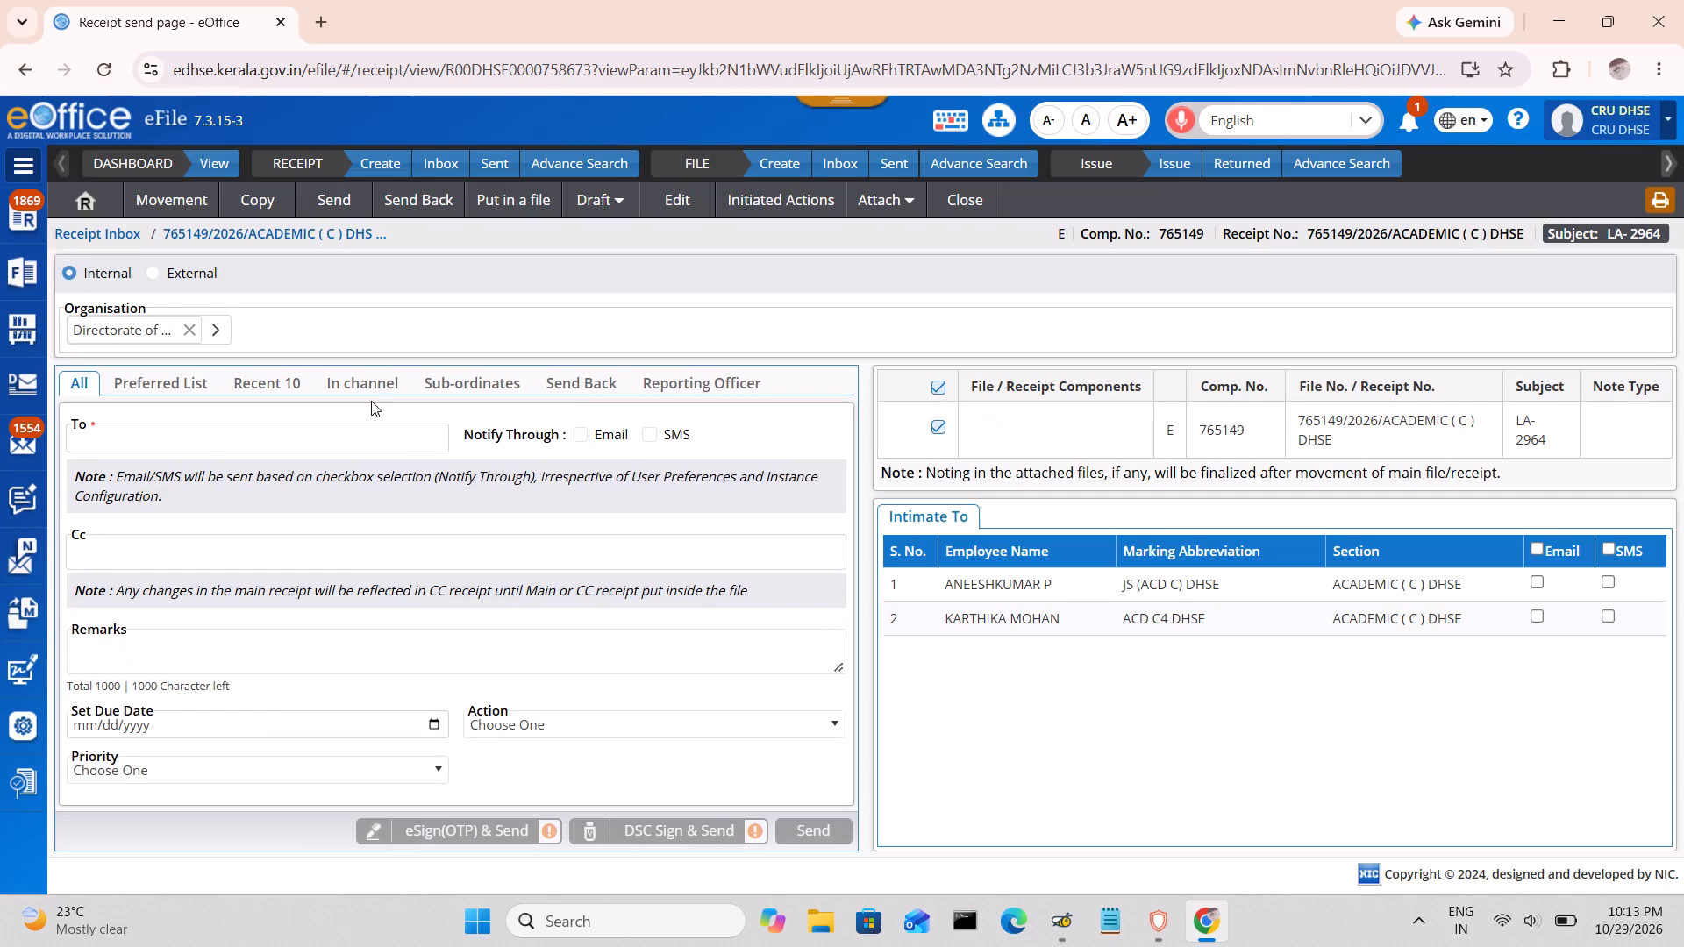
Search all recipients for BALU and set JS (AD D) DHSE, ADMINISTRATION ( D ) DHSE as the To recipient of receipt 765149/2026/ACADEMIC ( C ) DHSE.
click(371, 401)
click(371, 442)
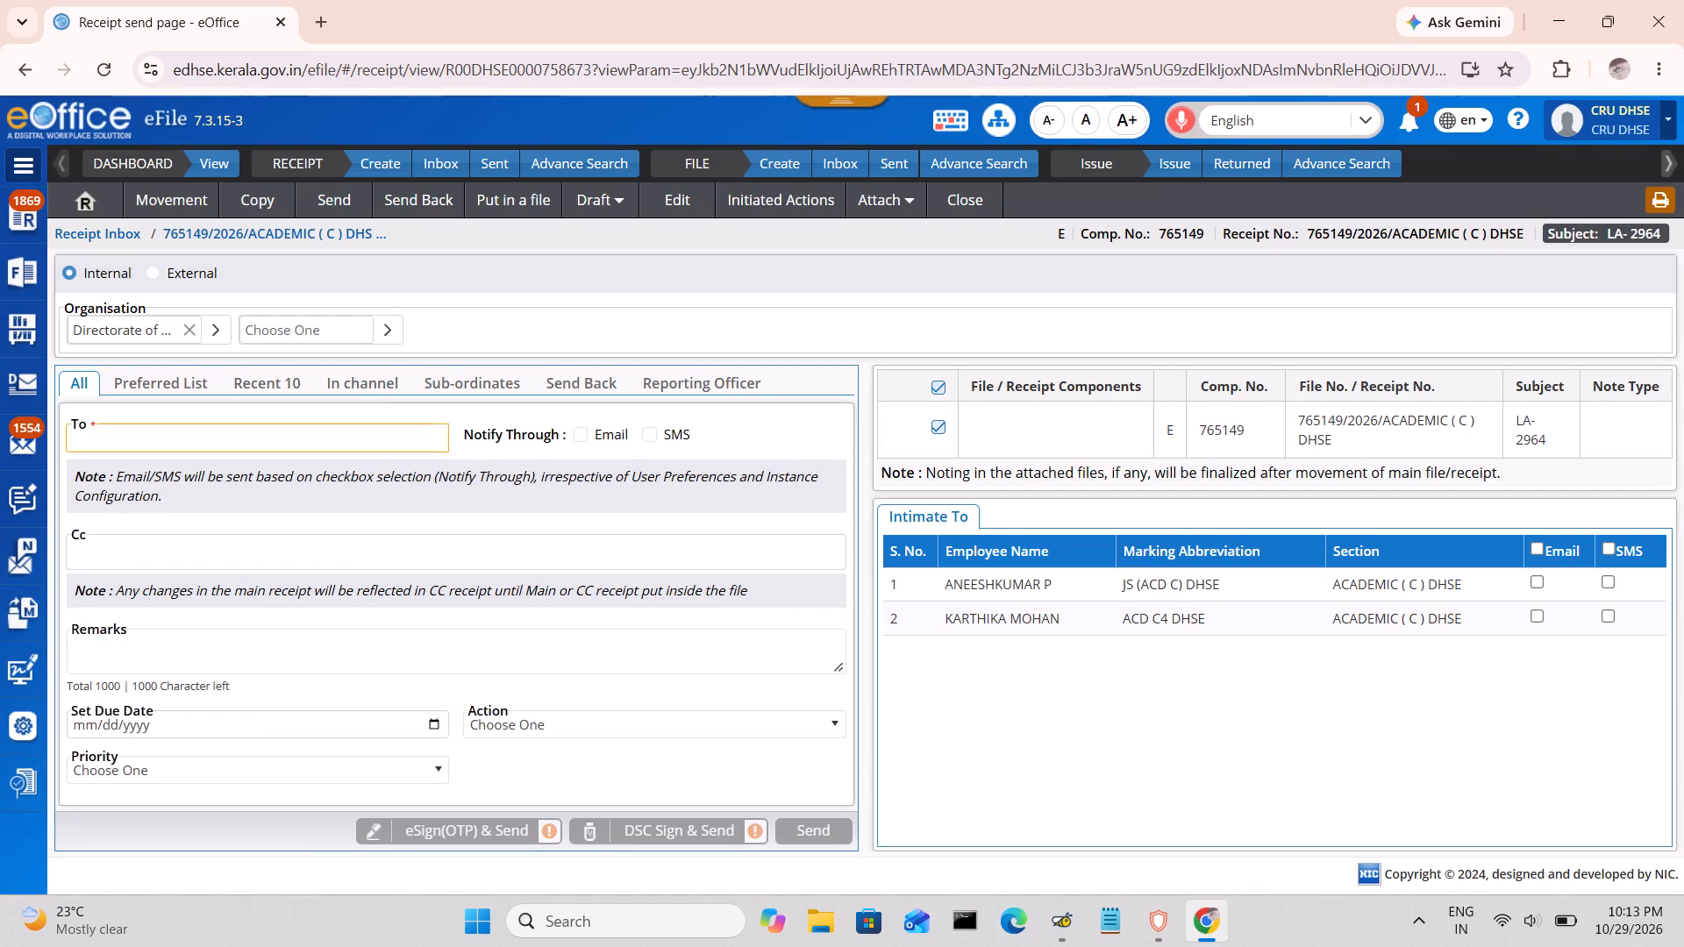
text(BALU)
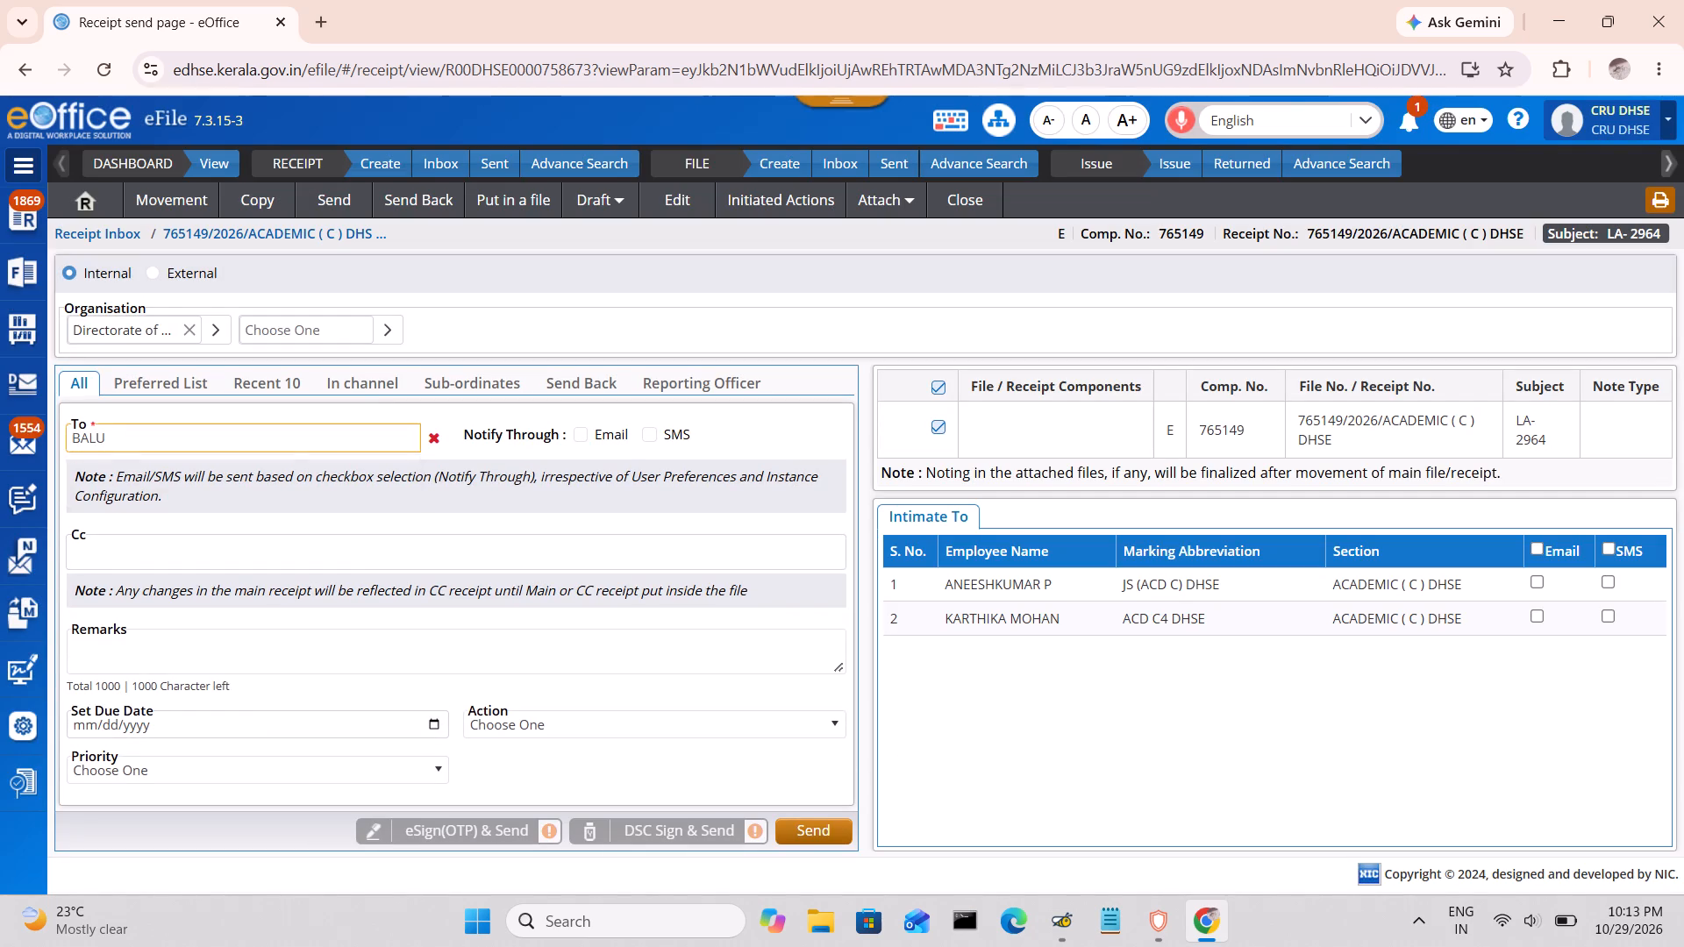
click(249, 473)
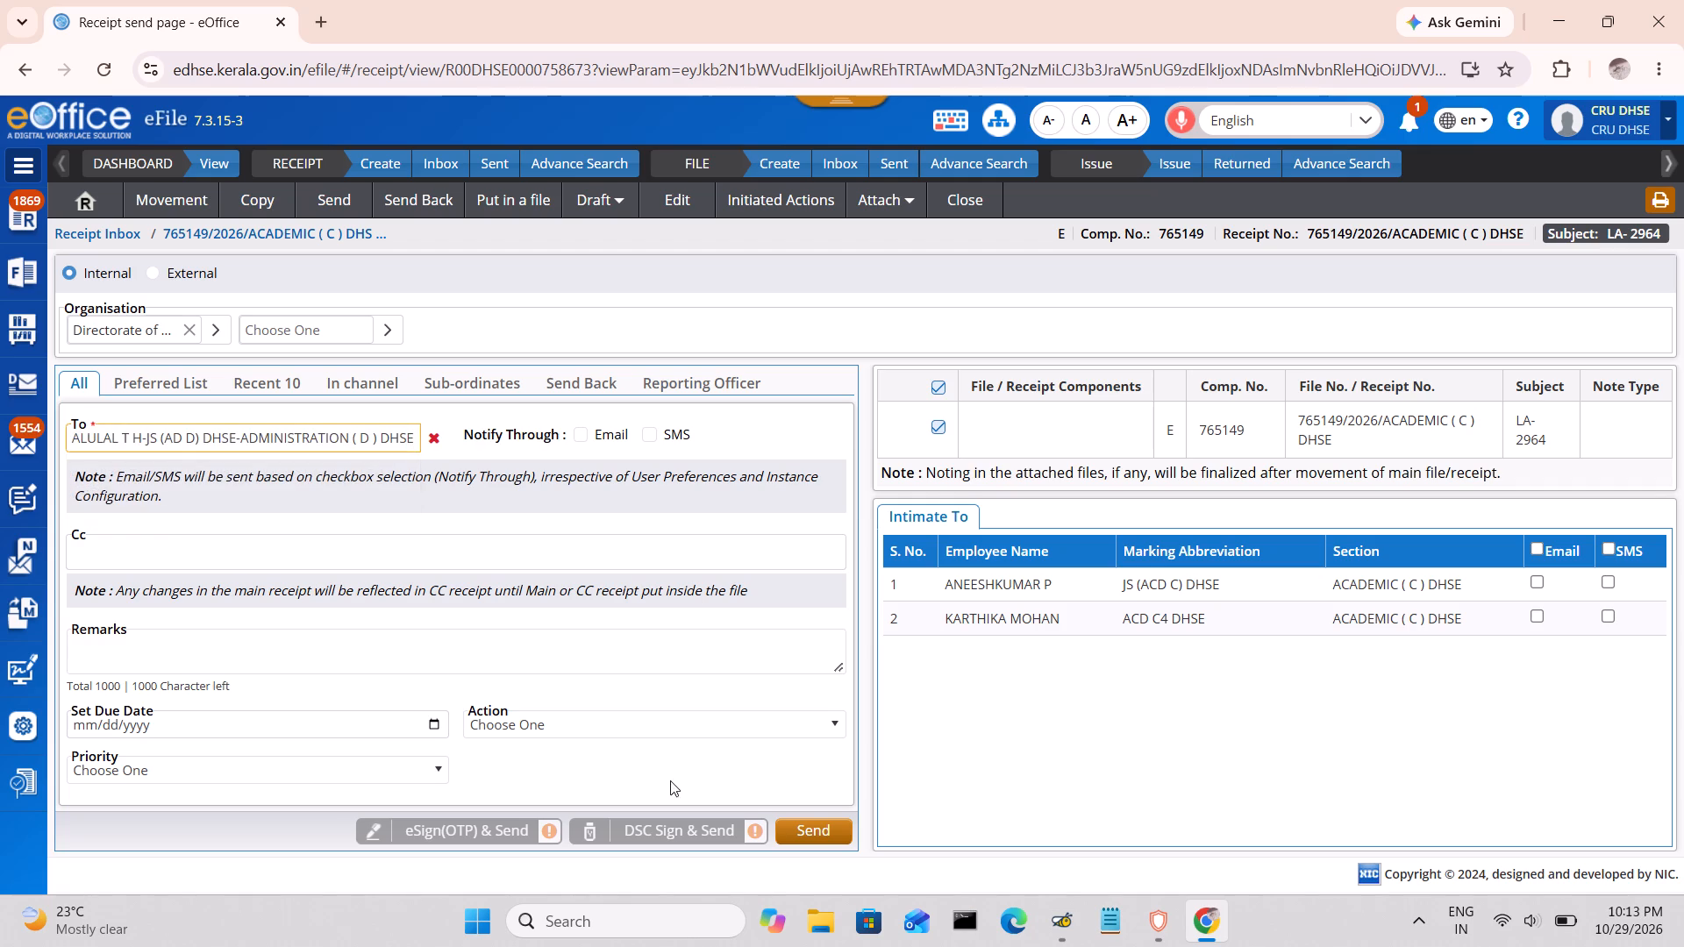
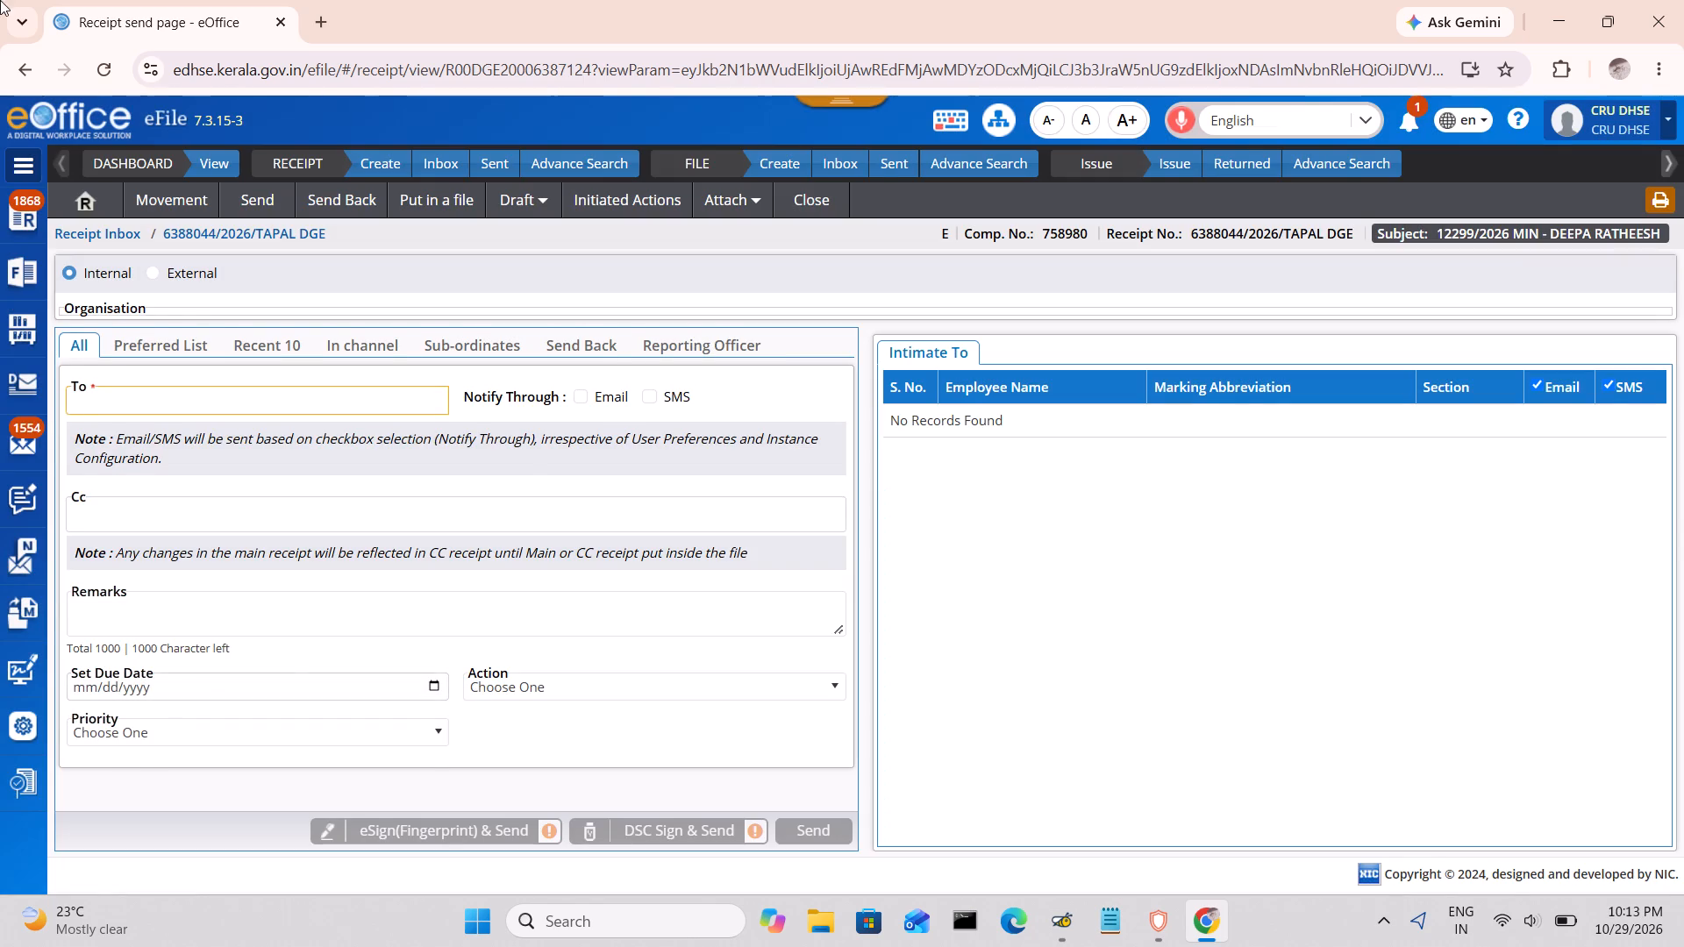
Search all recipients for AJEESH and set JS (ACD SPL) DHSE, ACADEMIC( SPECIAL CELL) DHSE as the To recipient of receipt 6388044/2026/TAPAL DGE.
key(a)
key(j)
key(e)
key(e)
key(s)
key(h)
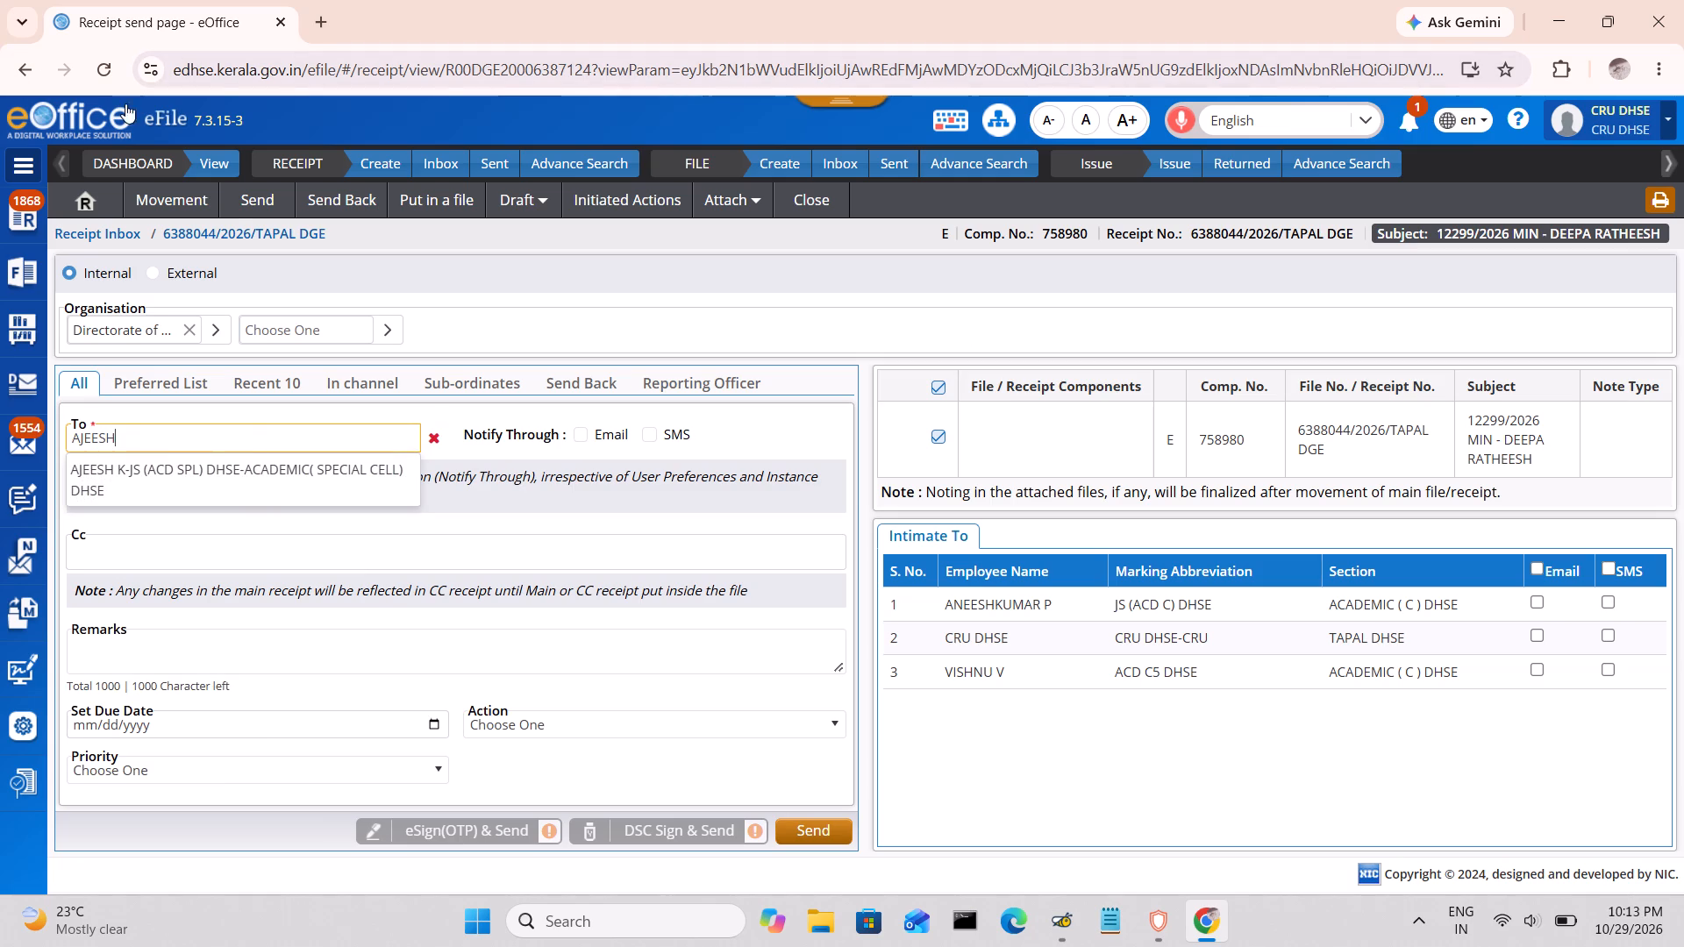
click(262, 493)
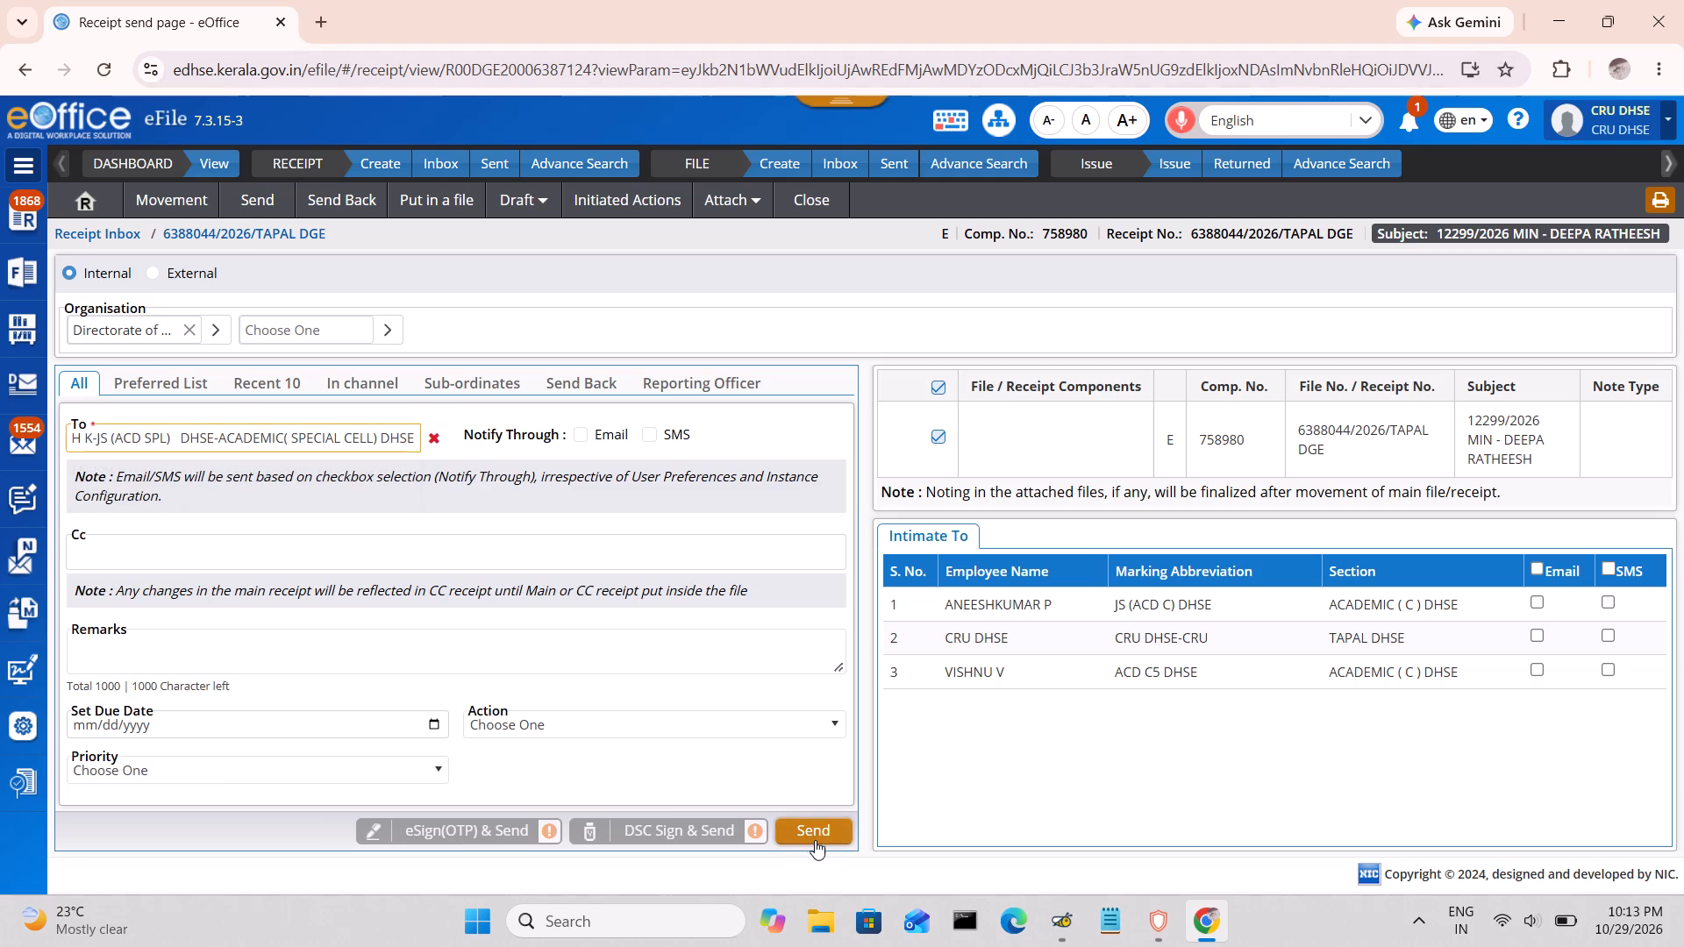
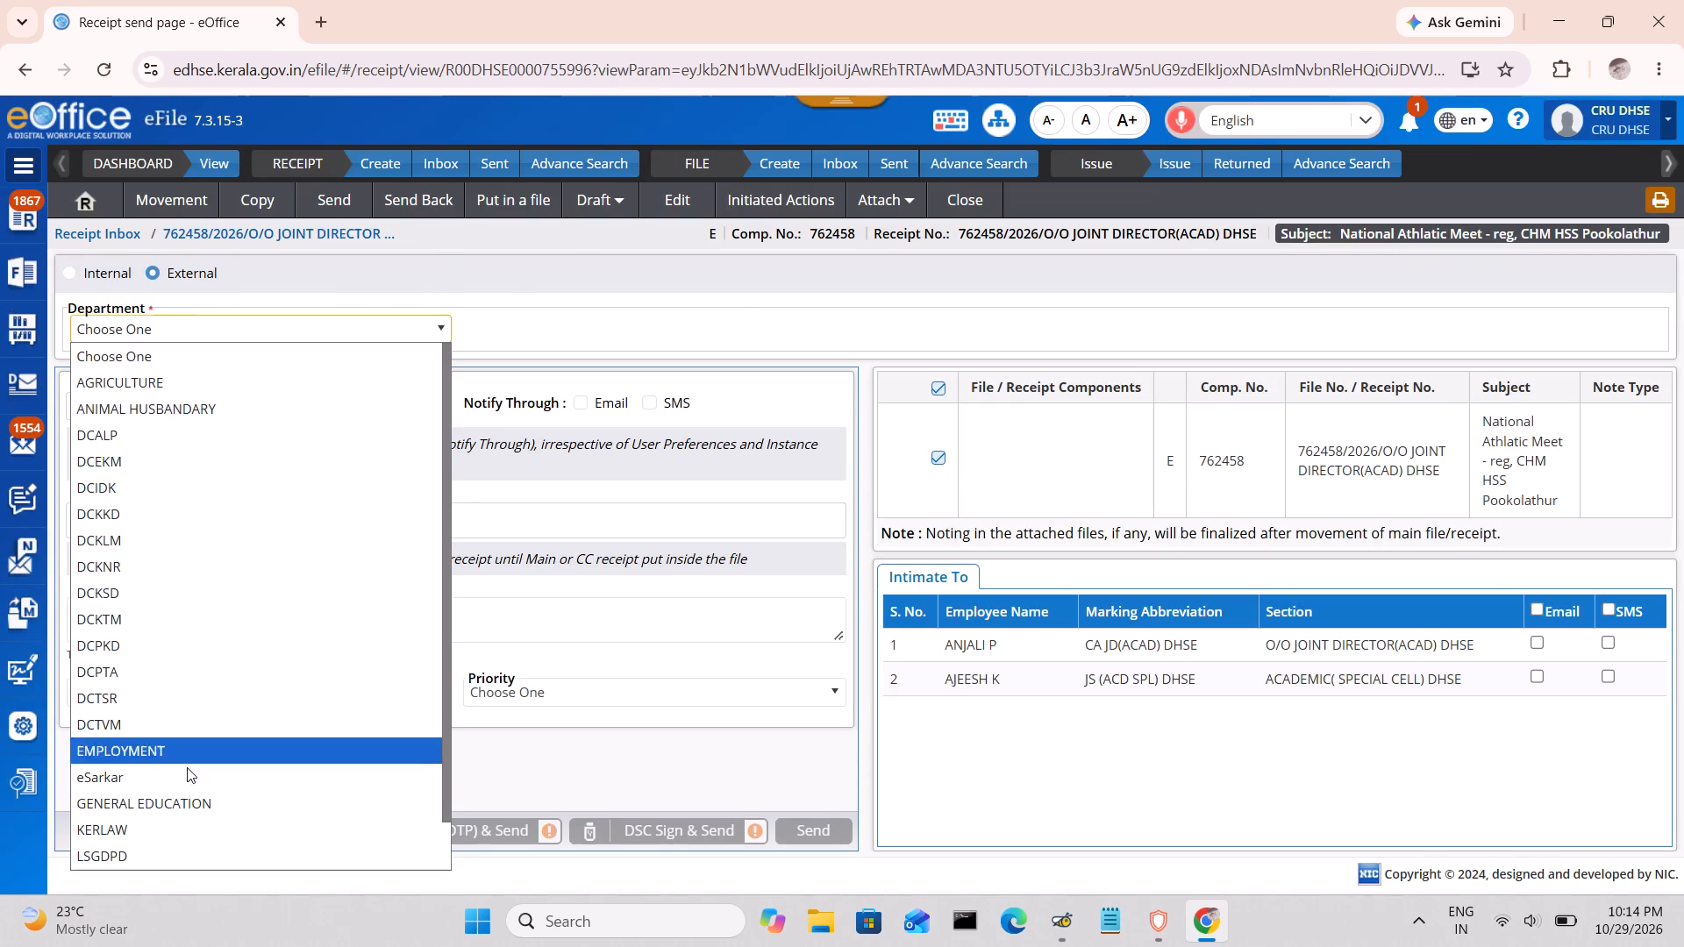
Send receipt 762458/2026/O/O JOINT DIRECTOR(ACAD) DHSE externally to the GENERAL EDUCATION department, with CRU DGE-CRU DGE-CRU-TAPAL DGE-dge2 as the To recipient.
click(159, 805)
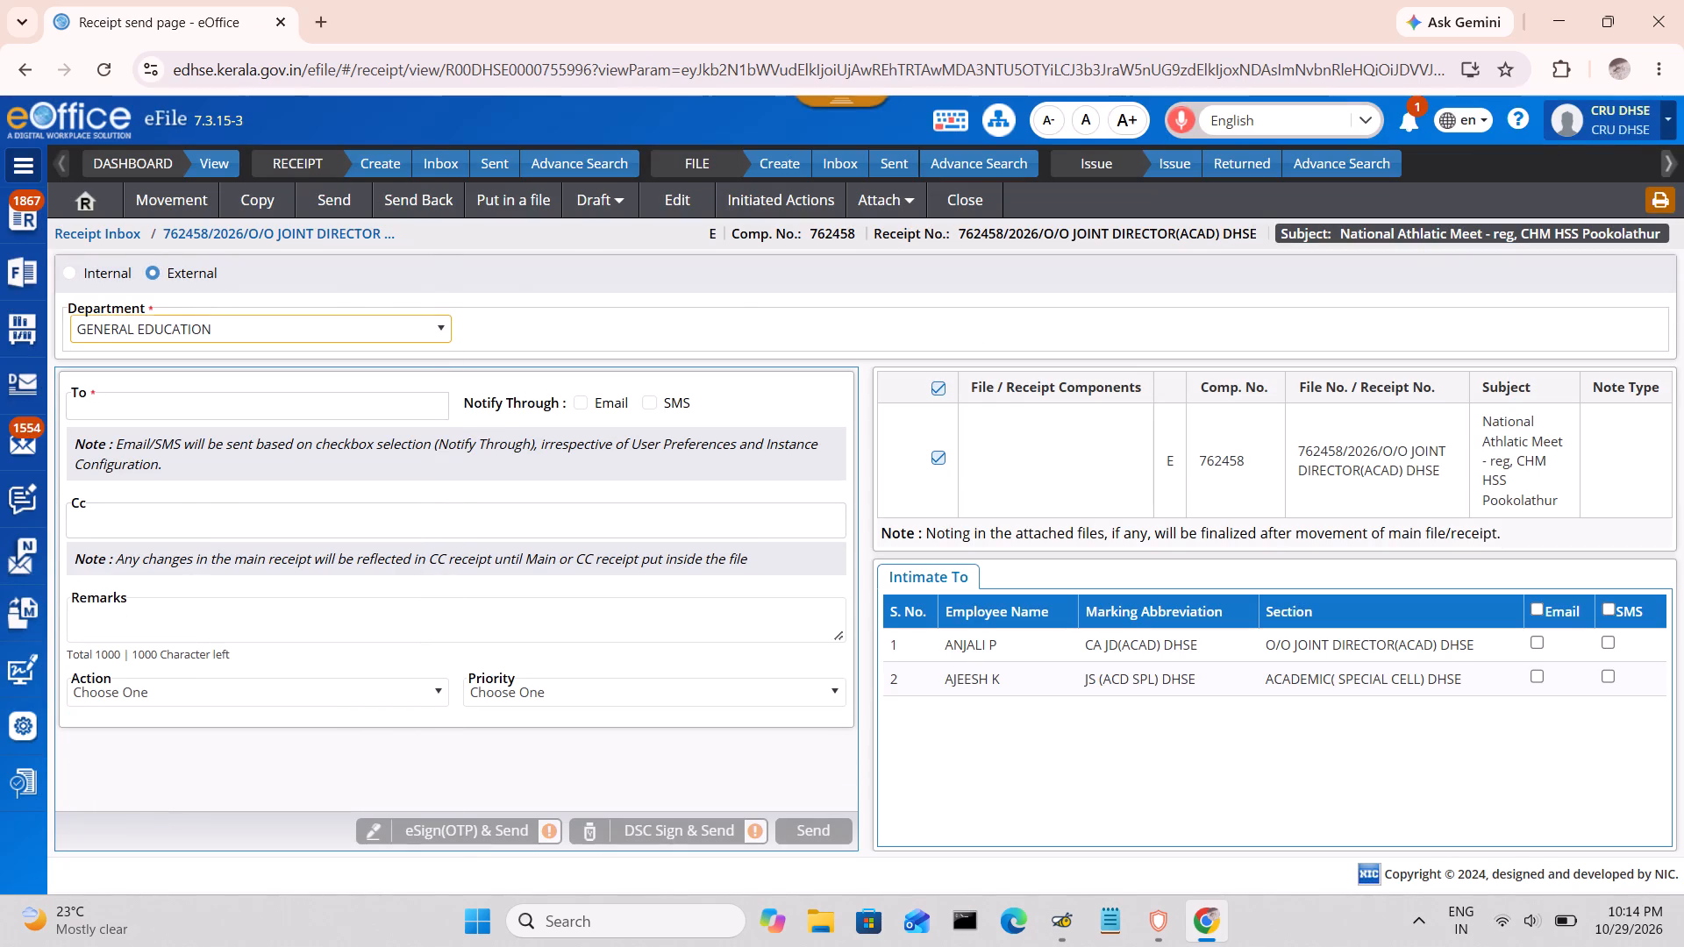
click(163, 416)
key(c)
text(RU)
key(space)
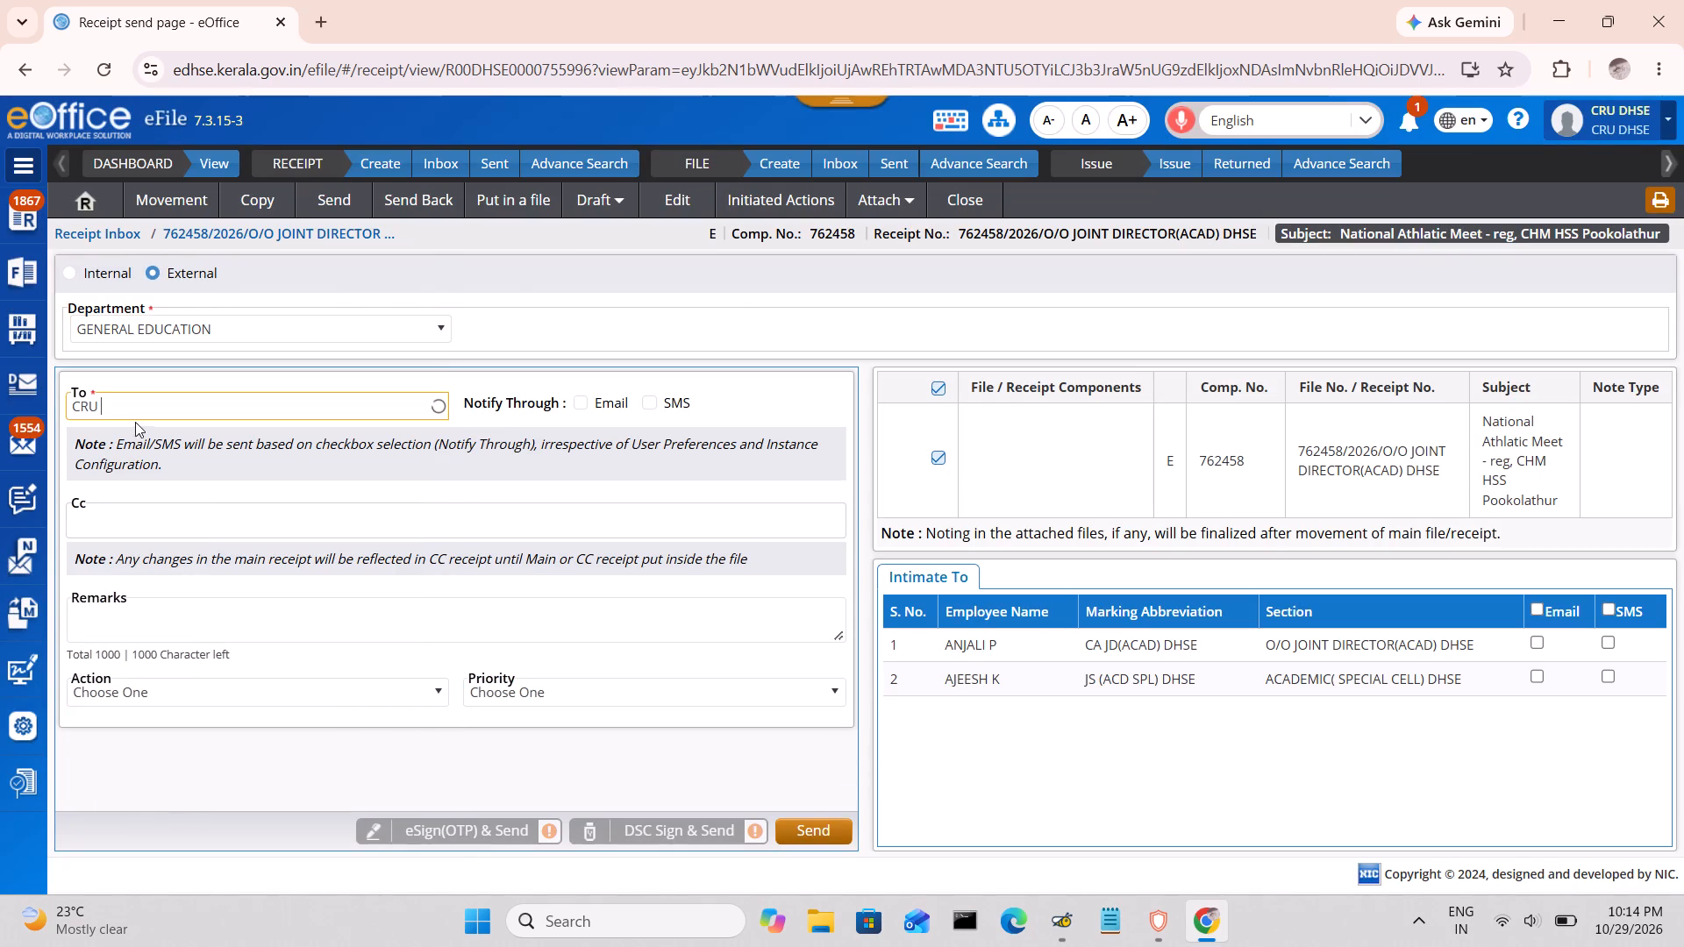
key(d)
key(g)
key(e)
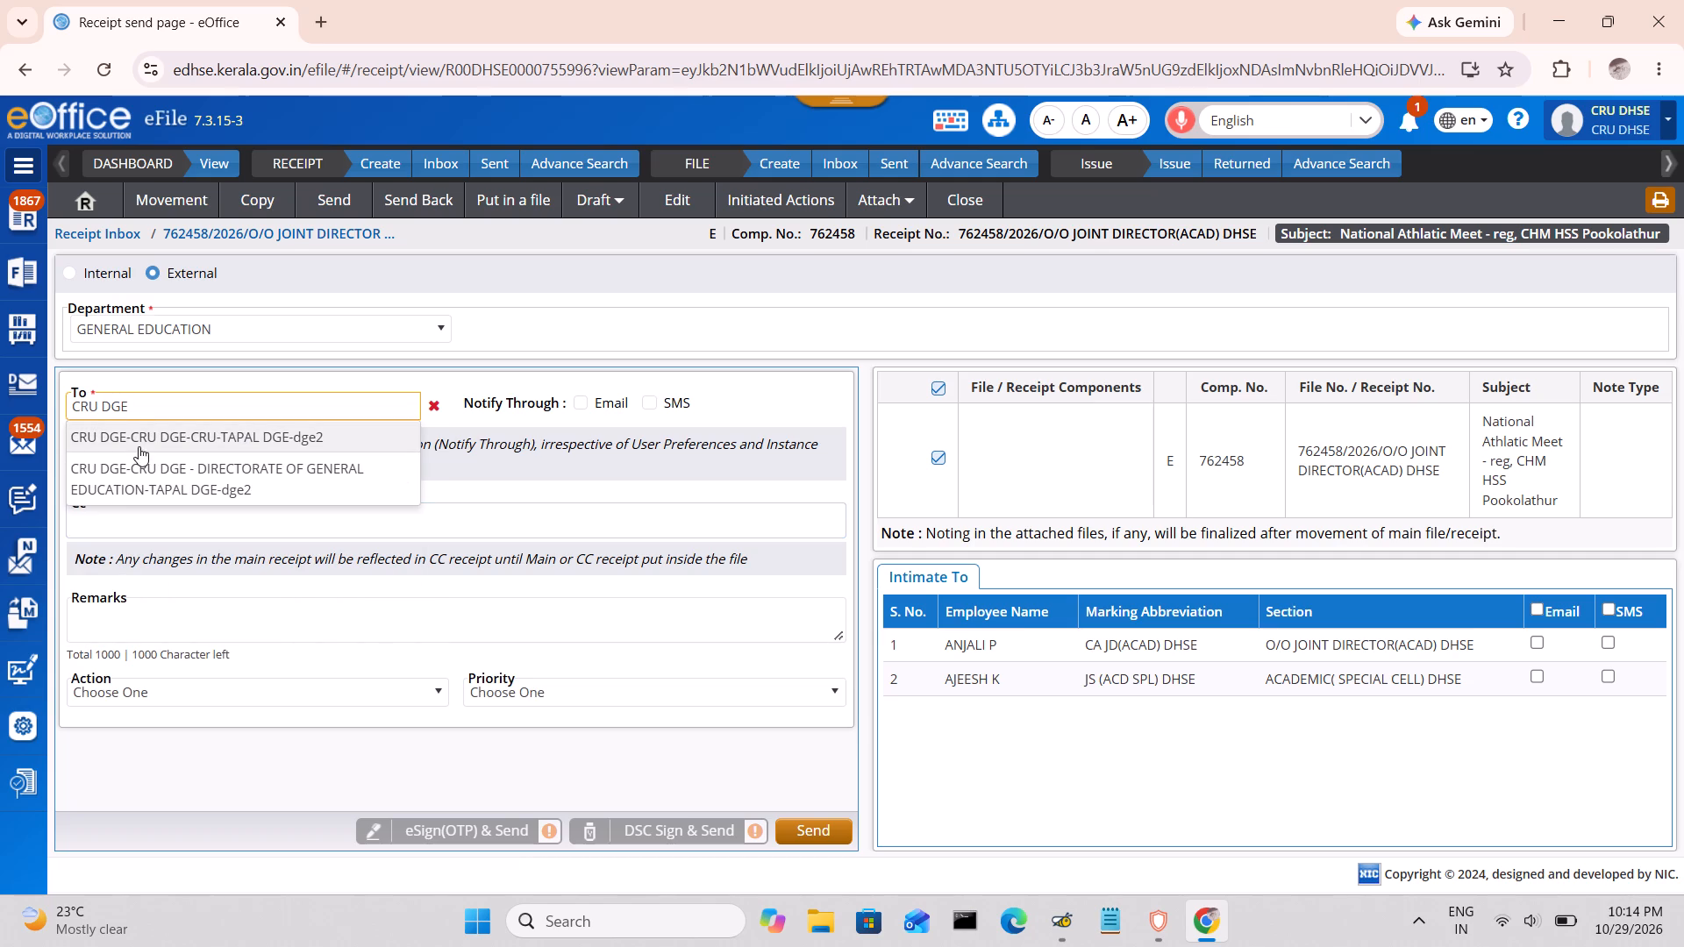
click(145, 438)
click(812, 829)
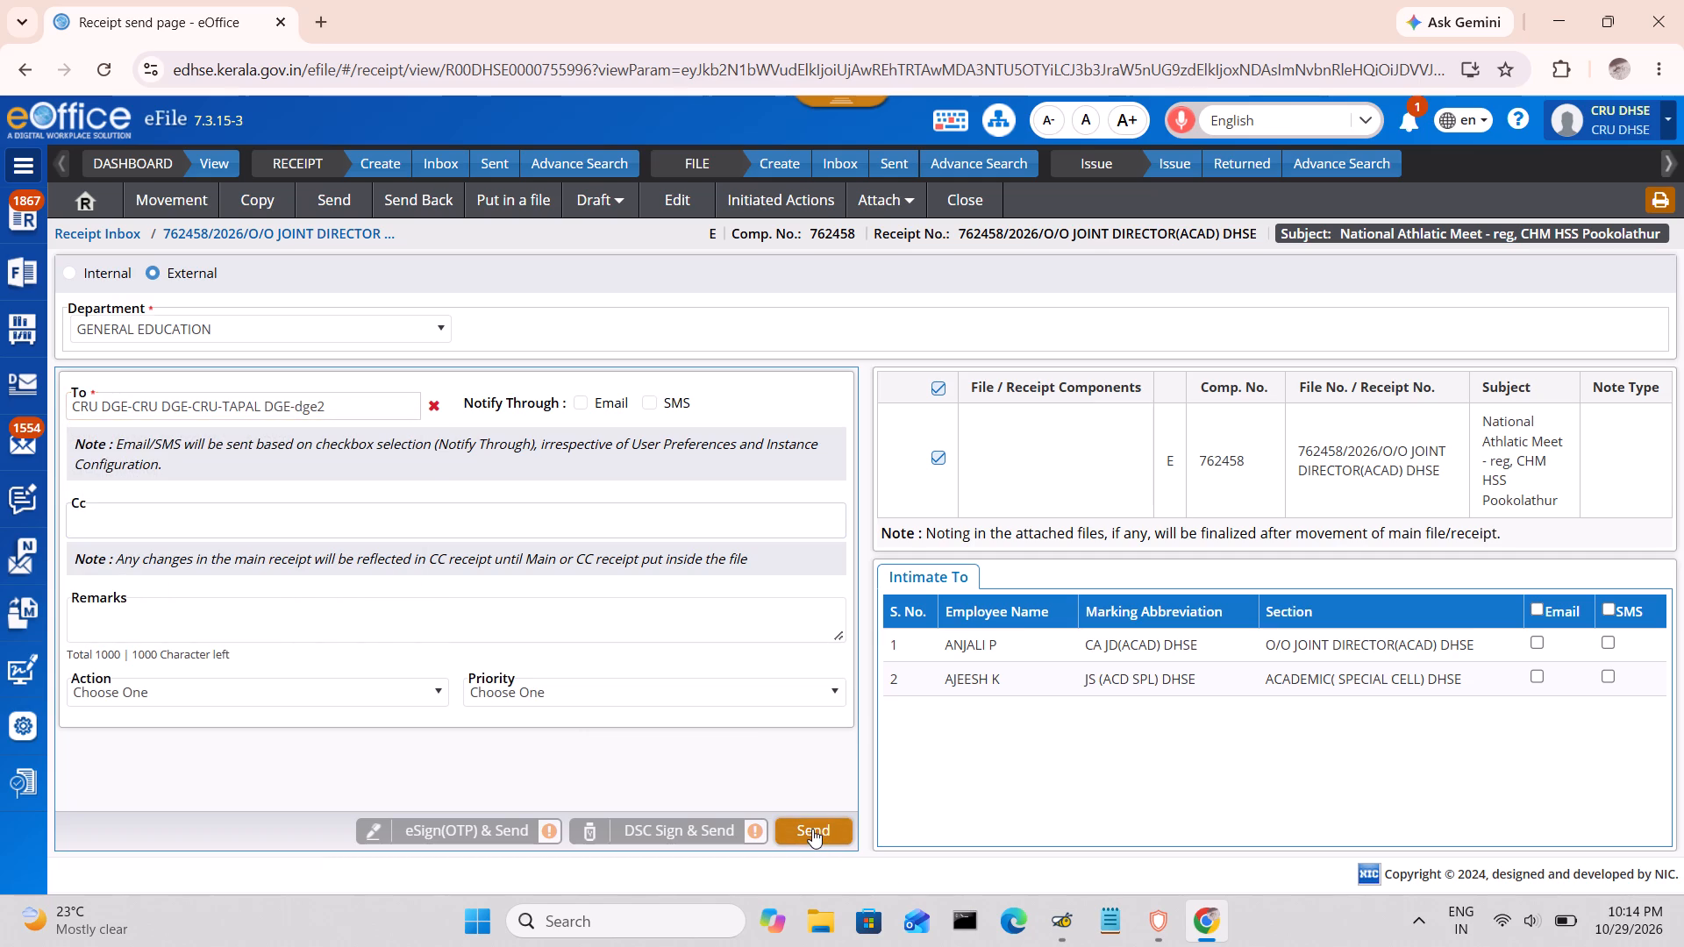
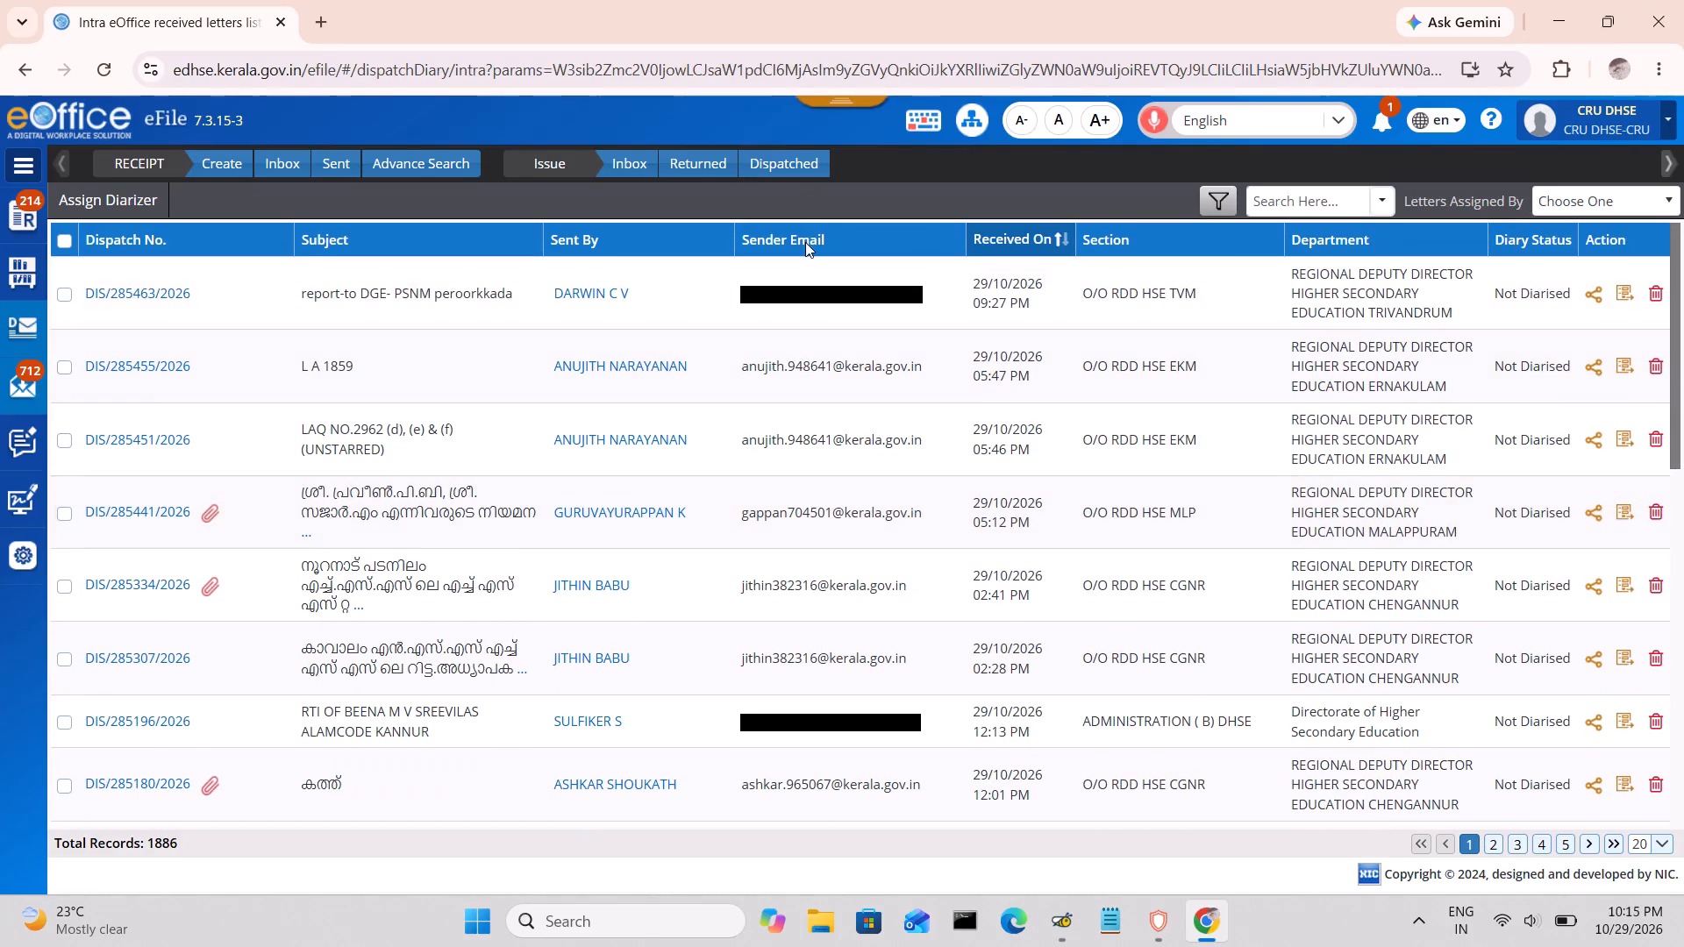
Start diarising letter DIS/285463/2026 with its received PDF added to the sequenced documents.
click(1623, 291)
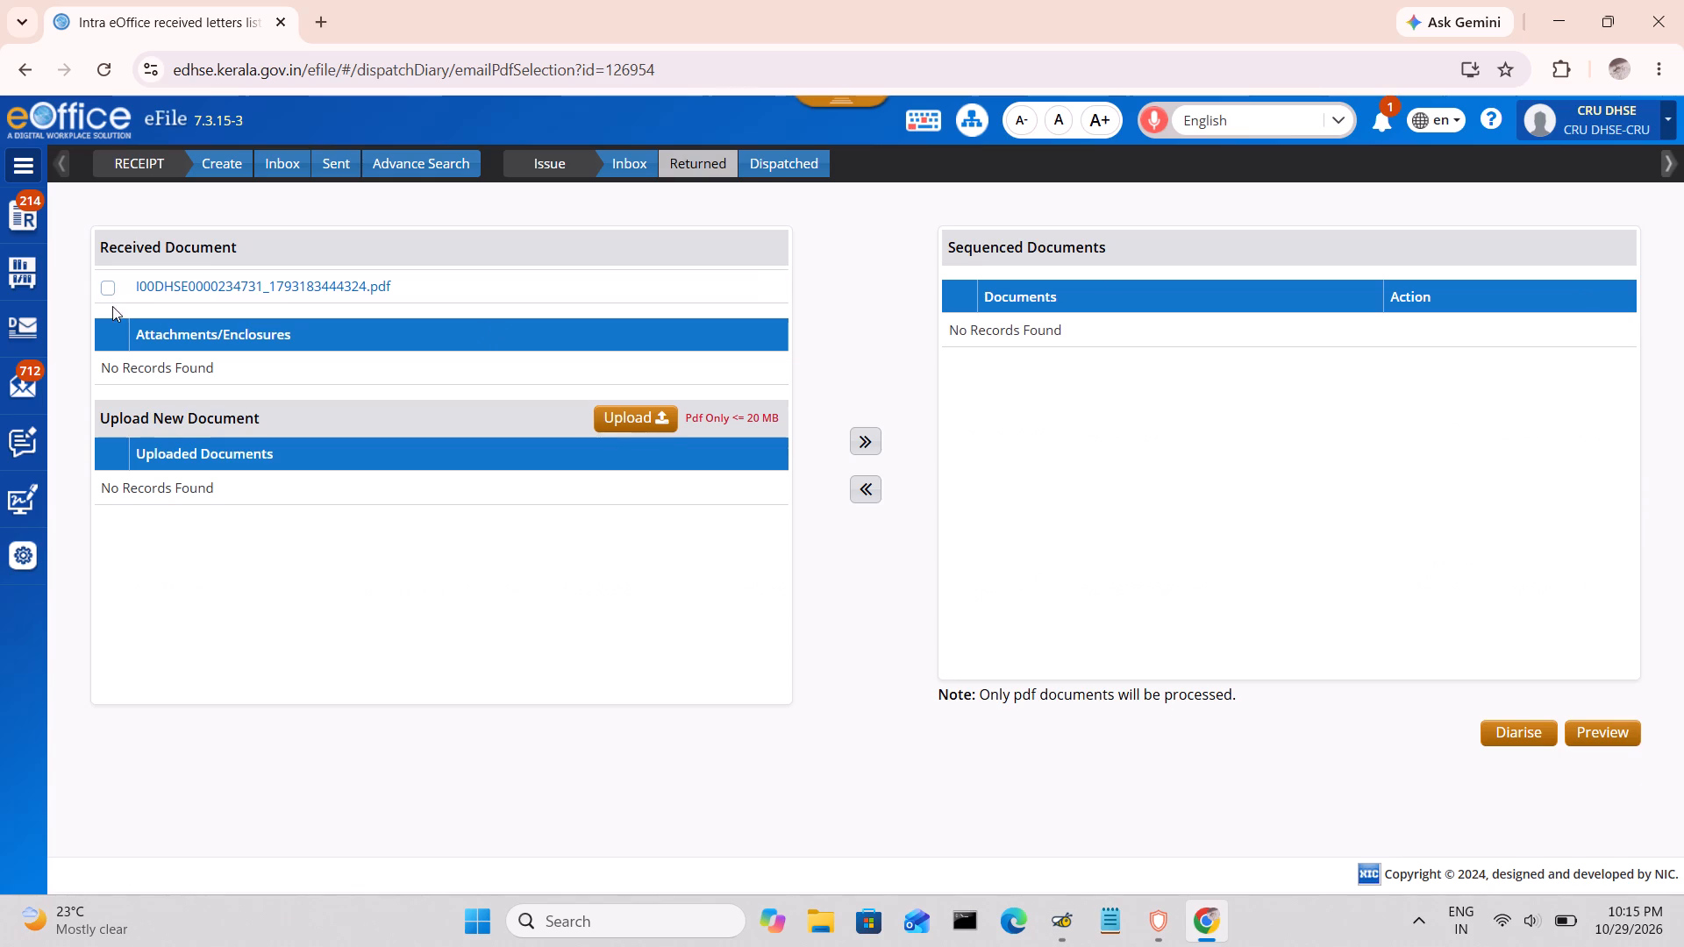
click(105, 284)
click(861, 437)
click(1532, 740)
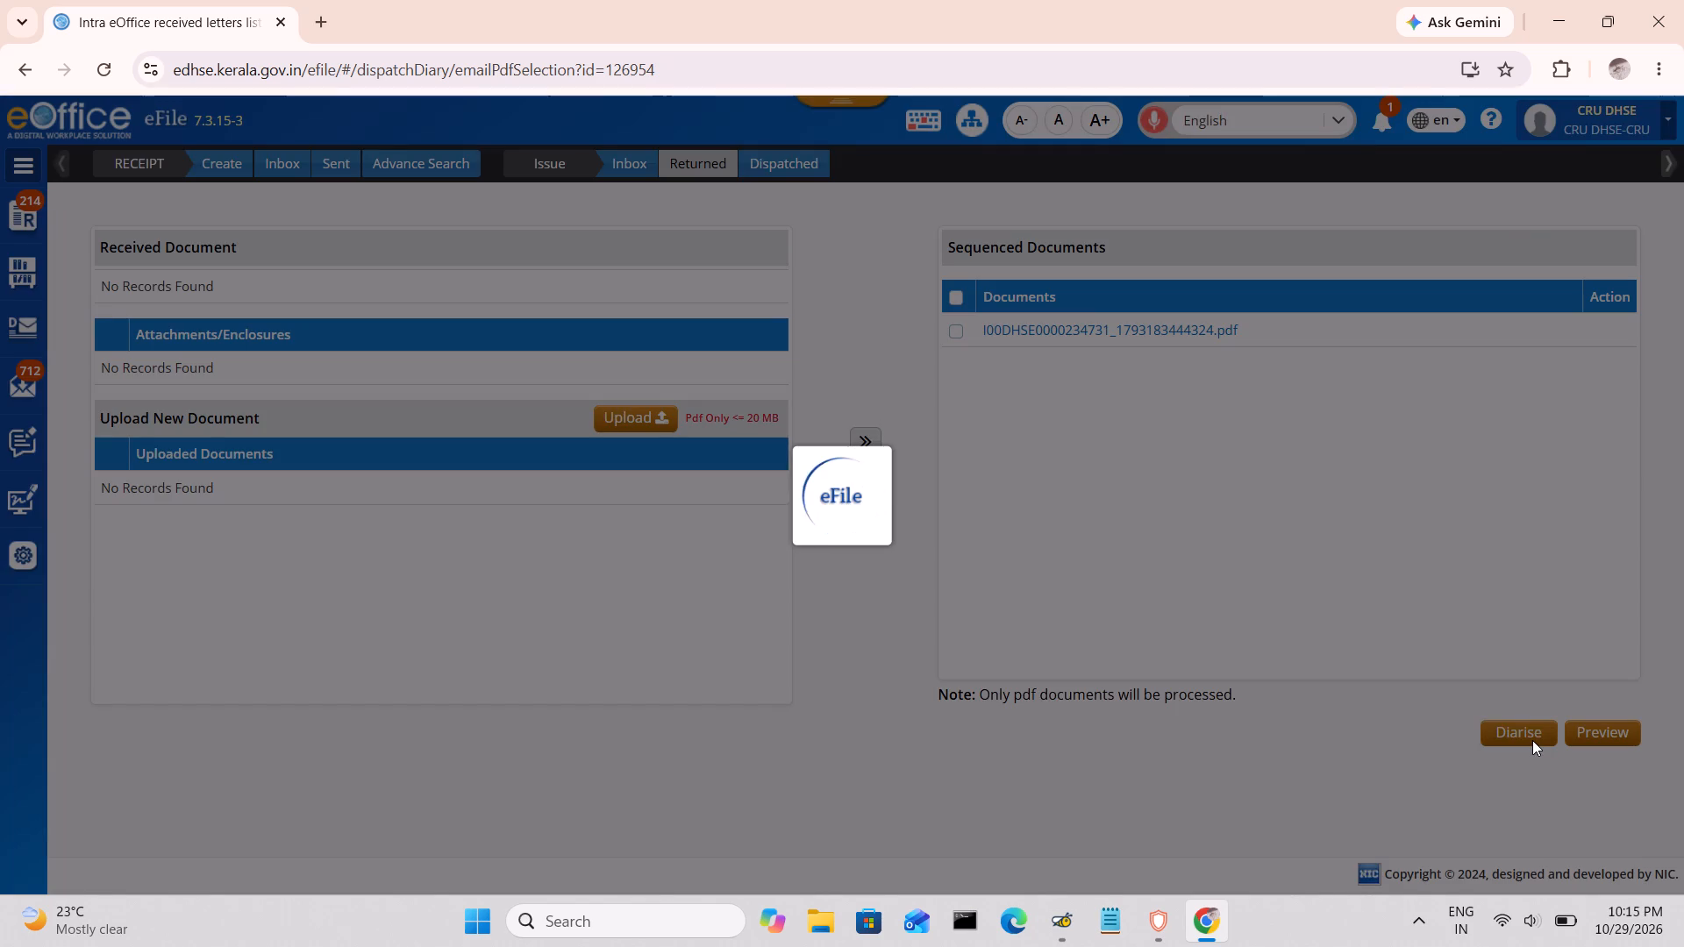
Enter "RDD TVPM NO 2346" as the sender's address, taking the number from the letter's file reference.
click(1032, 717)
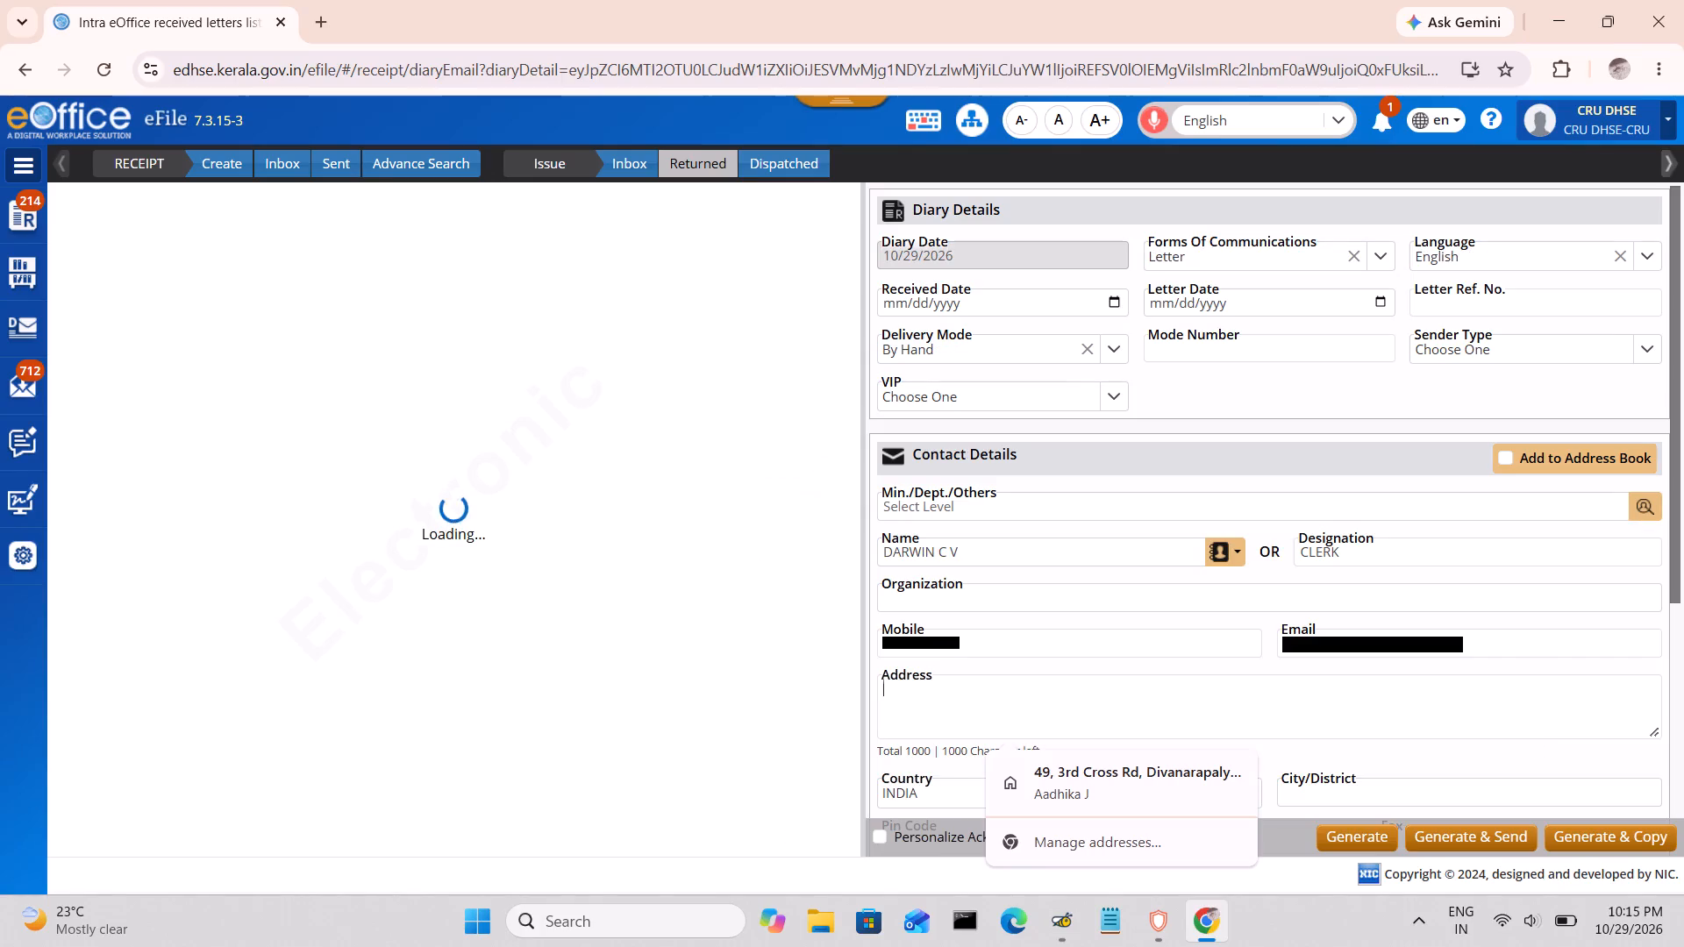
text(RDD T)
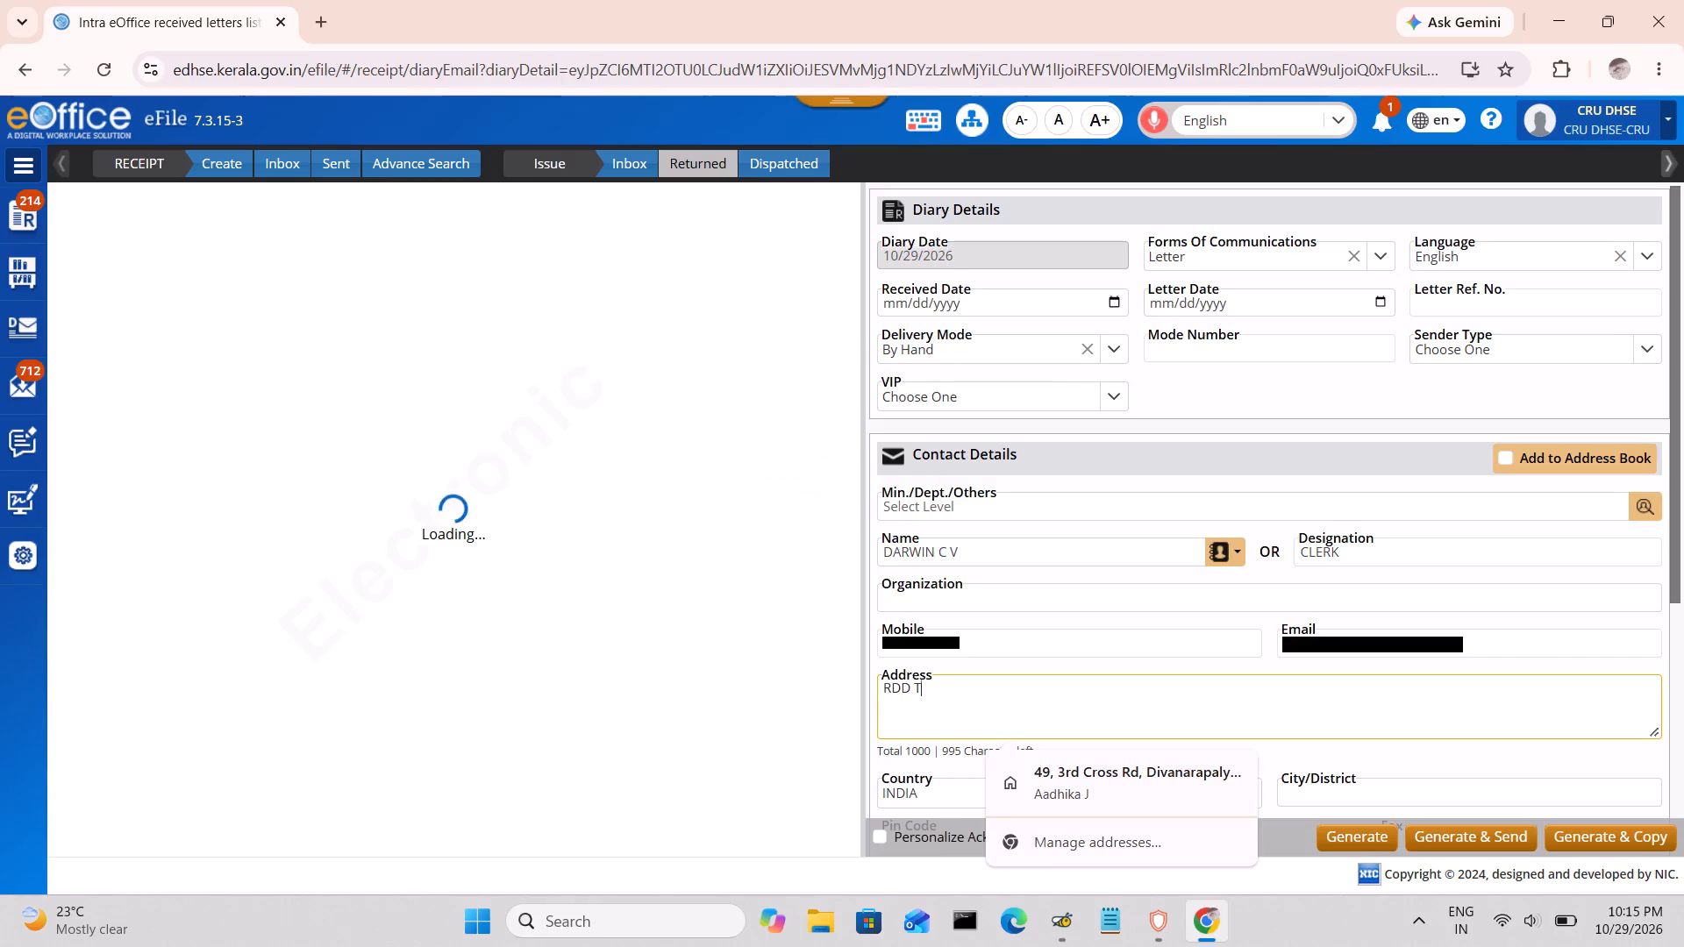
text(VPM NO)
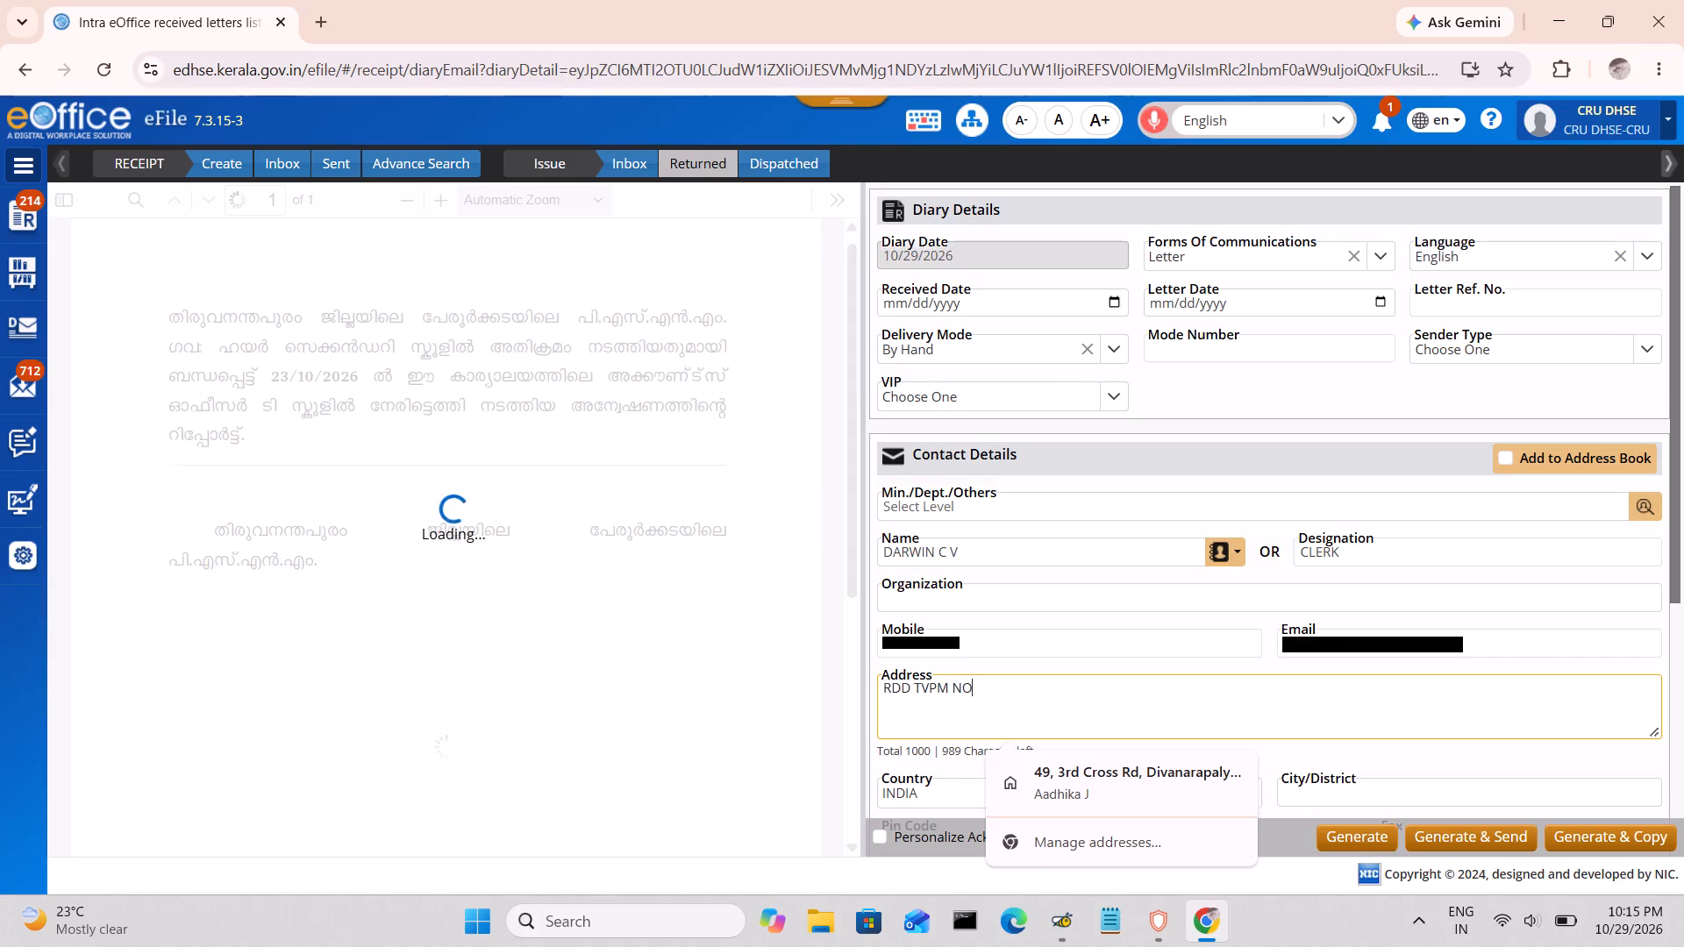
key(space)
scroll(440, 562, up, 14)
scroll(444, 556, down, 8)
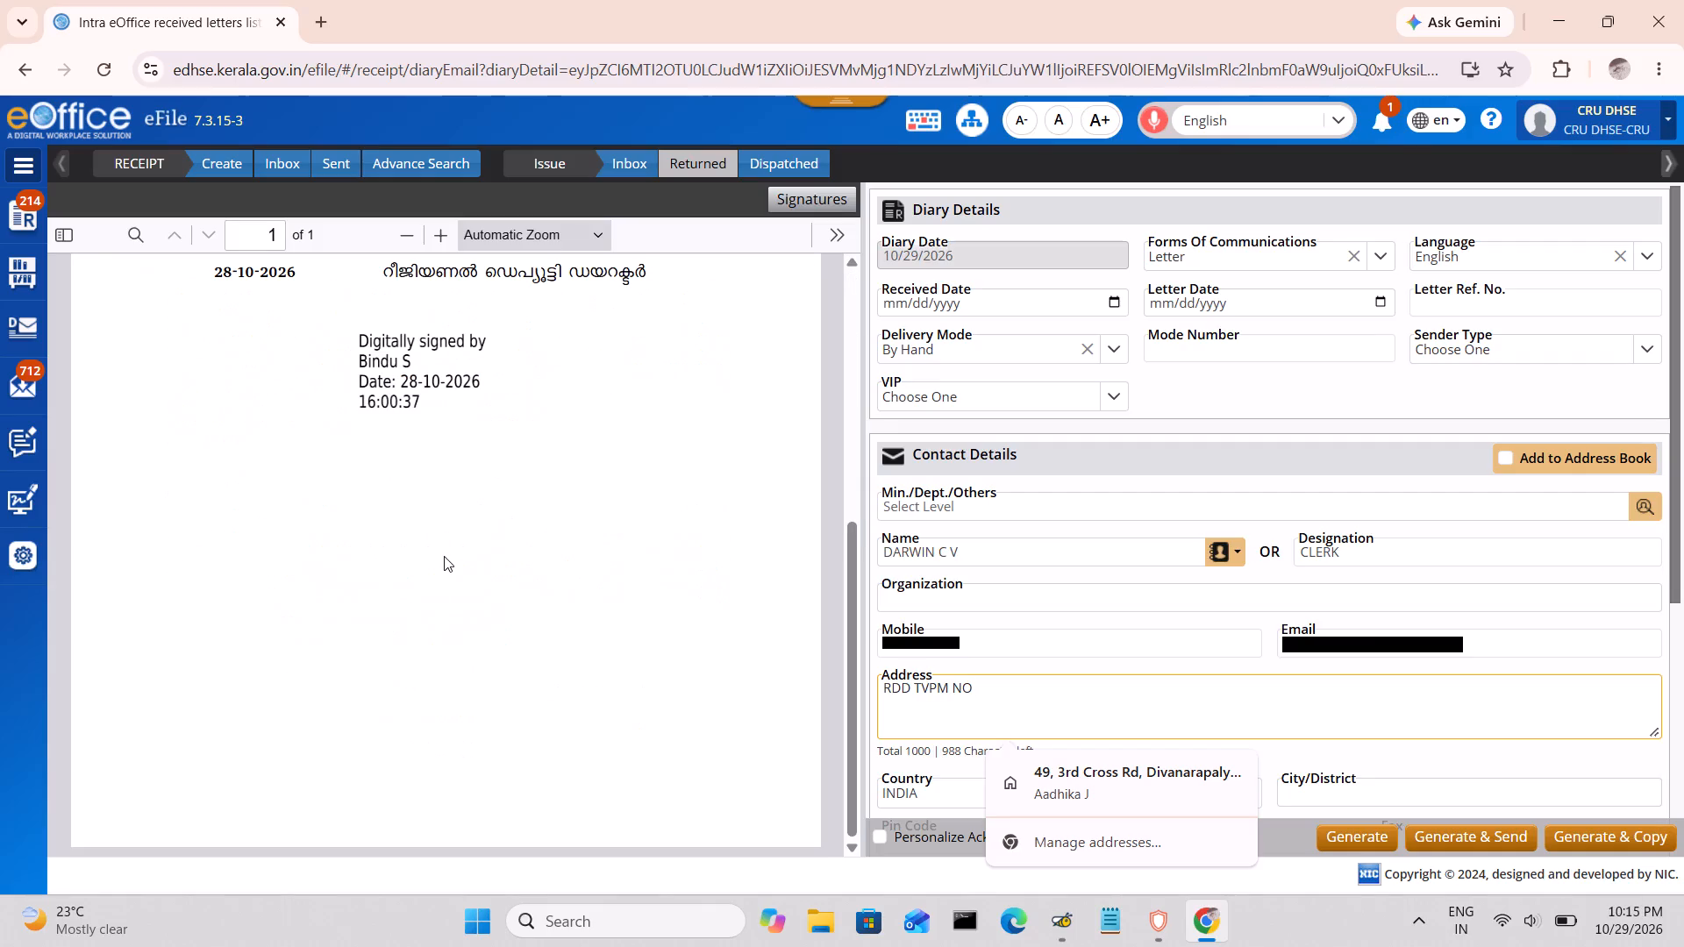
scroll(444, 556, down, 7)
scroll(444, 556, up, 16)
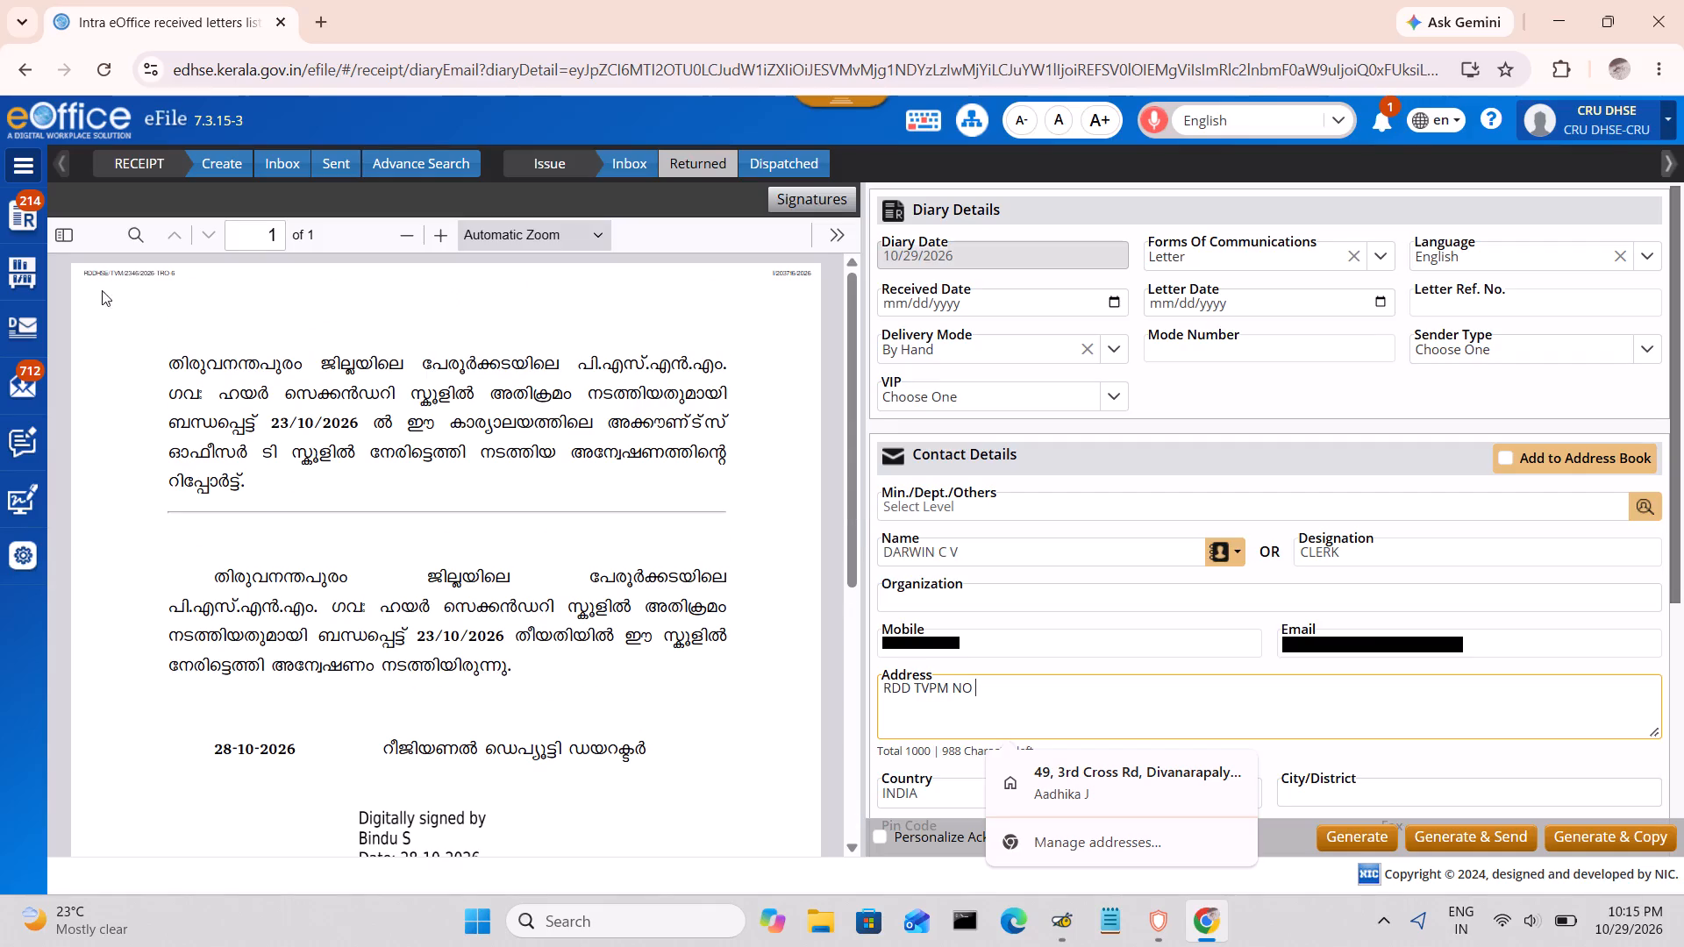
triple_click(444, 232)
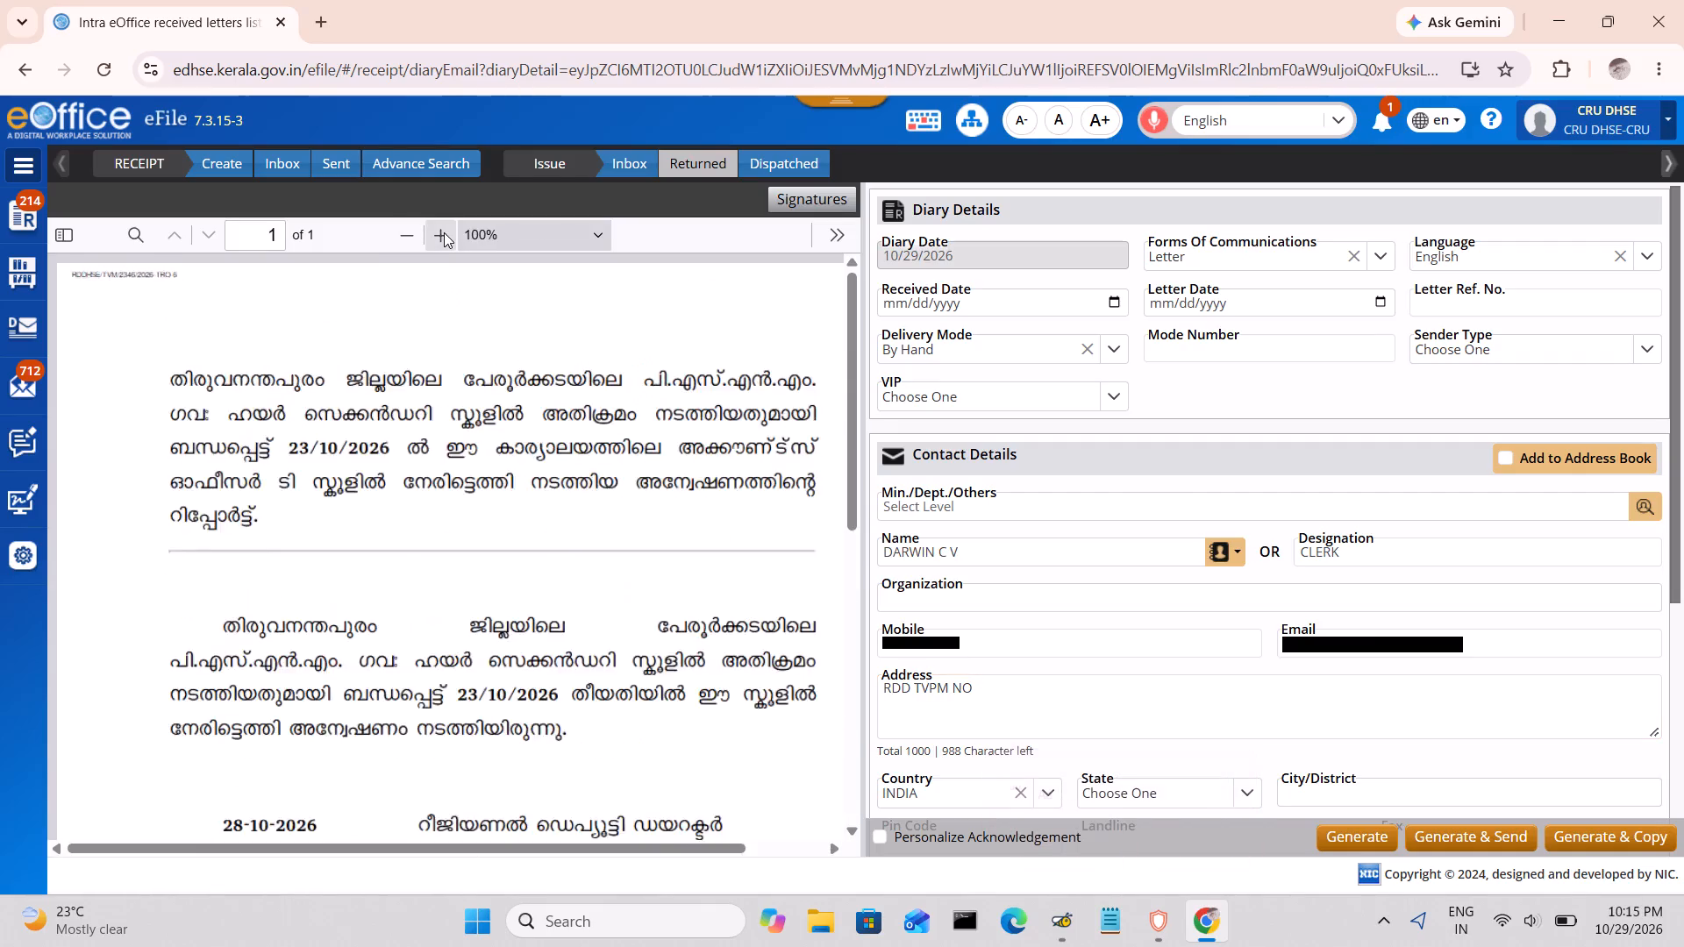
click(444, 232)
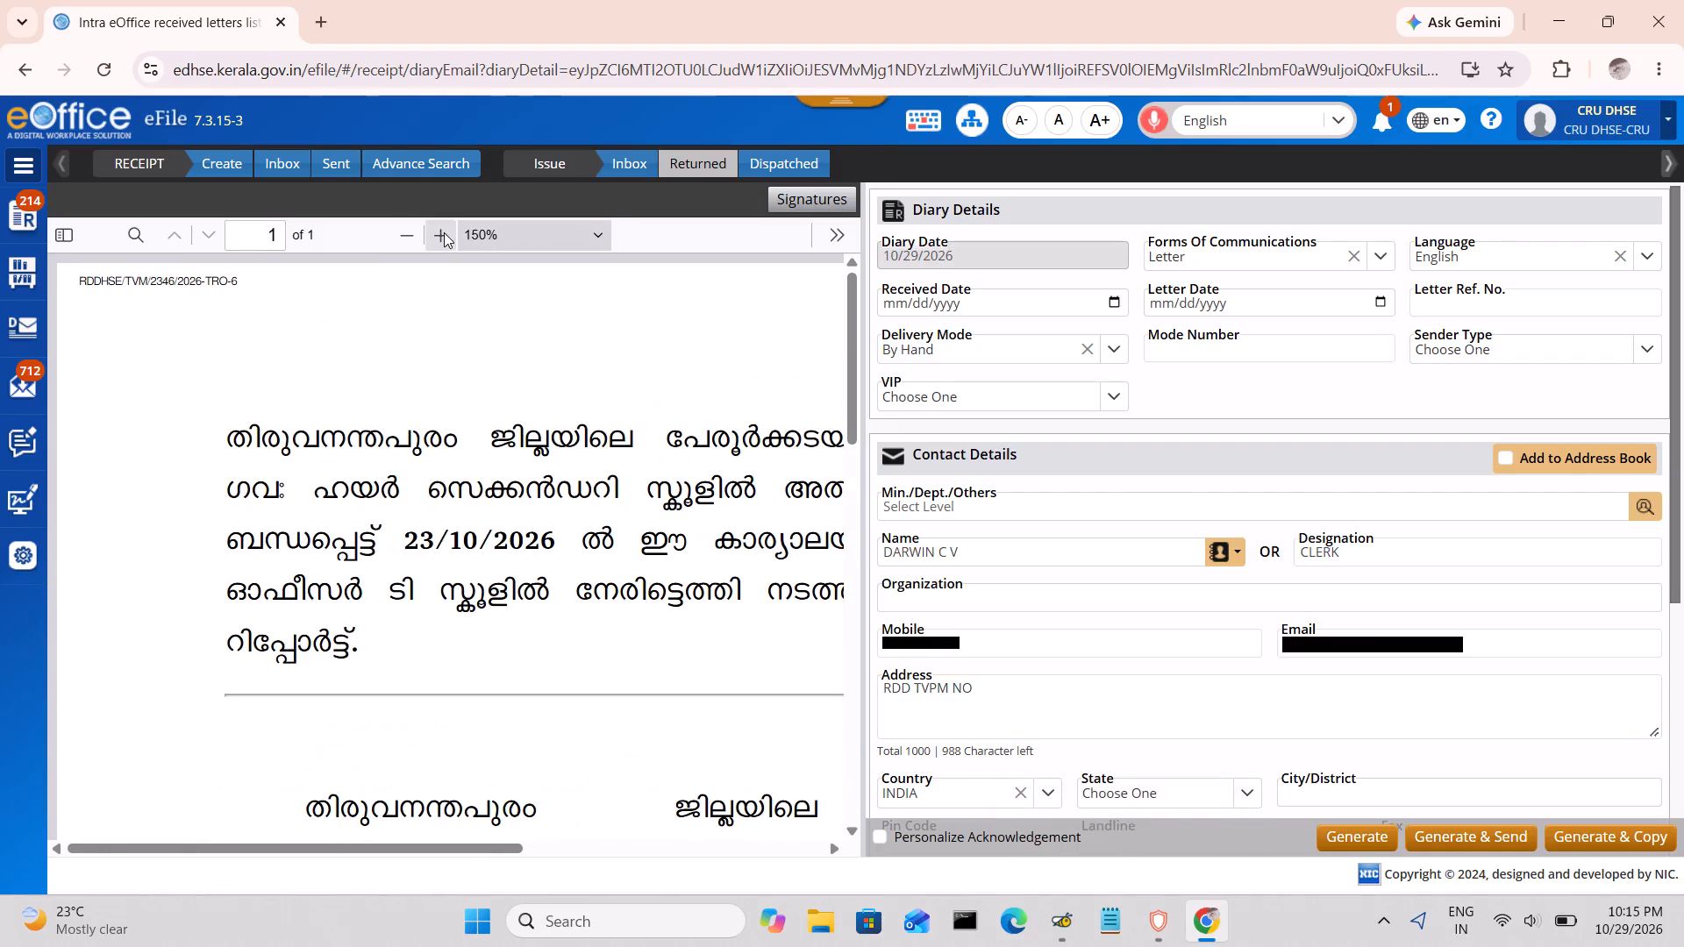
click(990, 691)
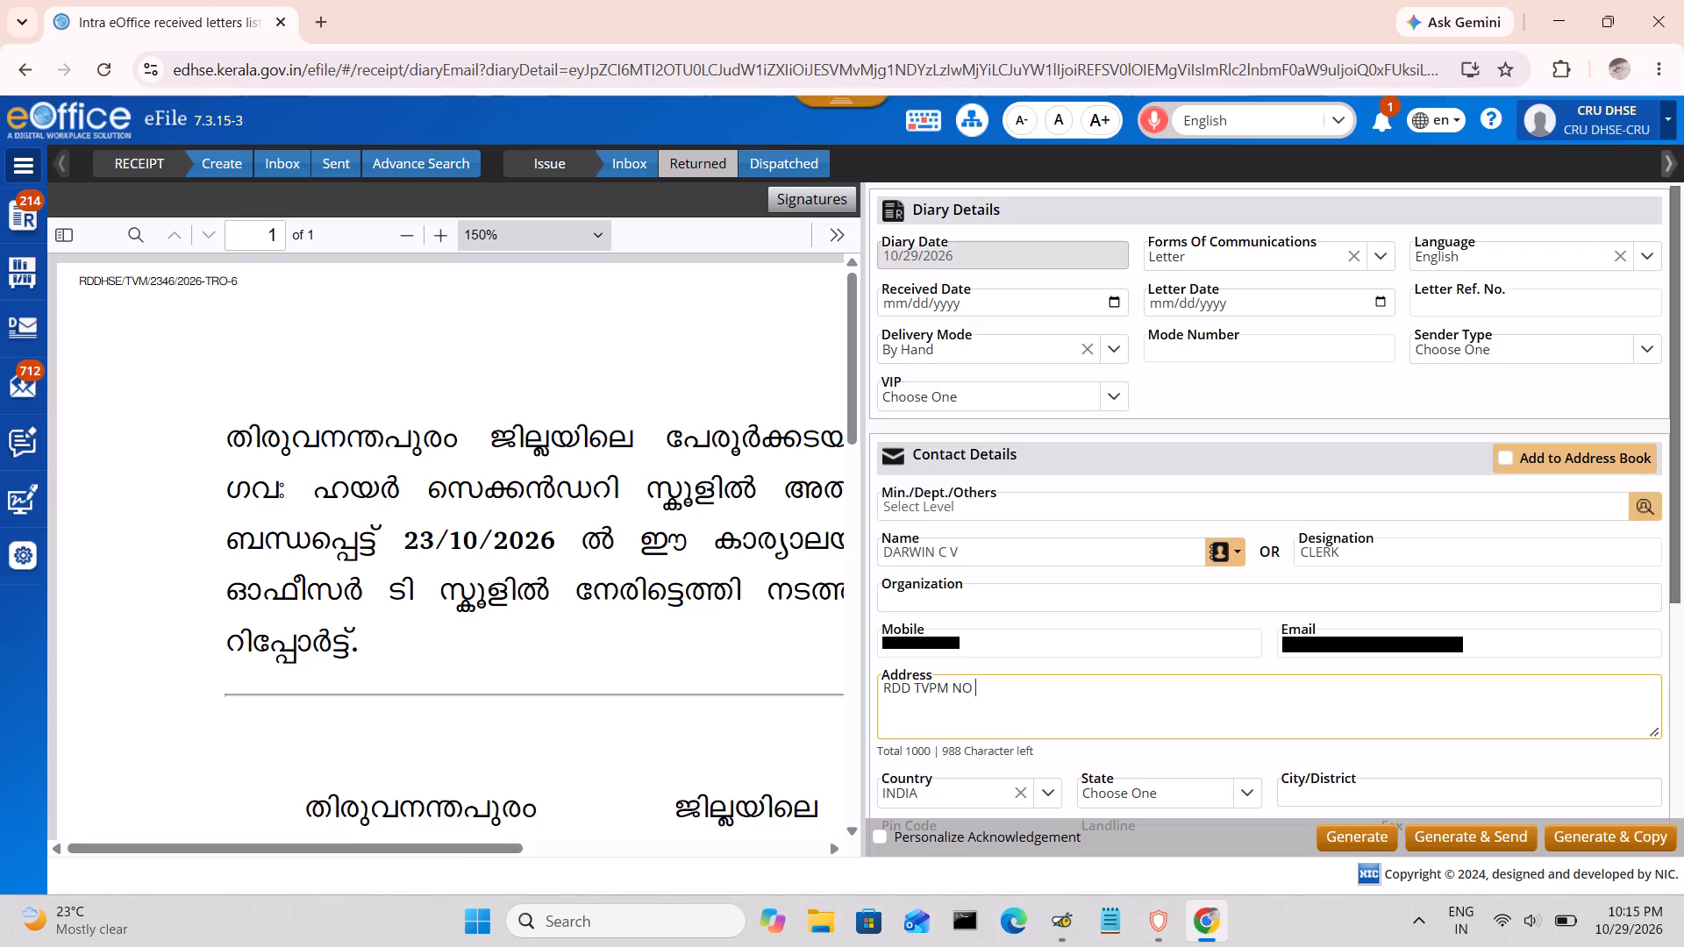
text(2346)
drag(1031, 693, 870, 690)
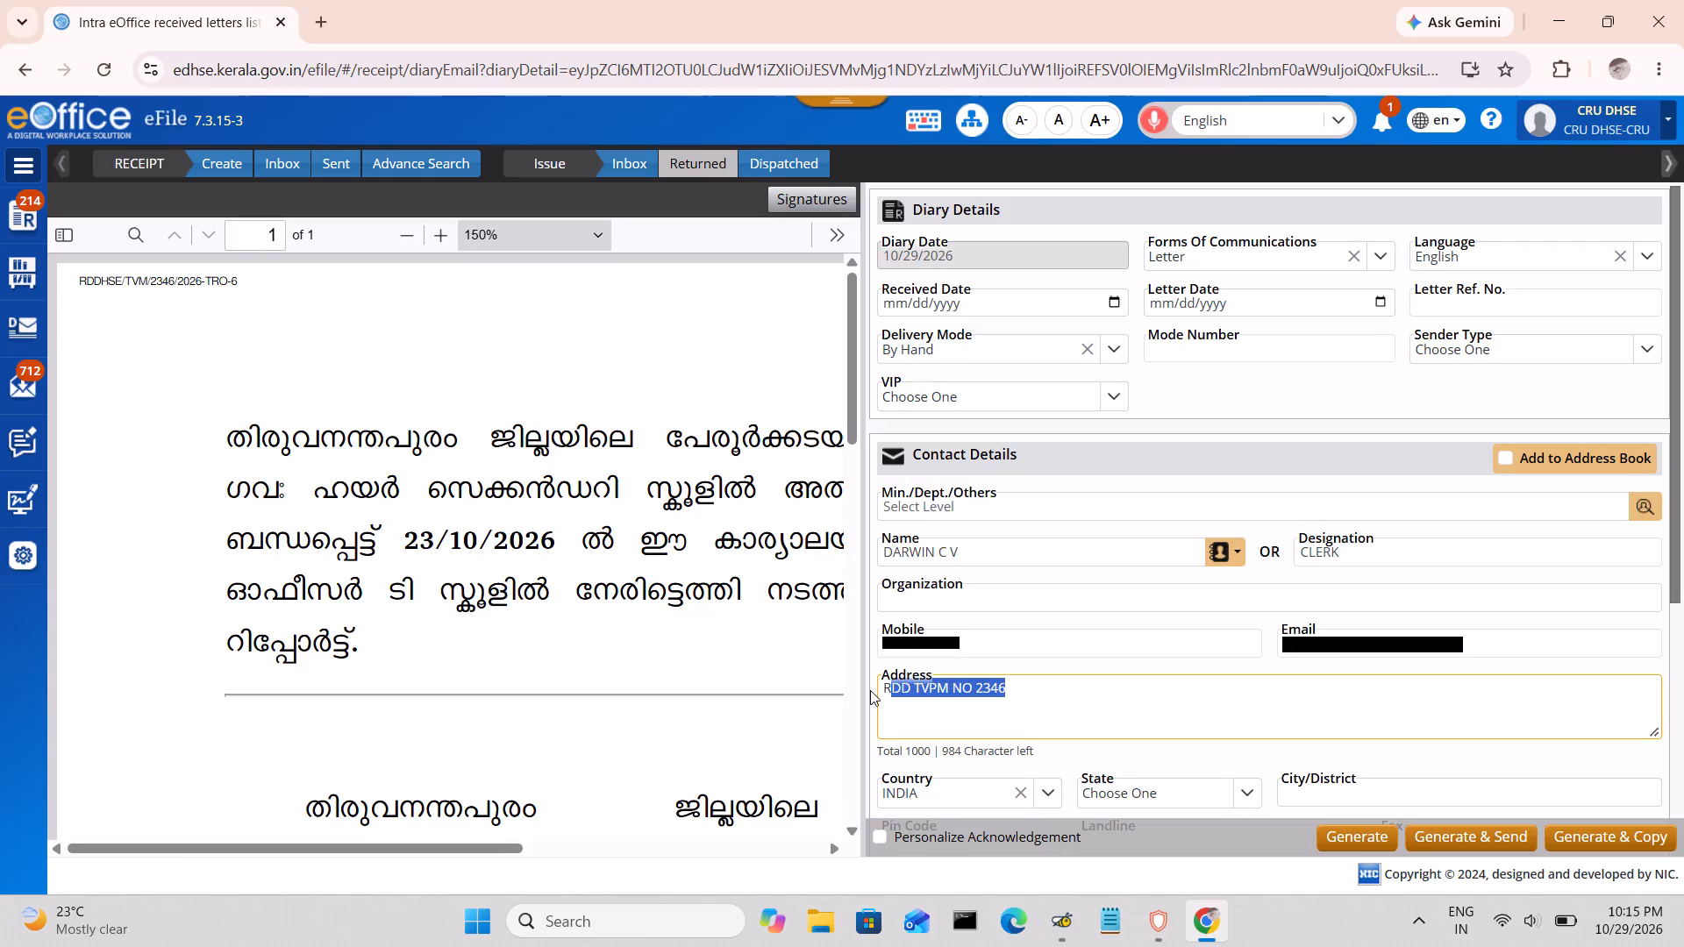
key(ctrl+c)
scroll(1278, 680, down, 3)
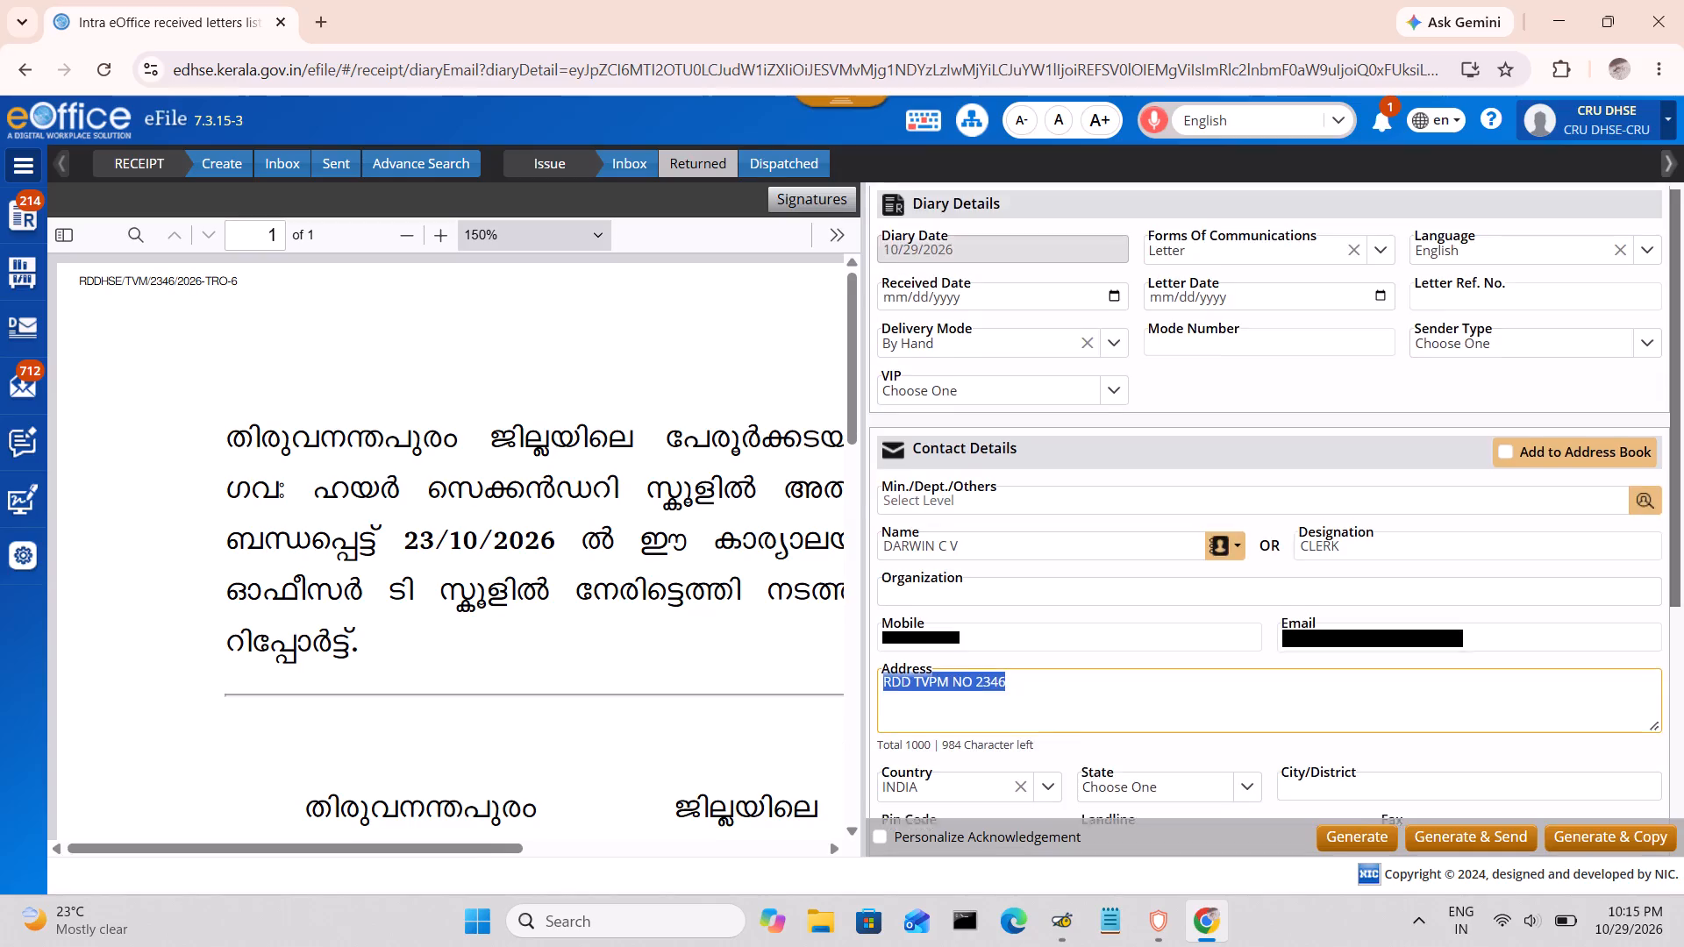
scroll(1275, 682, down, 3)
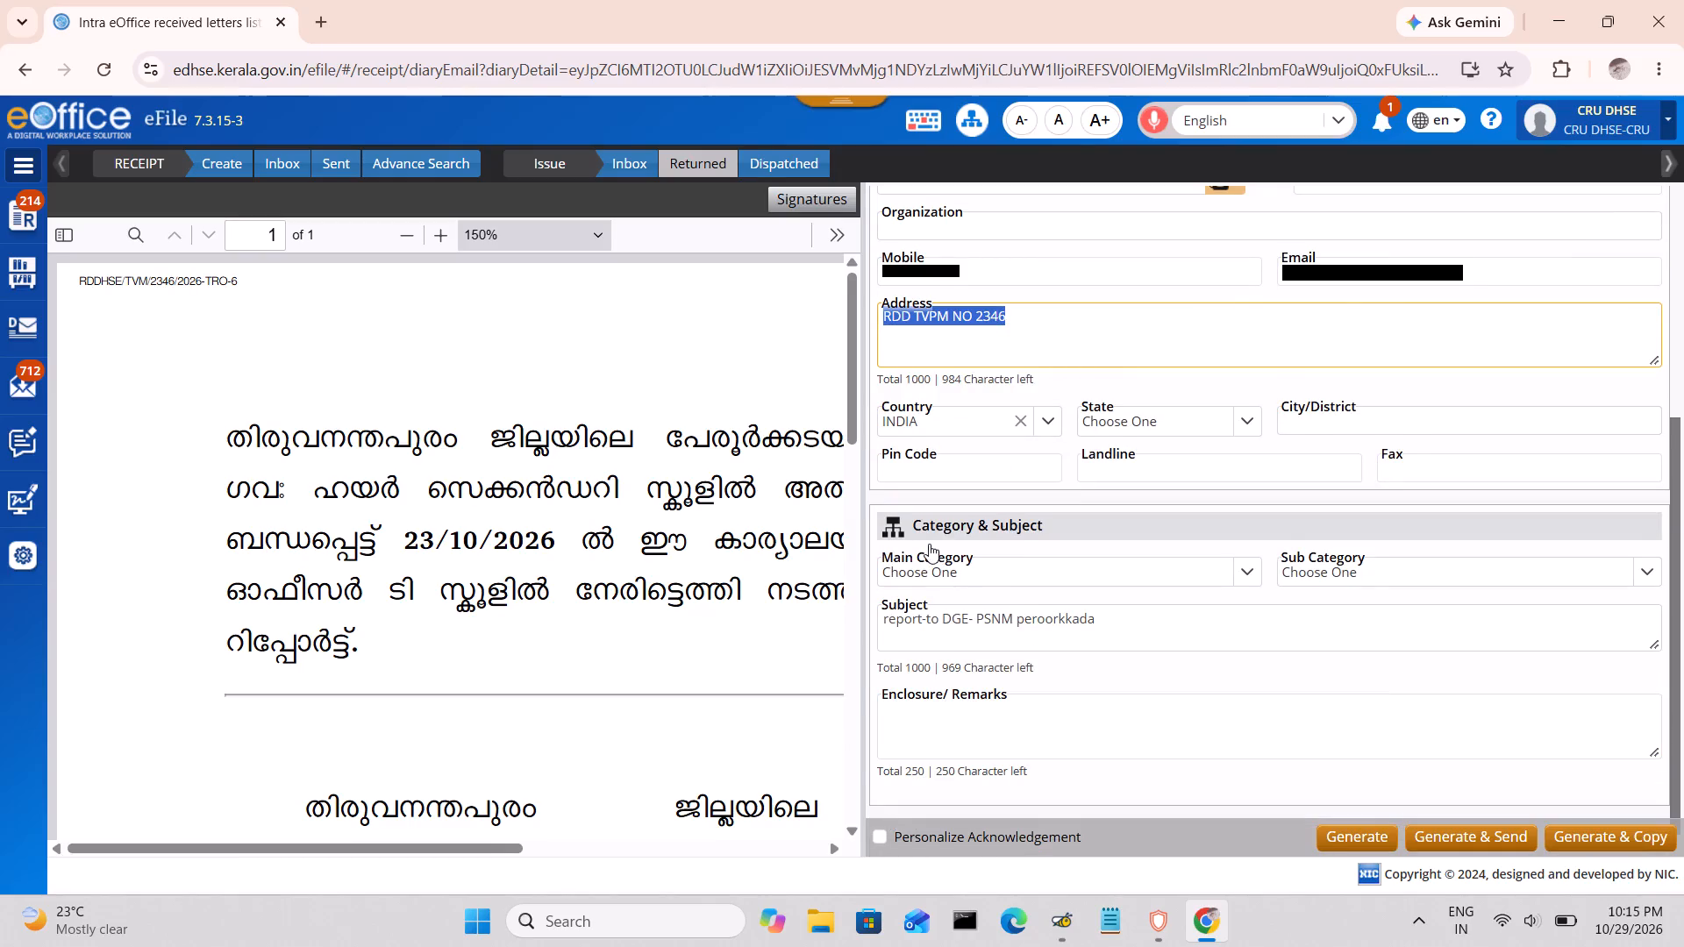
click(928, 543)
key(g)
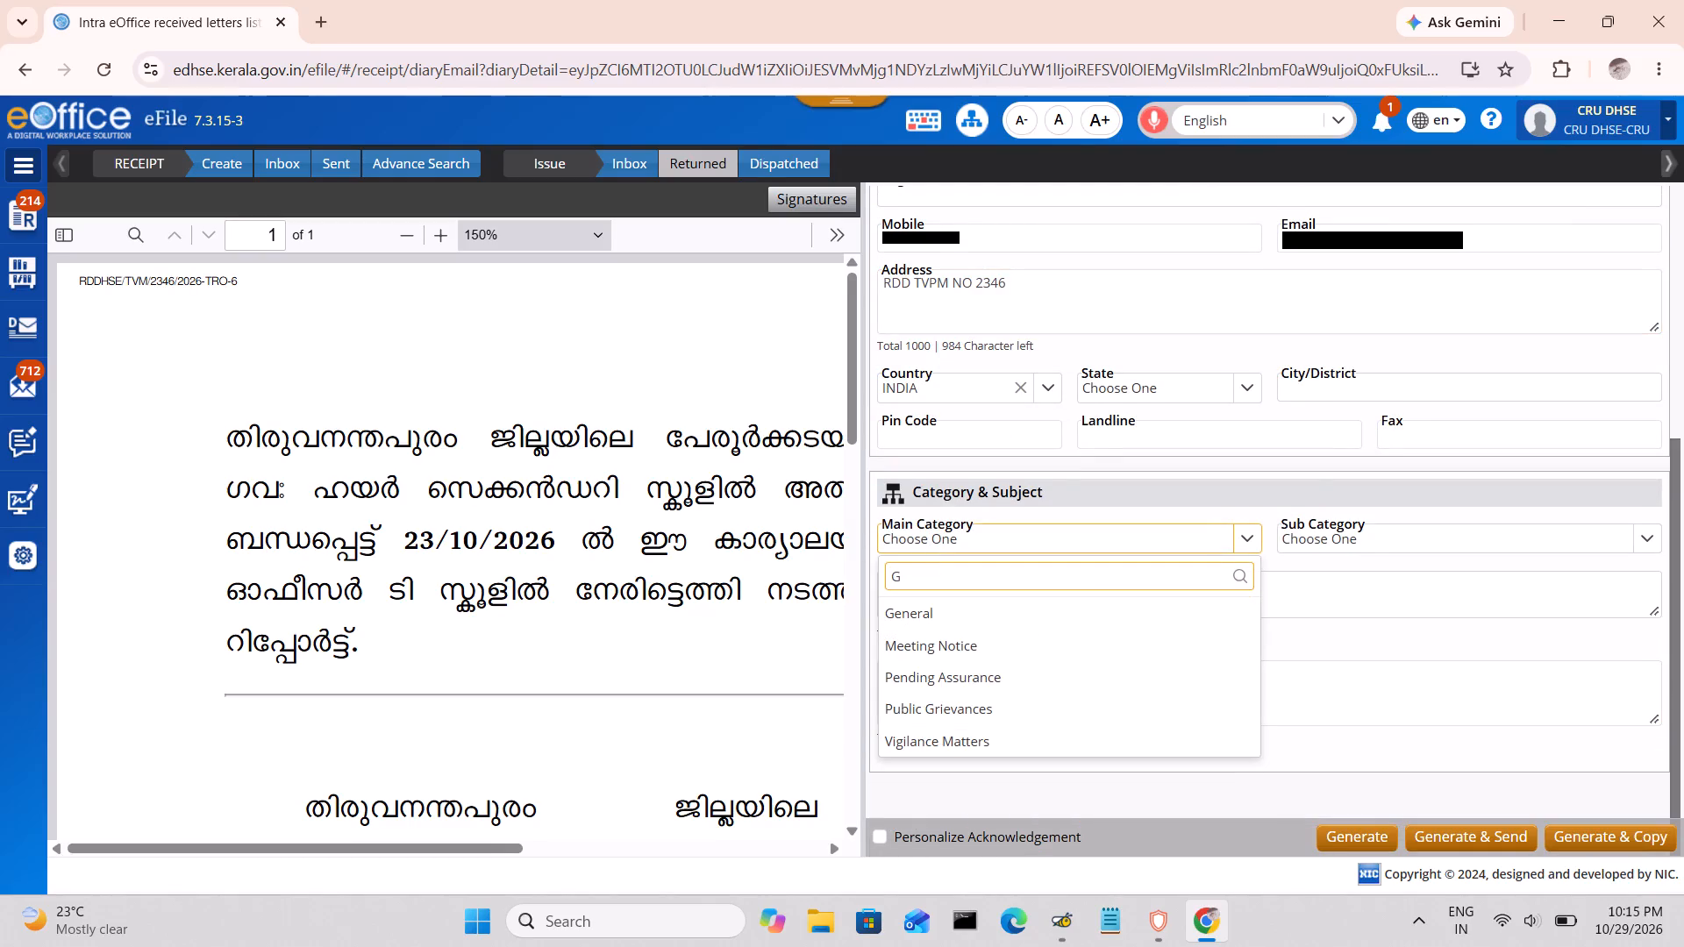
click(918, 615)
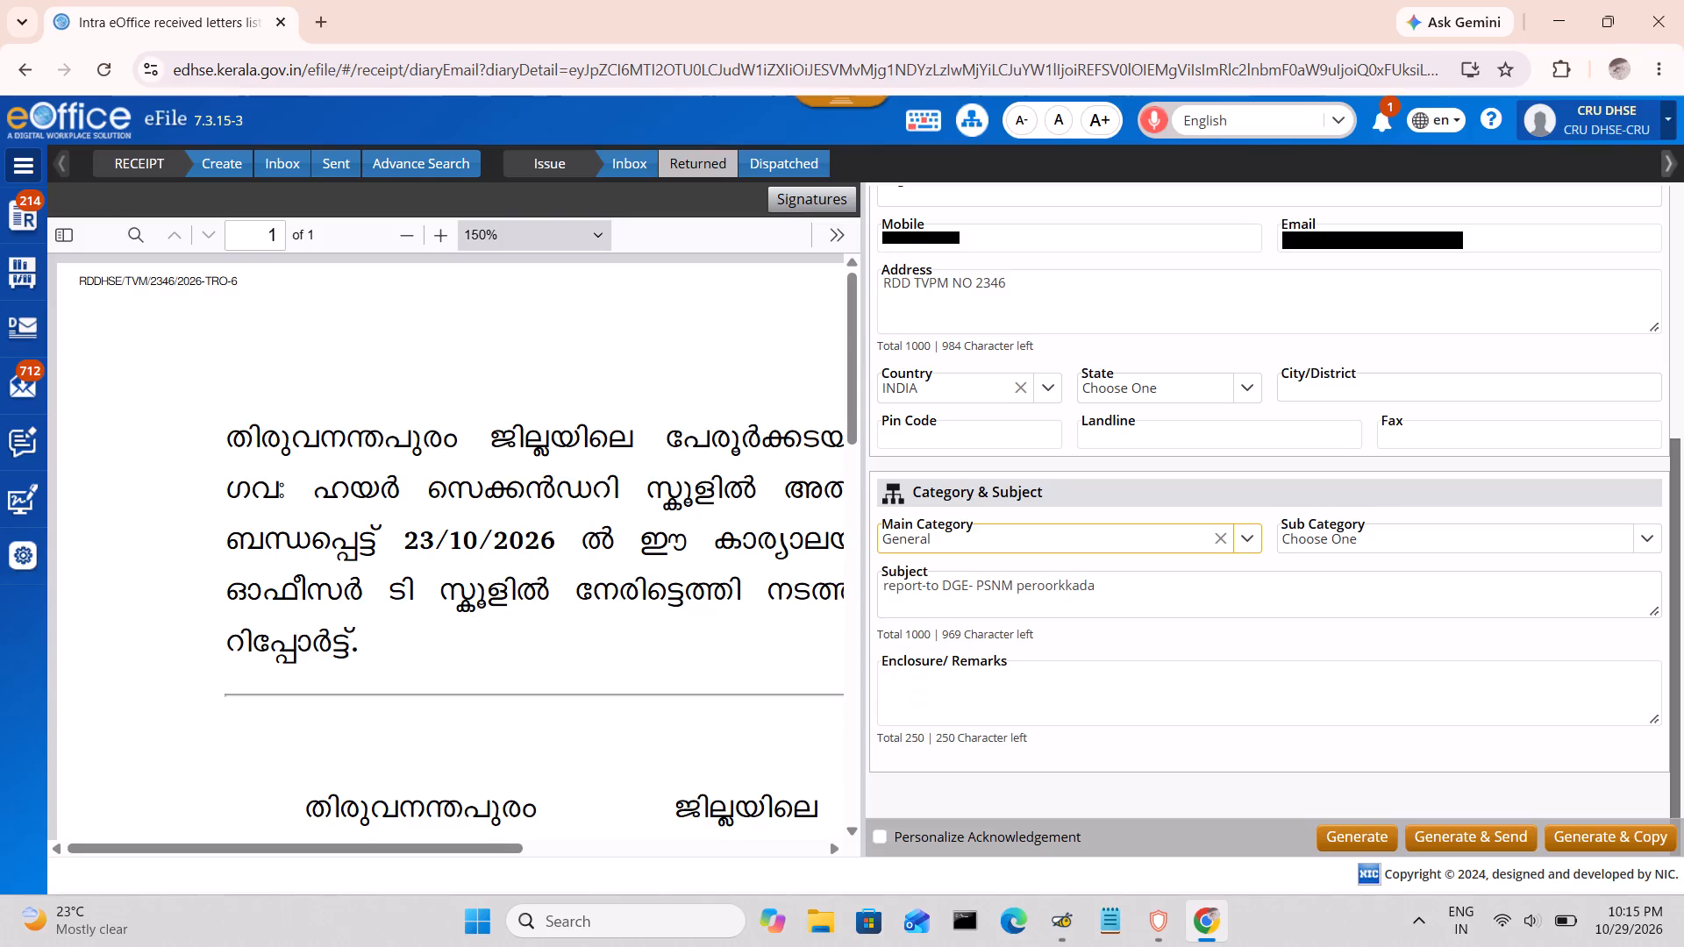
click(1137, 587)
text(-)
key(space)
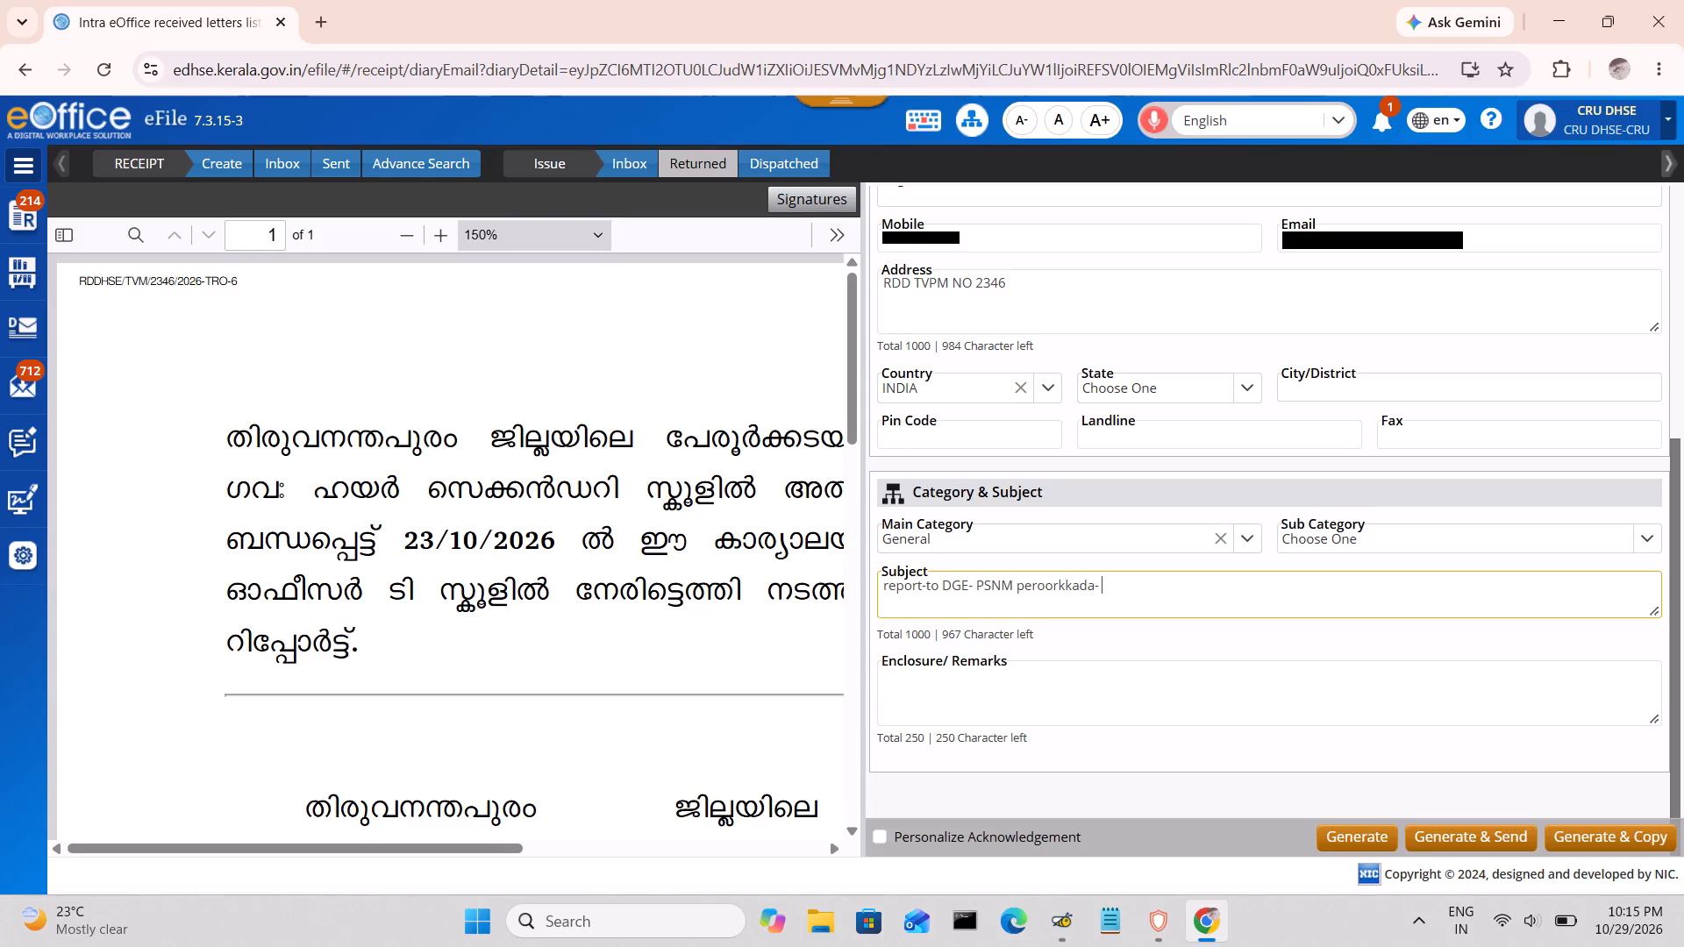
key(ctrl+v)
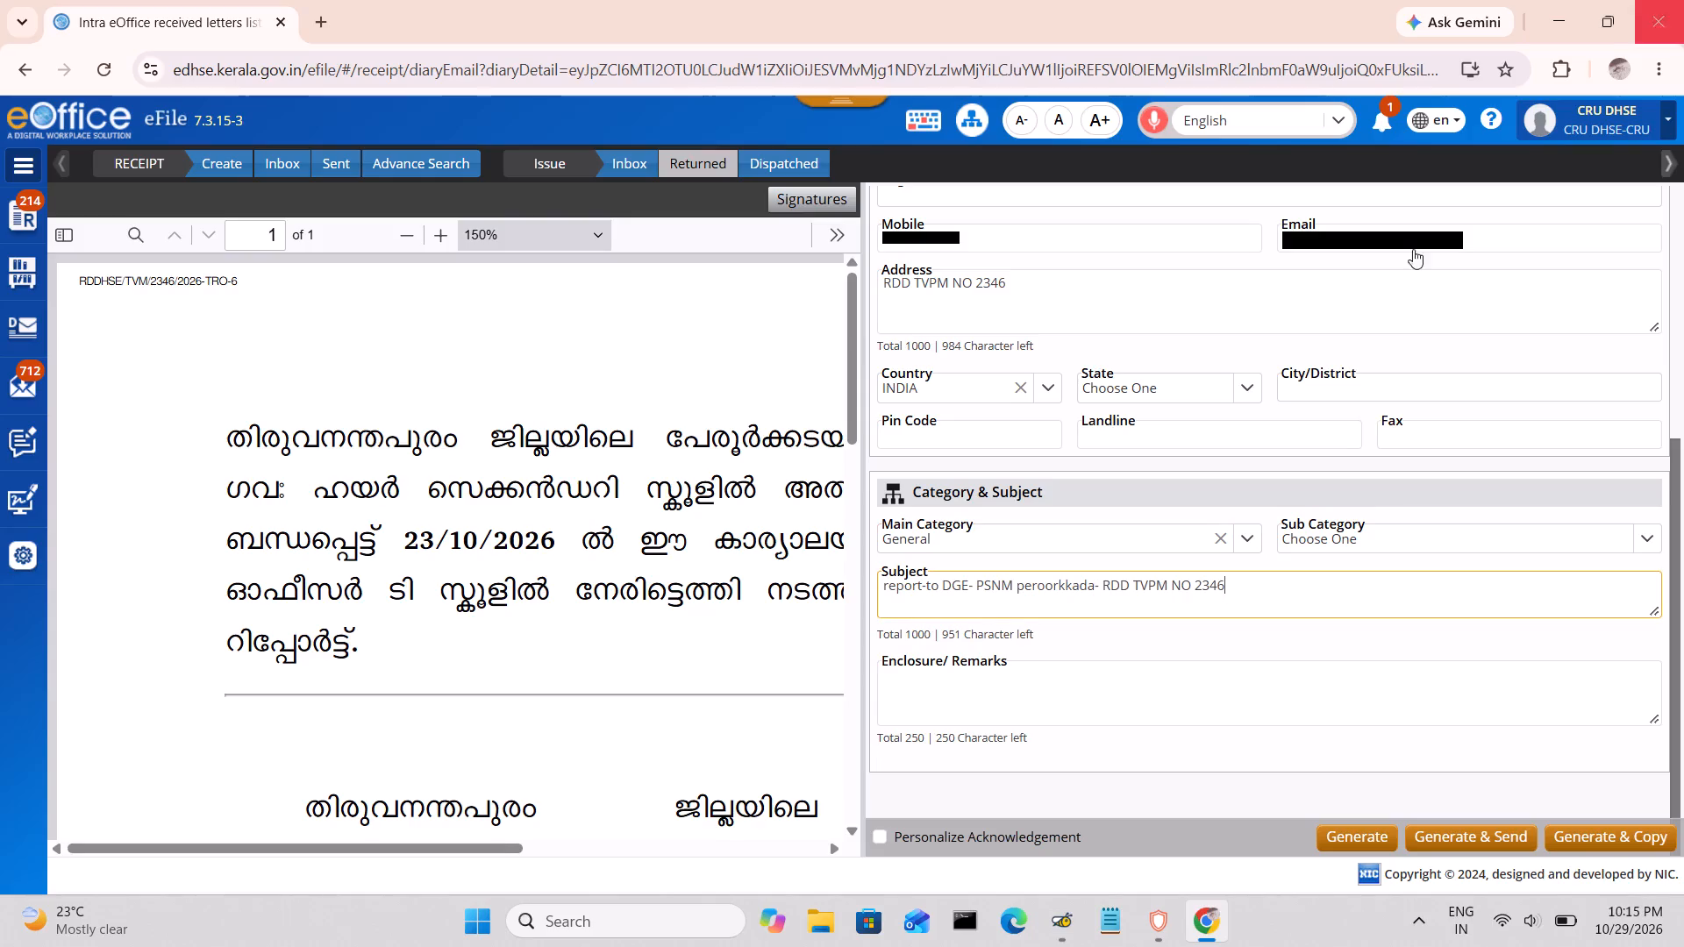
click(1511, 835)
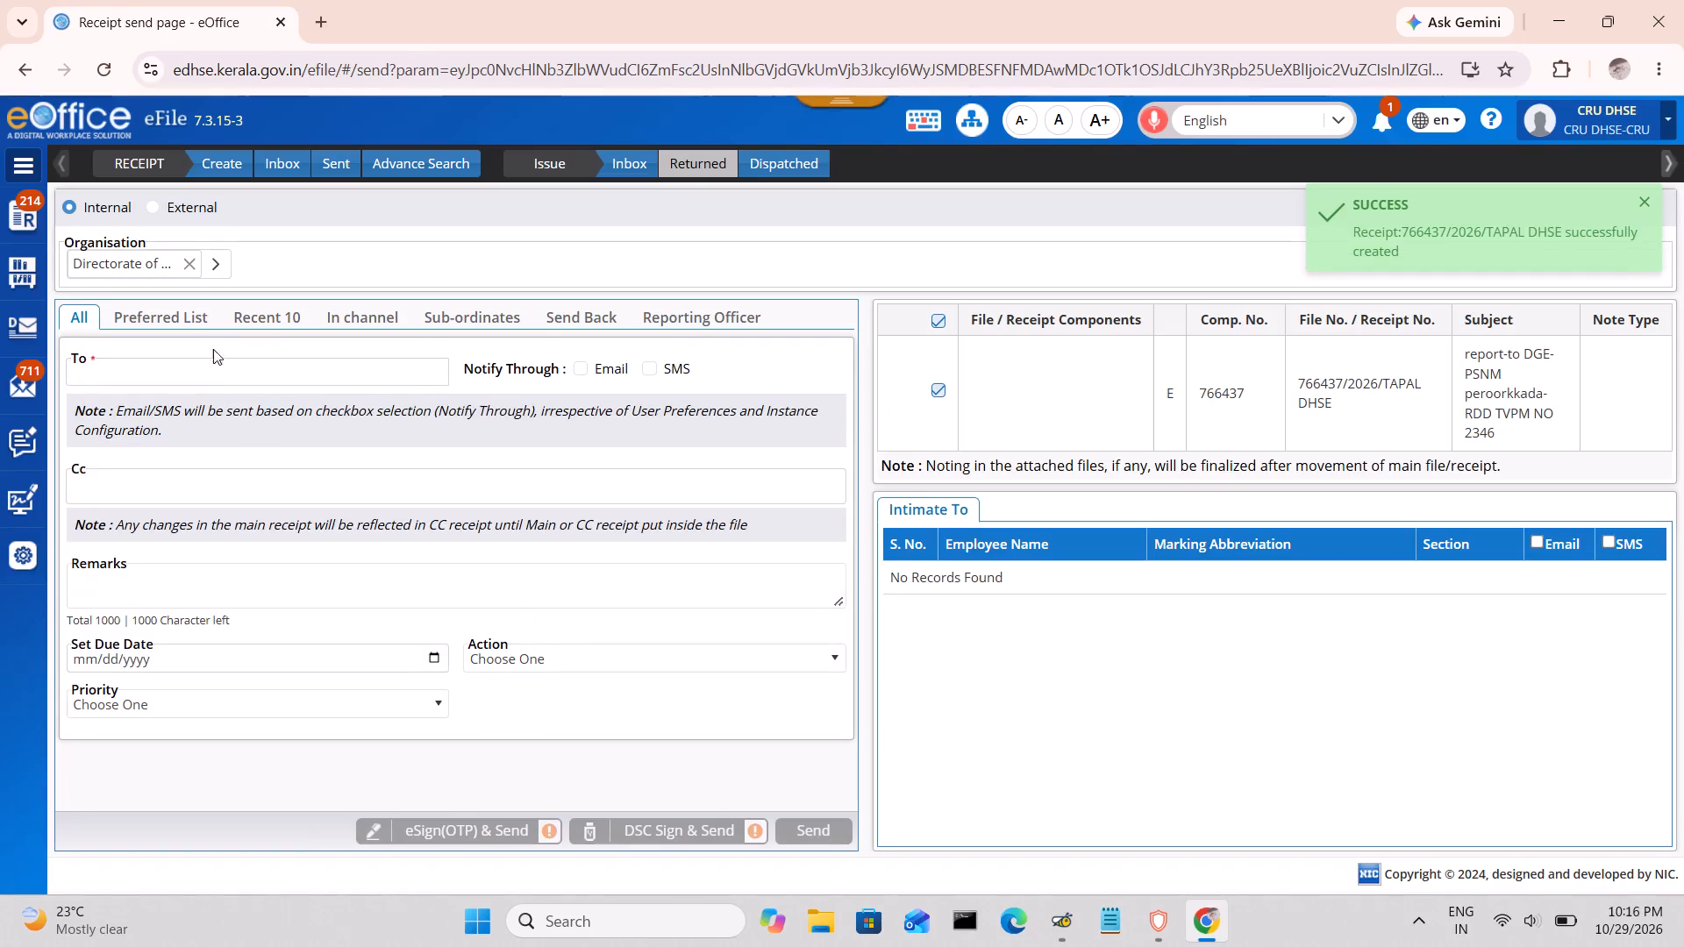
Send the PSNM peroorkkada report receipt internally, choosing the To recipient from the matches for "AD D".
click(225, 377)
key(a)
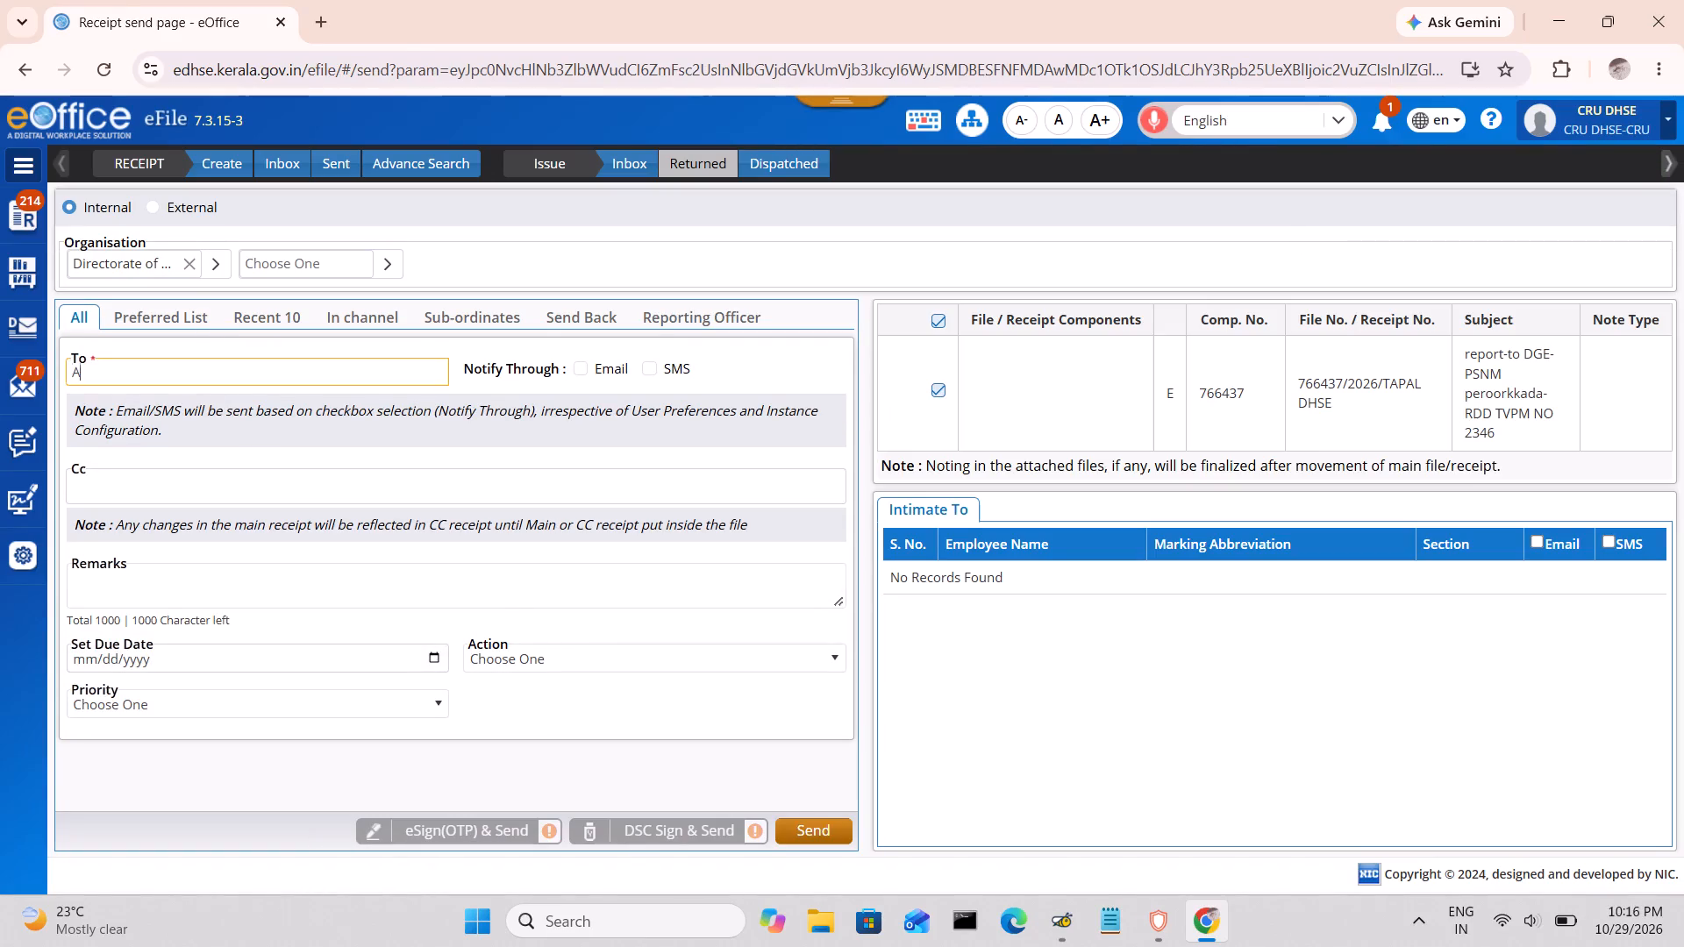
text(D D)
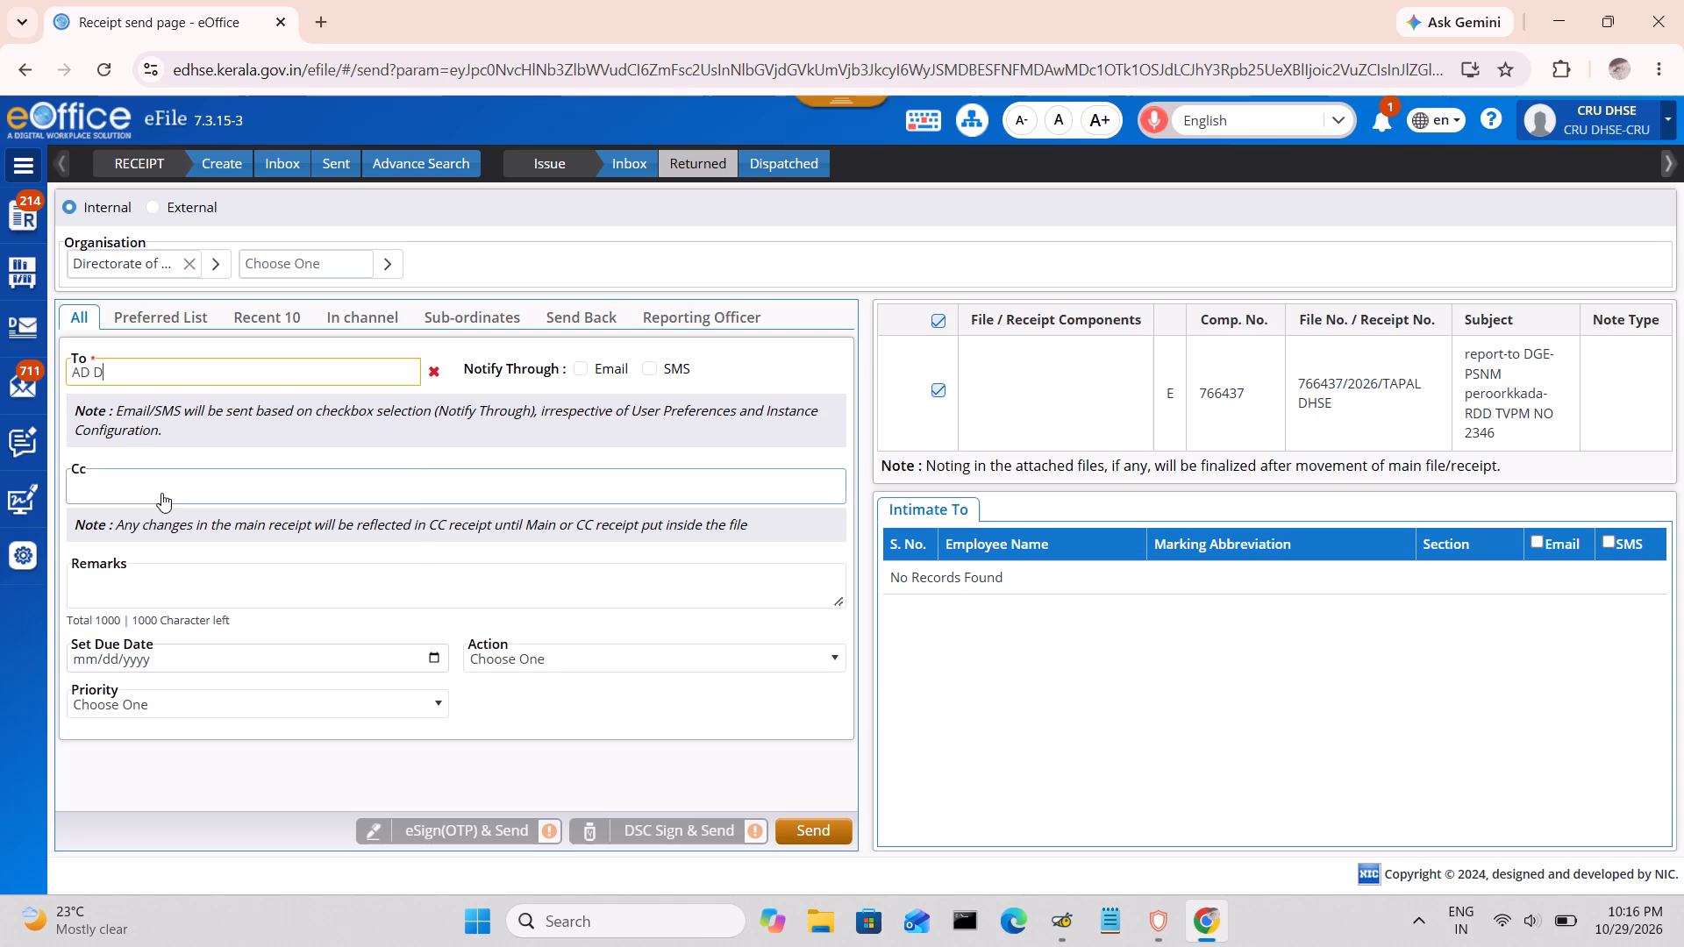
click(125, 528)
click(825, 822)
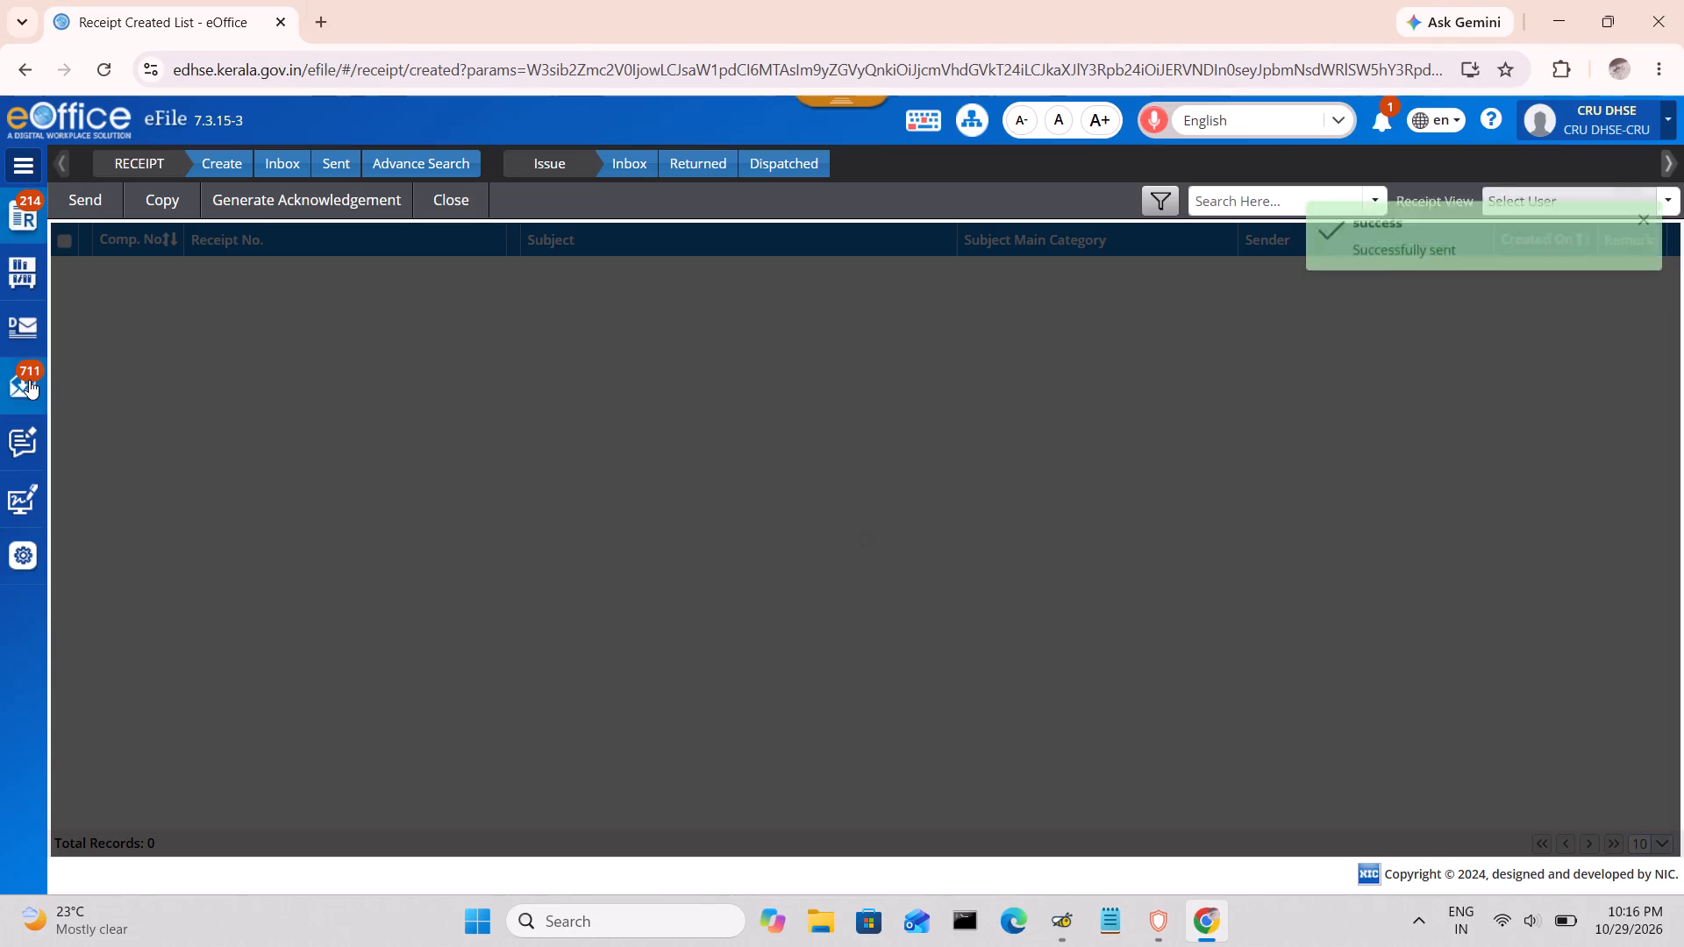
From the Intra eOffice received letters, start diarising DIS/285455/2026 with its received PDF added to the sequenced documents.
click(29, 380)
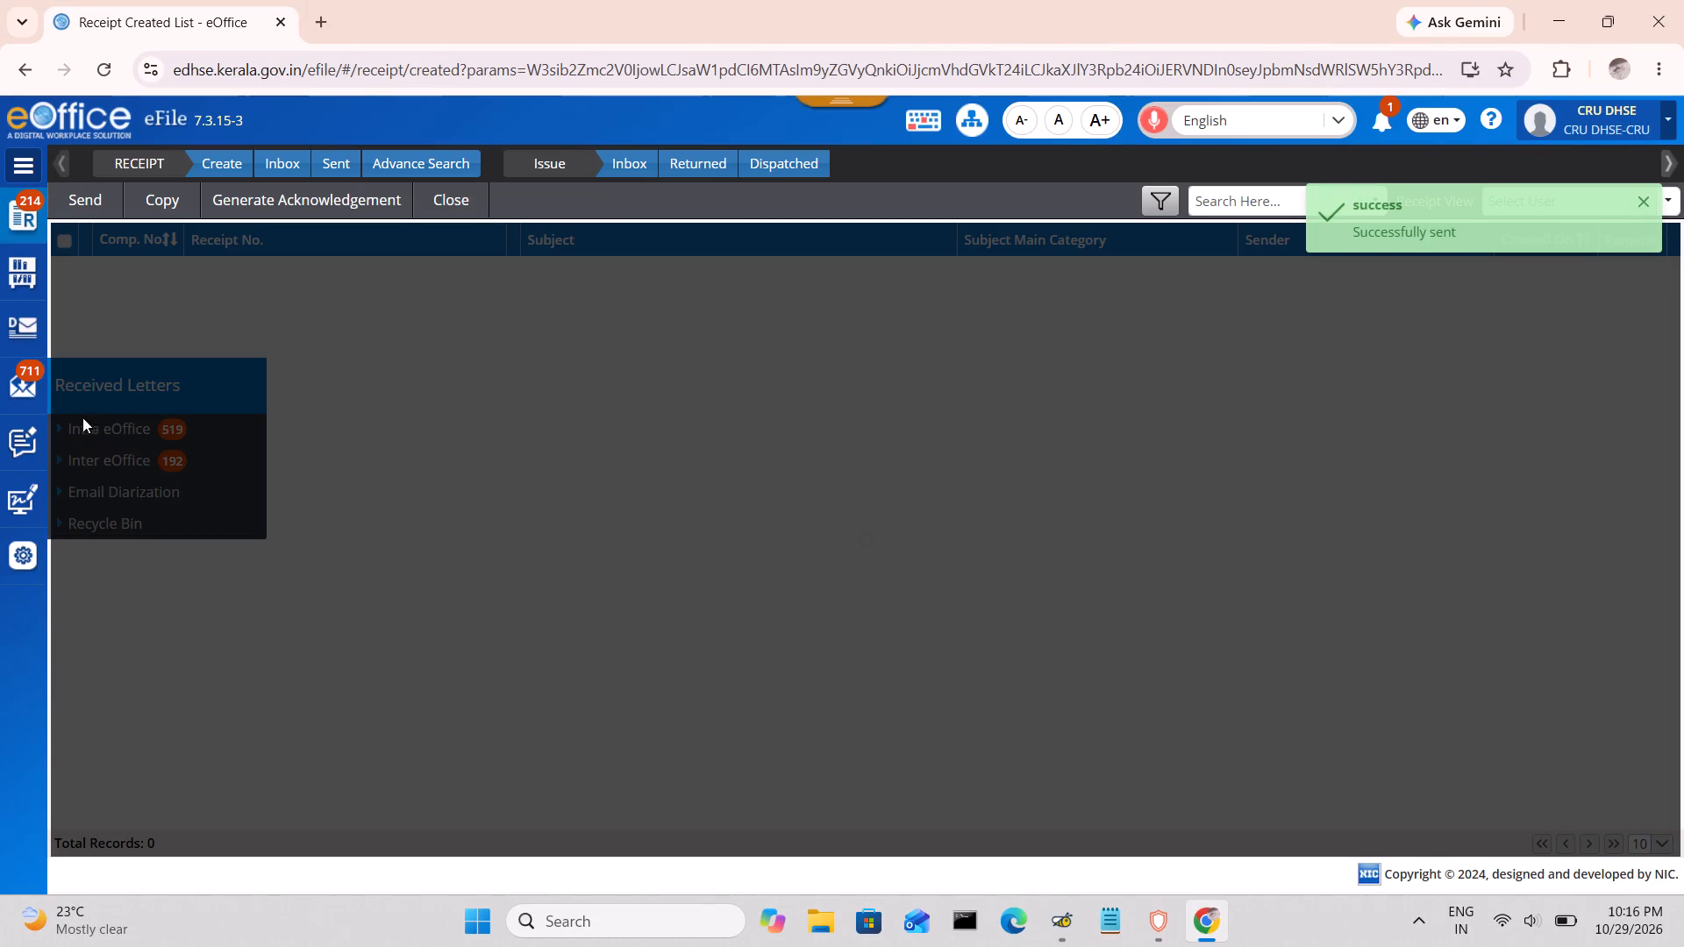
click(101, 438)
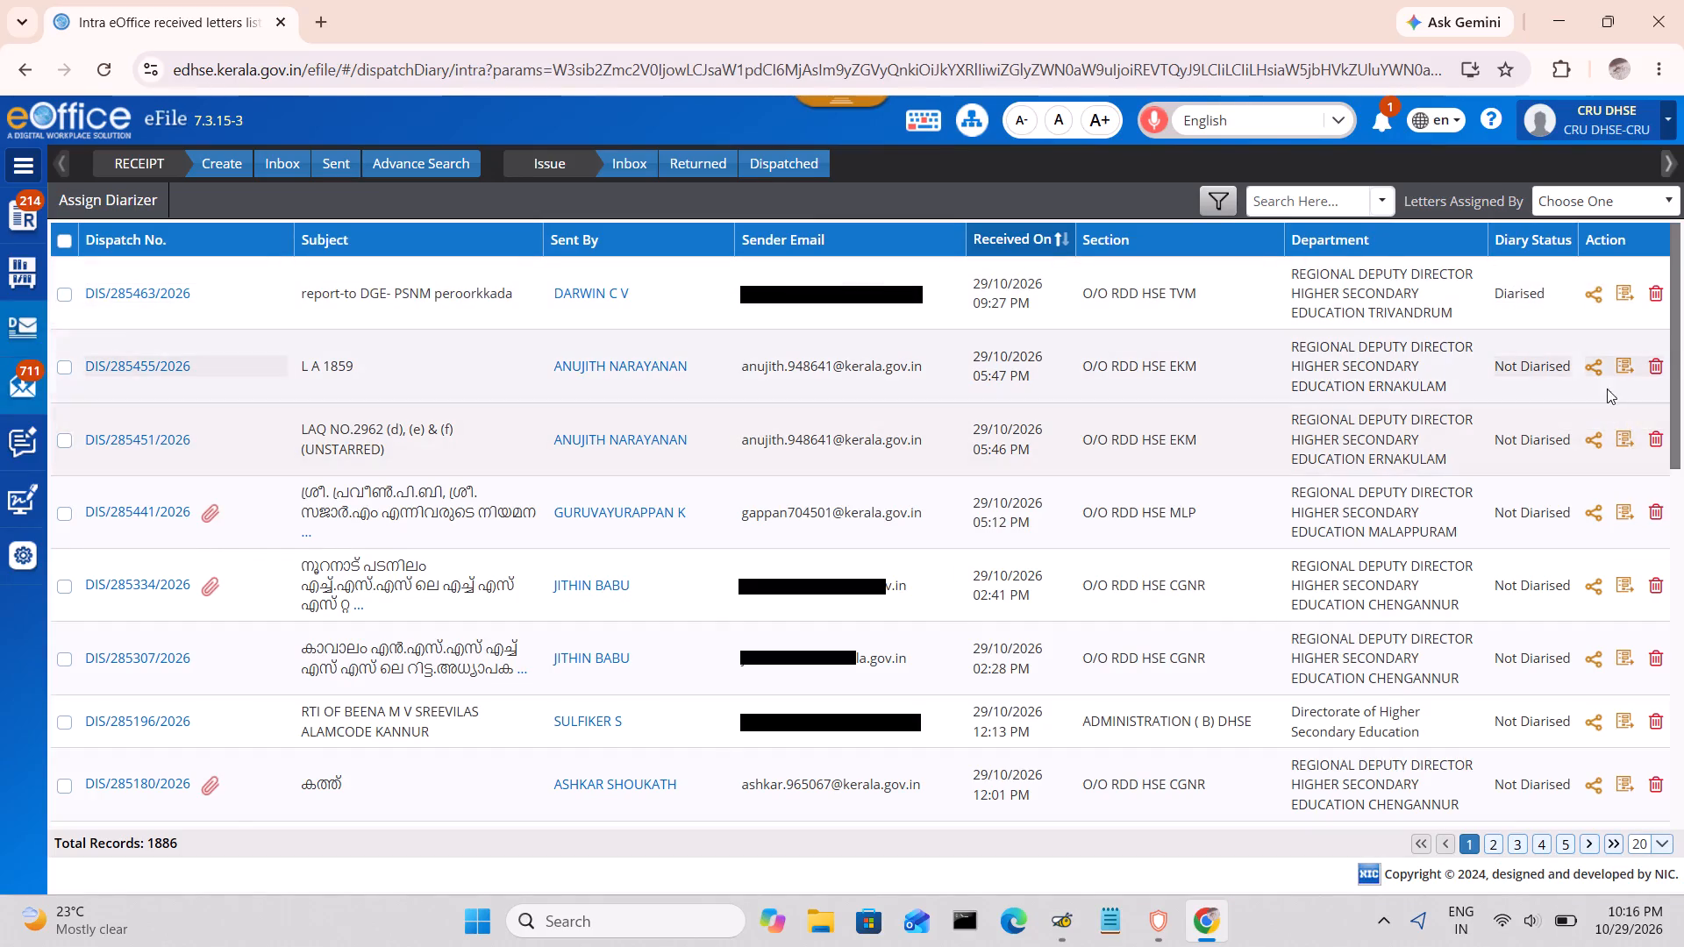
click(1628, 360)
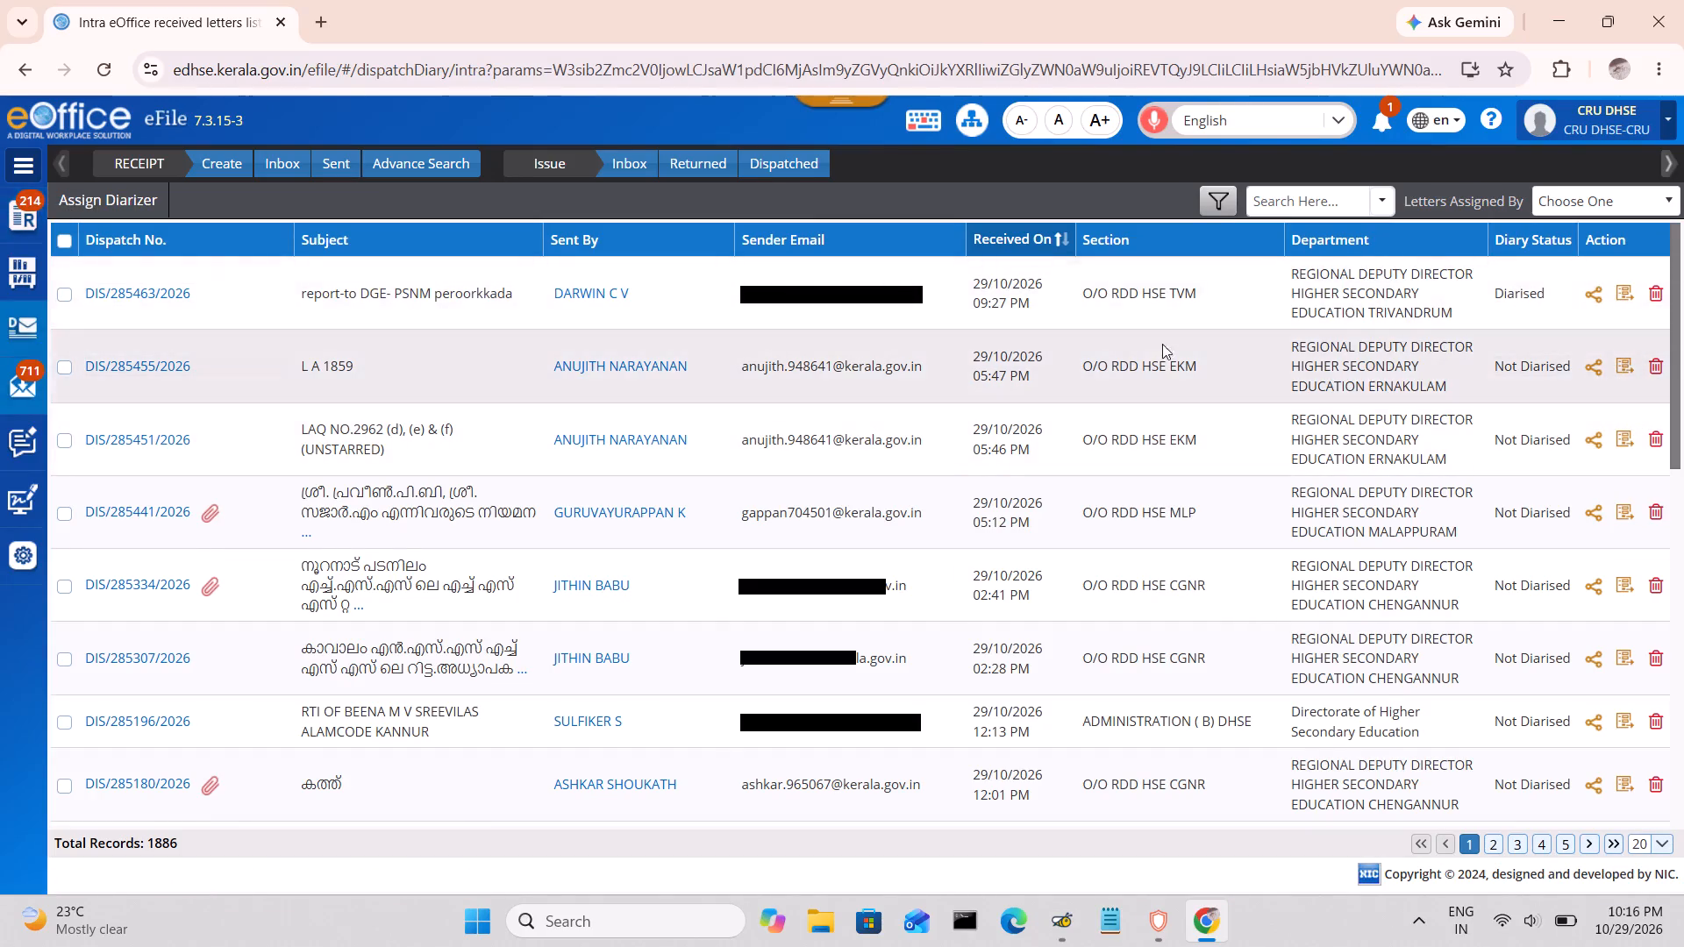
click(1630, 362)
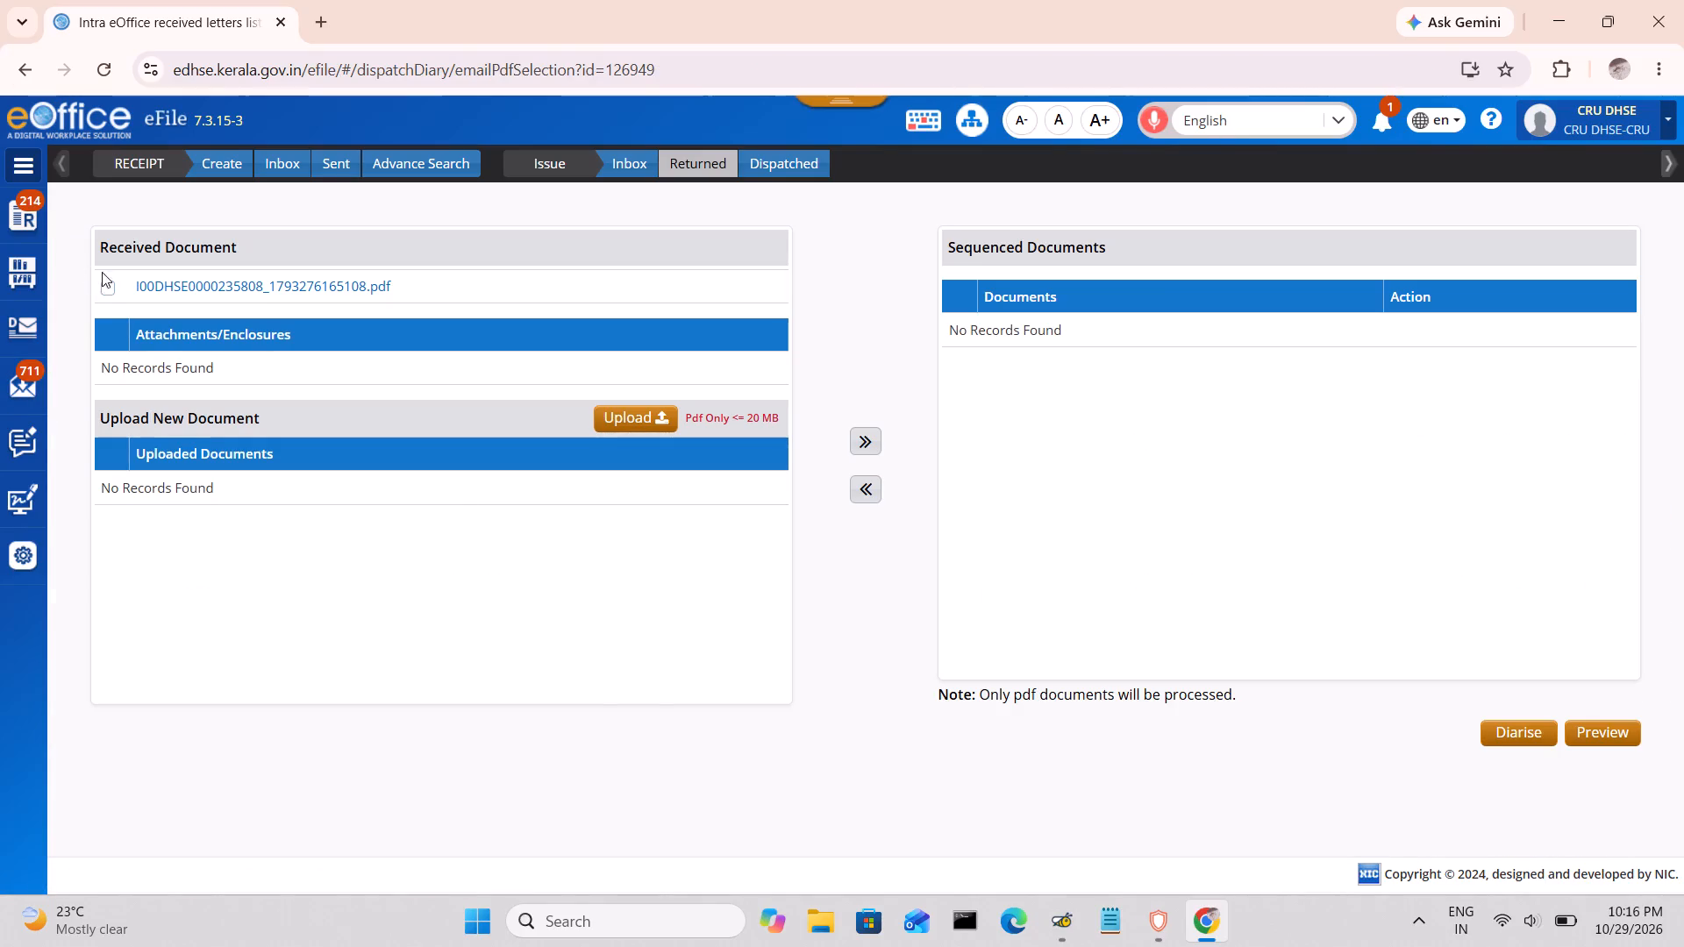
click(99, 286)
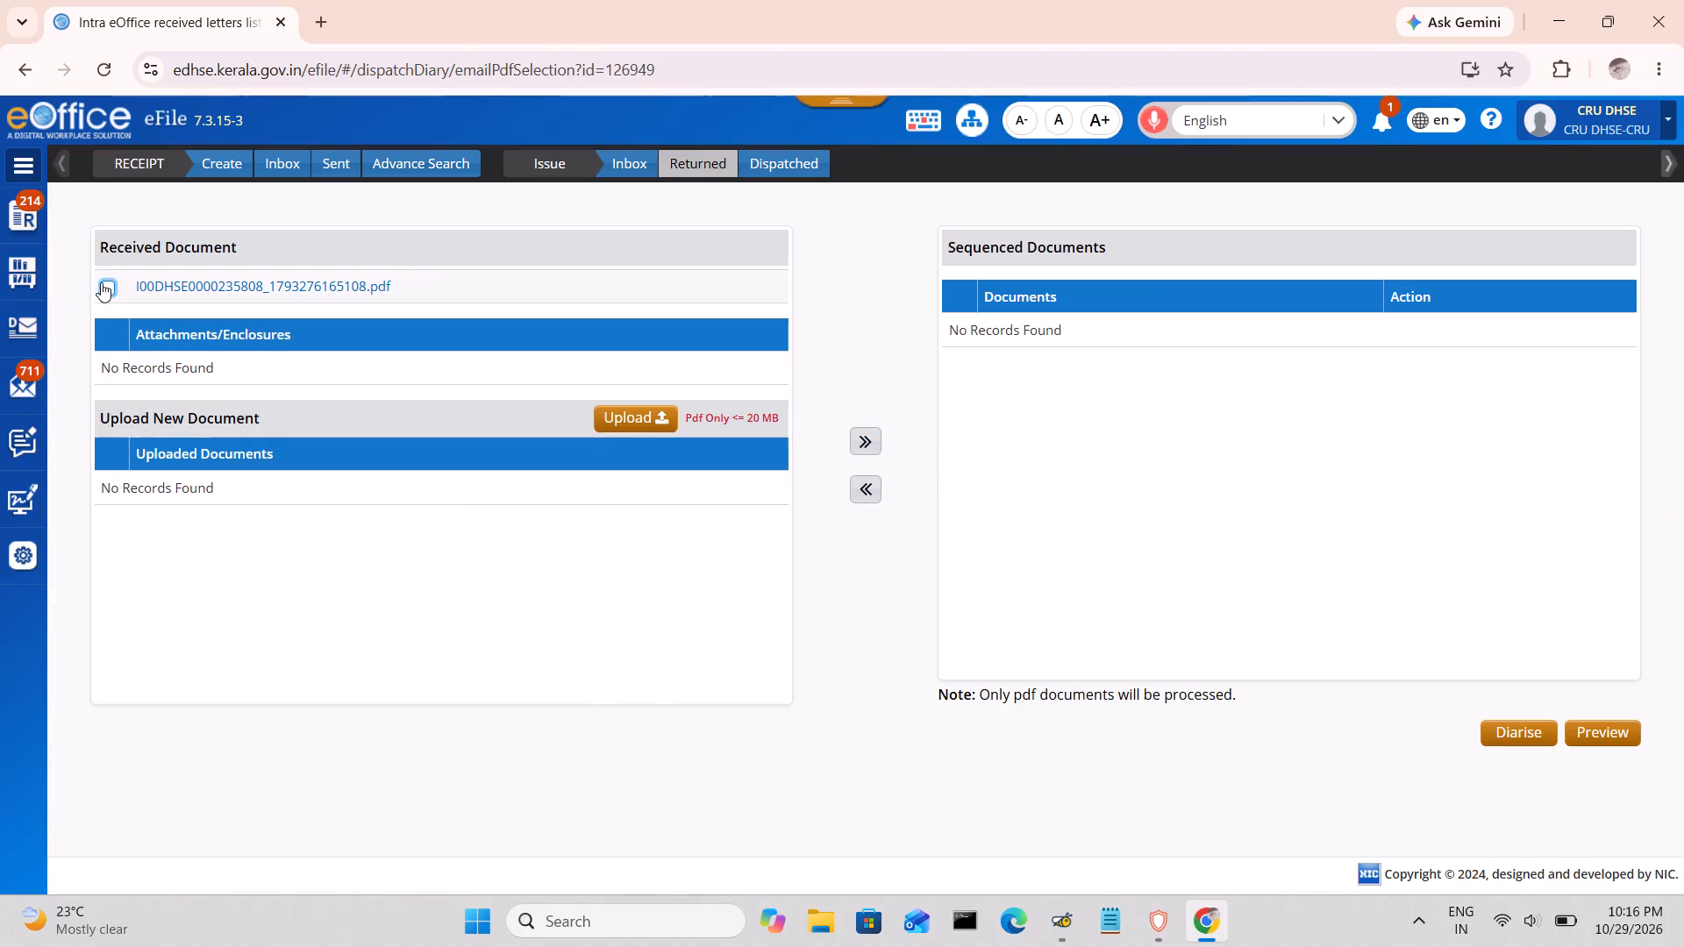
click(111, 288)
click(856, 434)
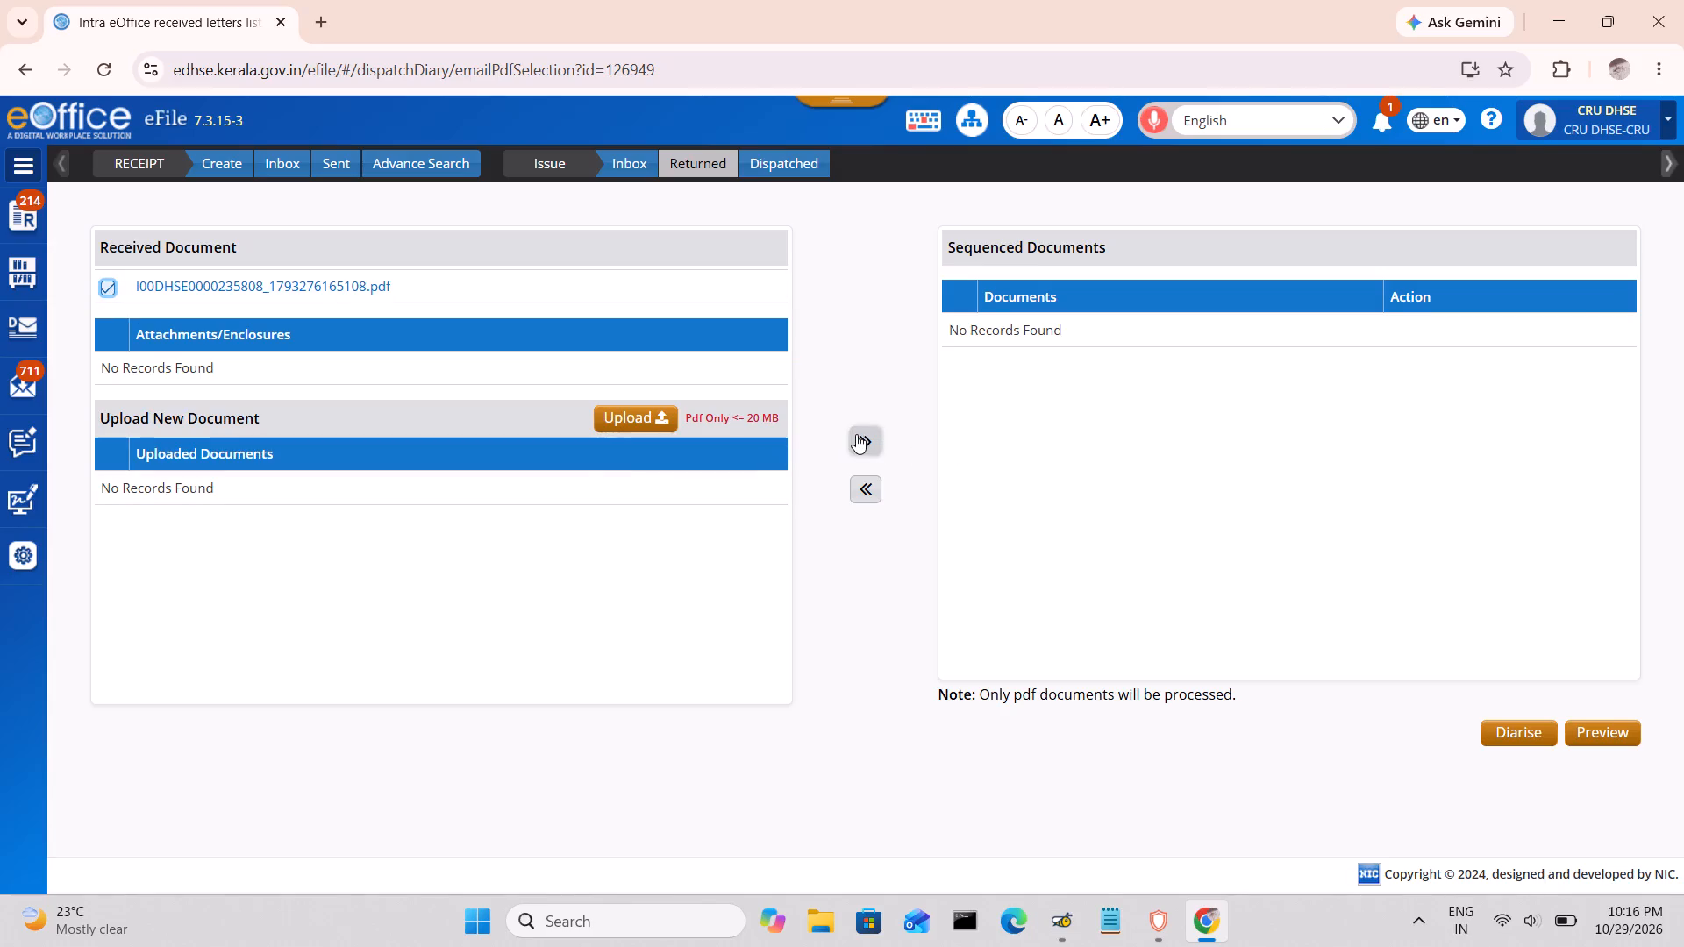
click(1509, 730)
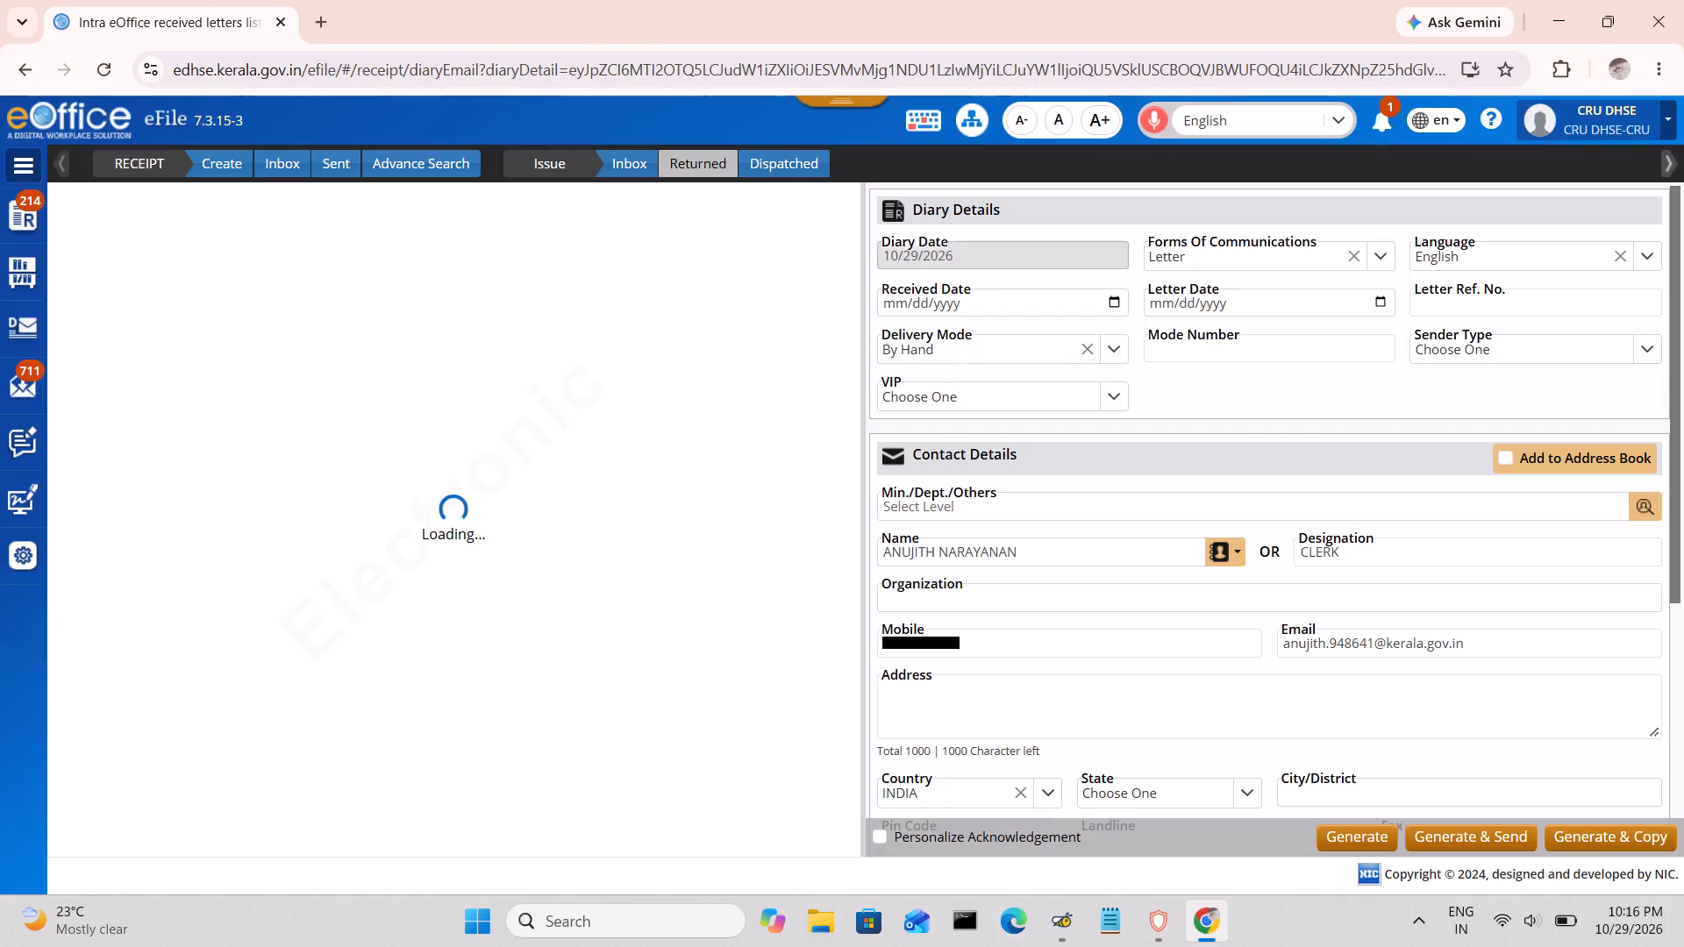
Enter "RDD ELKM NO 5113" as the sender's address, using the number from the letter's file reference.
click(931, 700)
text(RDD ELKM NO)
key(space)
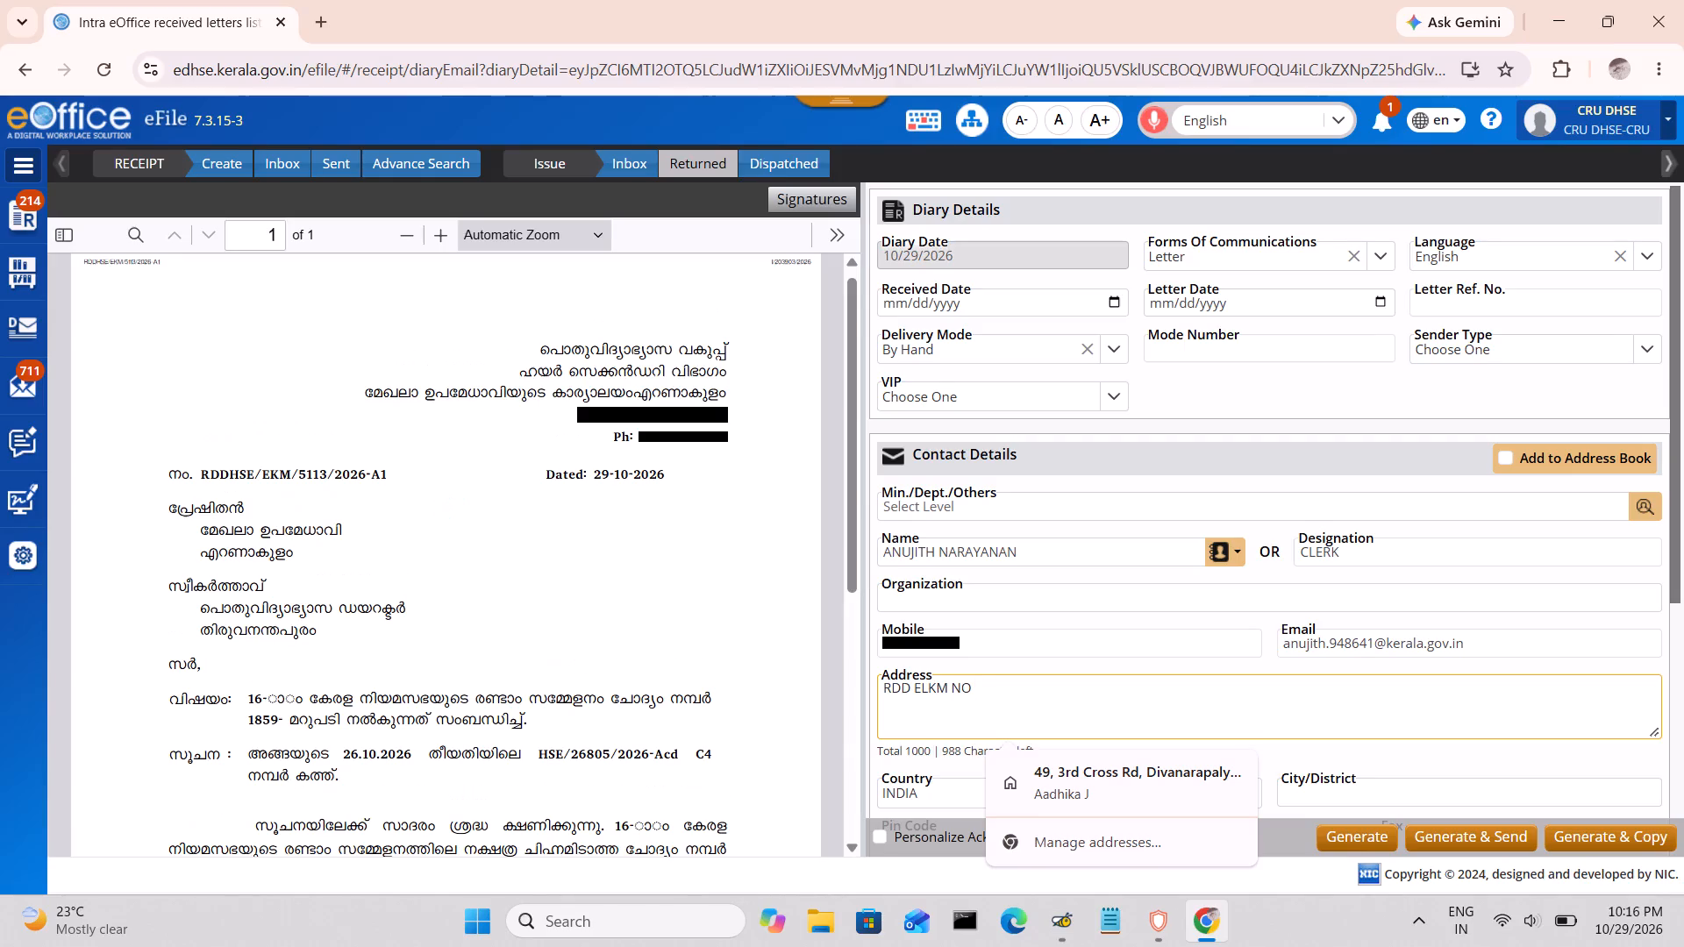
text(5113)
Set the main category to General, append "- RDD ELKM NO 5113" copied from the address to the subject, and generate the receipt for sending.
drag(1010, 689, 791, 701)
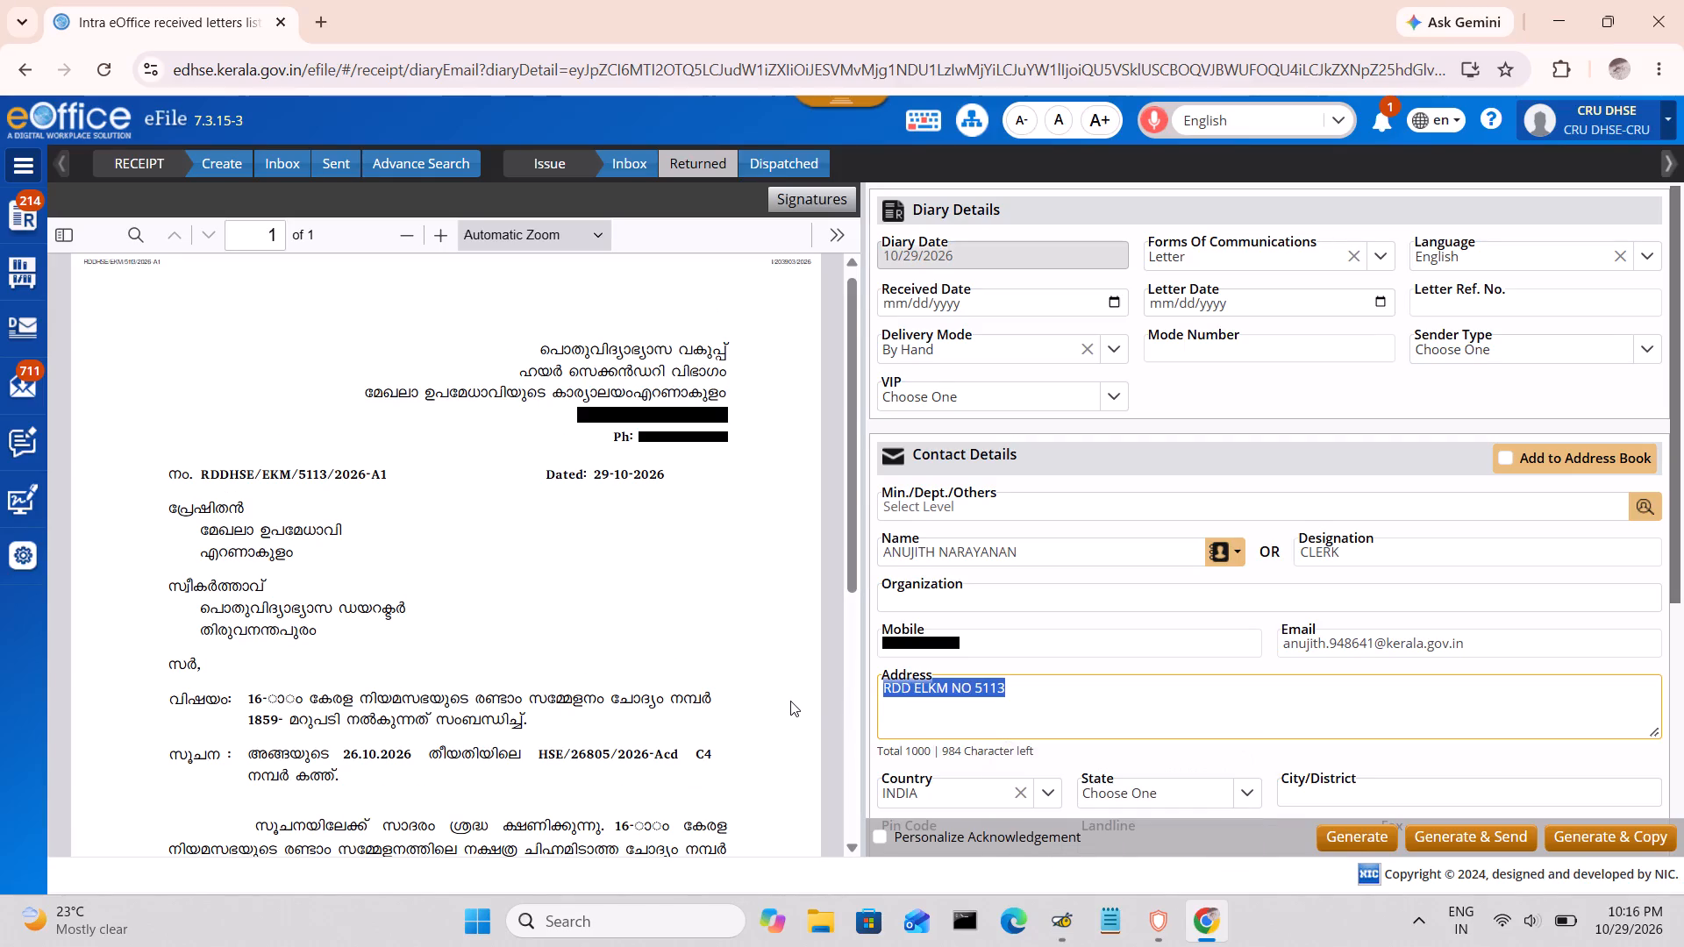
key(ctrl+c)
scroll(1195, 723, down, 5)
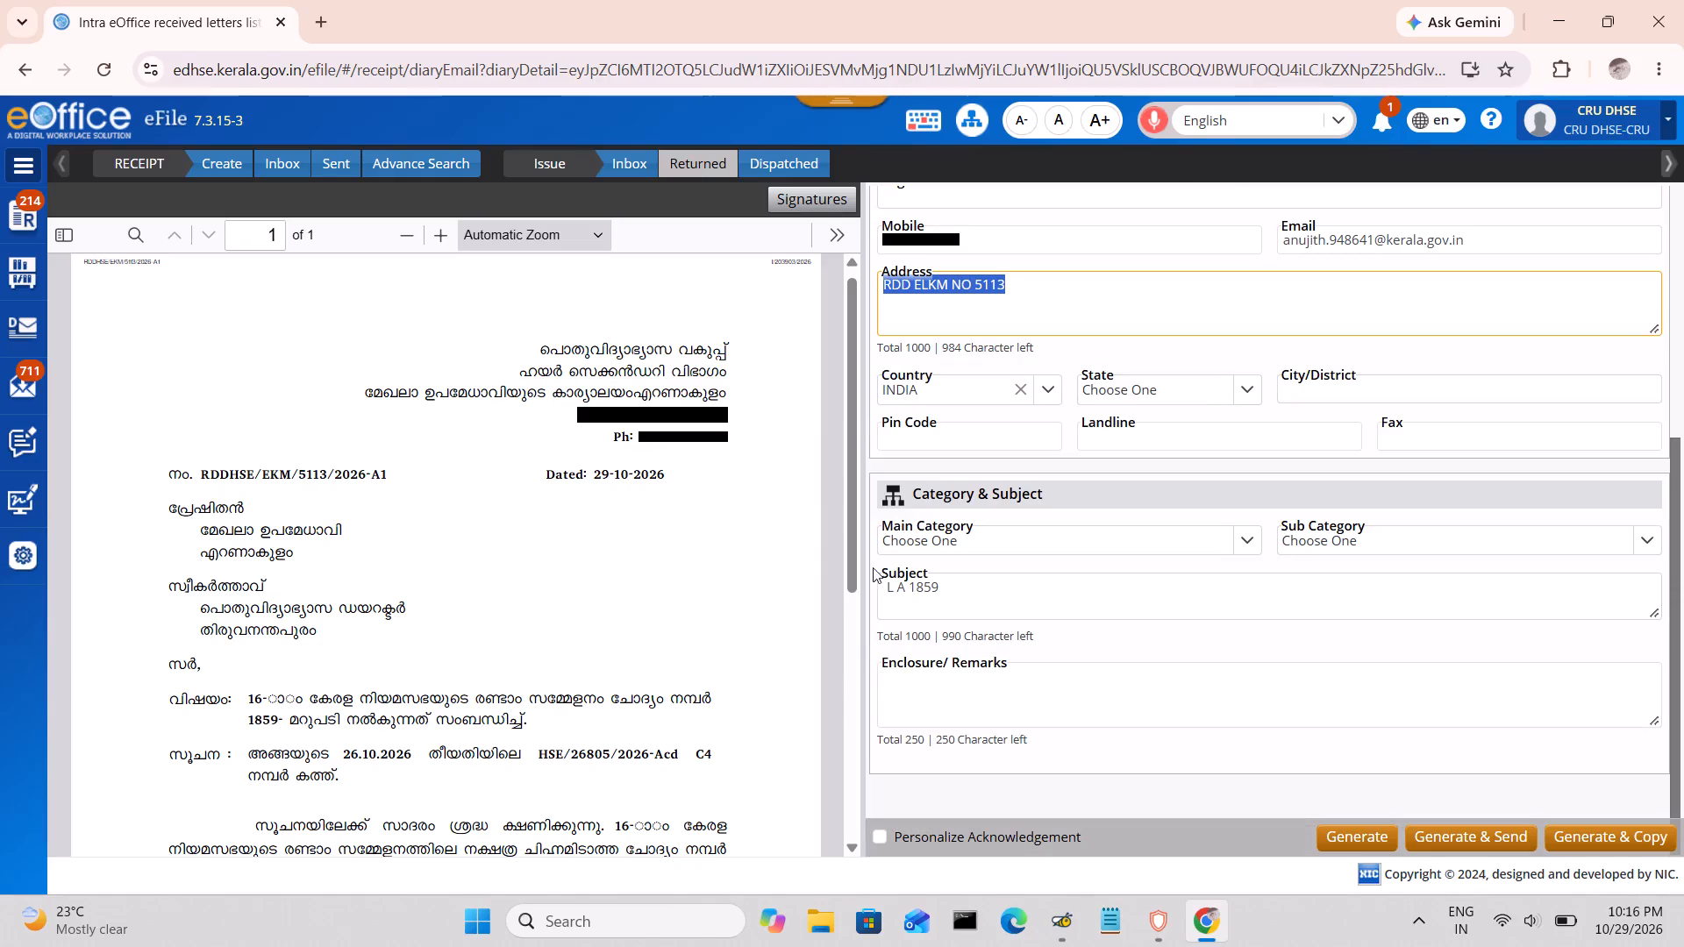
click(908, 538)
key(g)
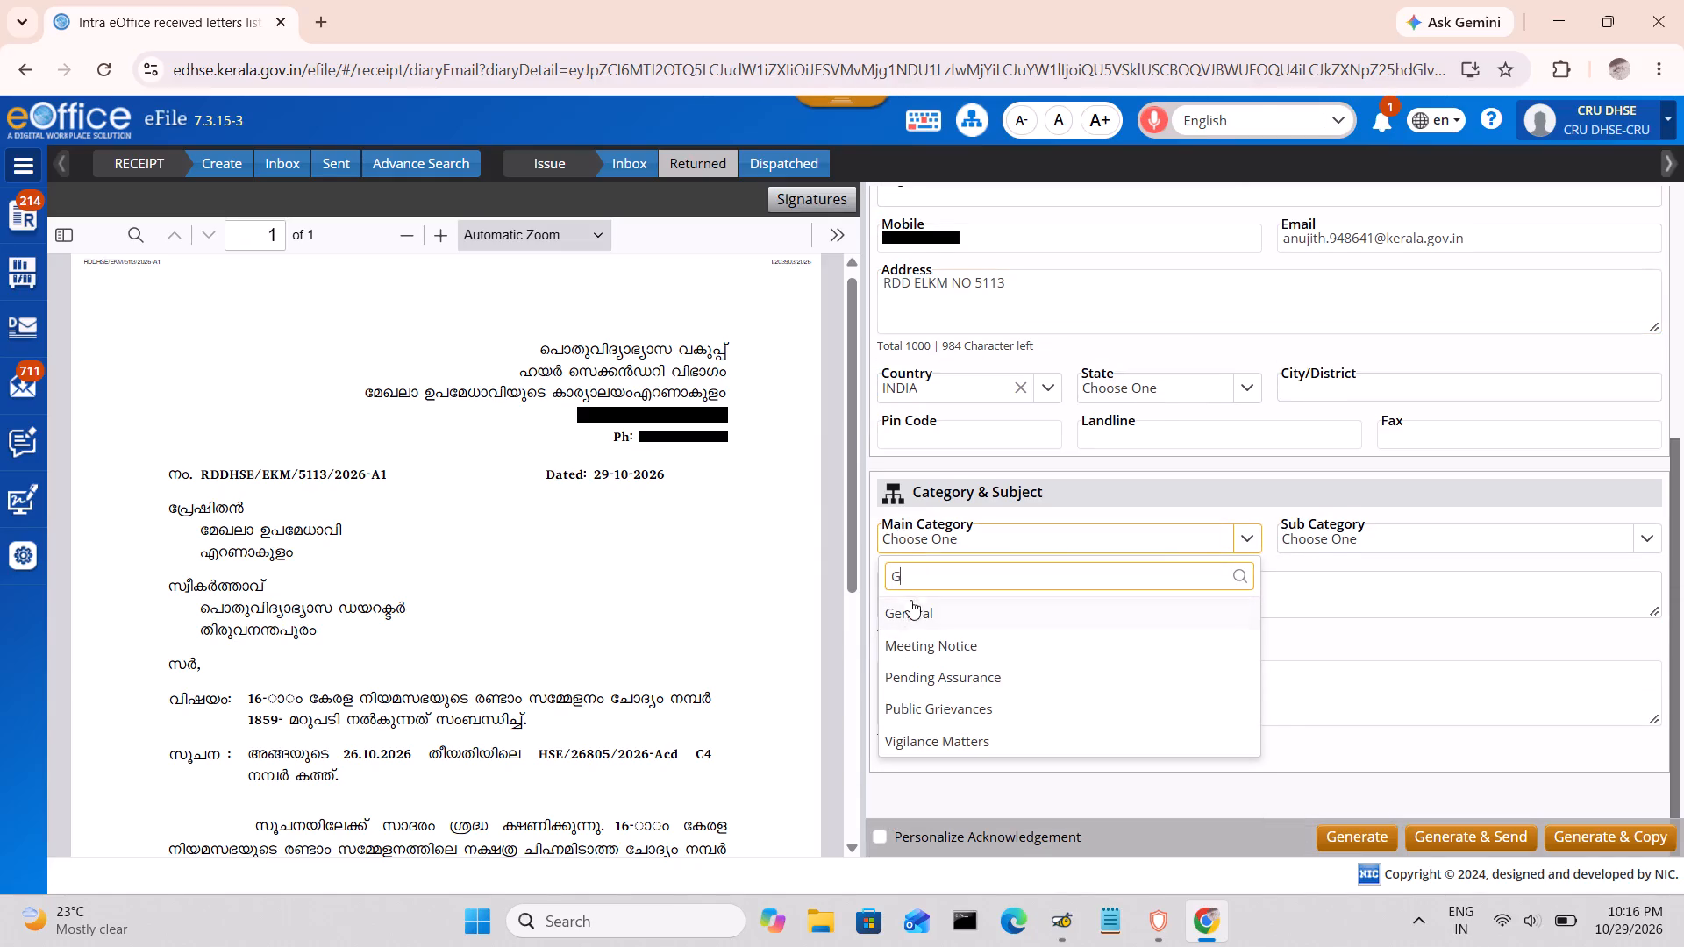
click(910, 609)
click(971, 595)
text(-)
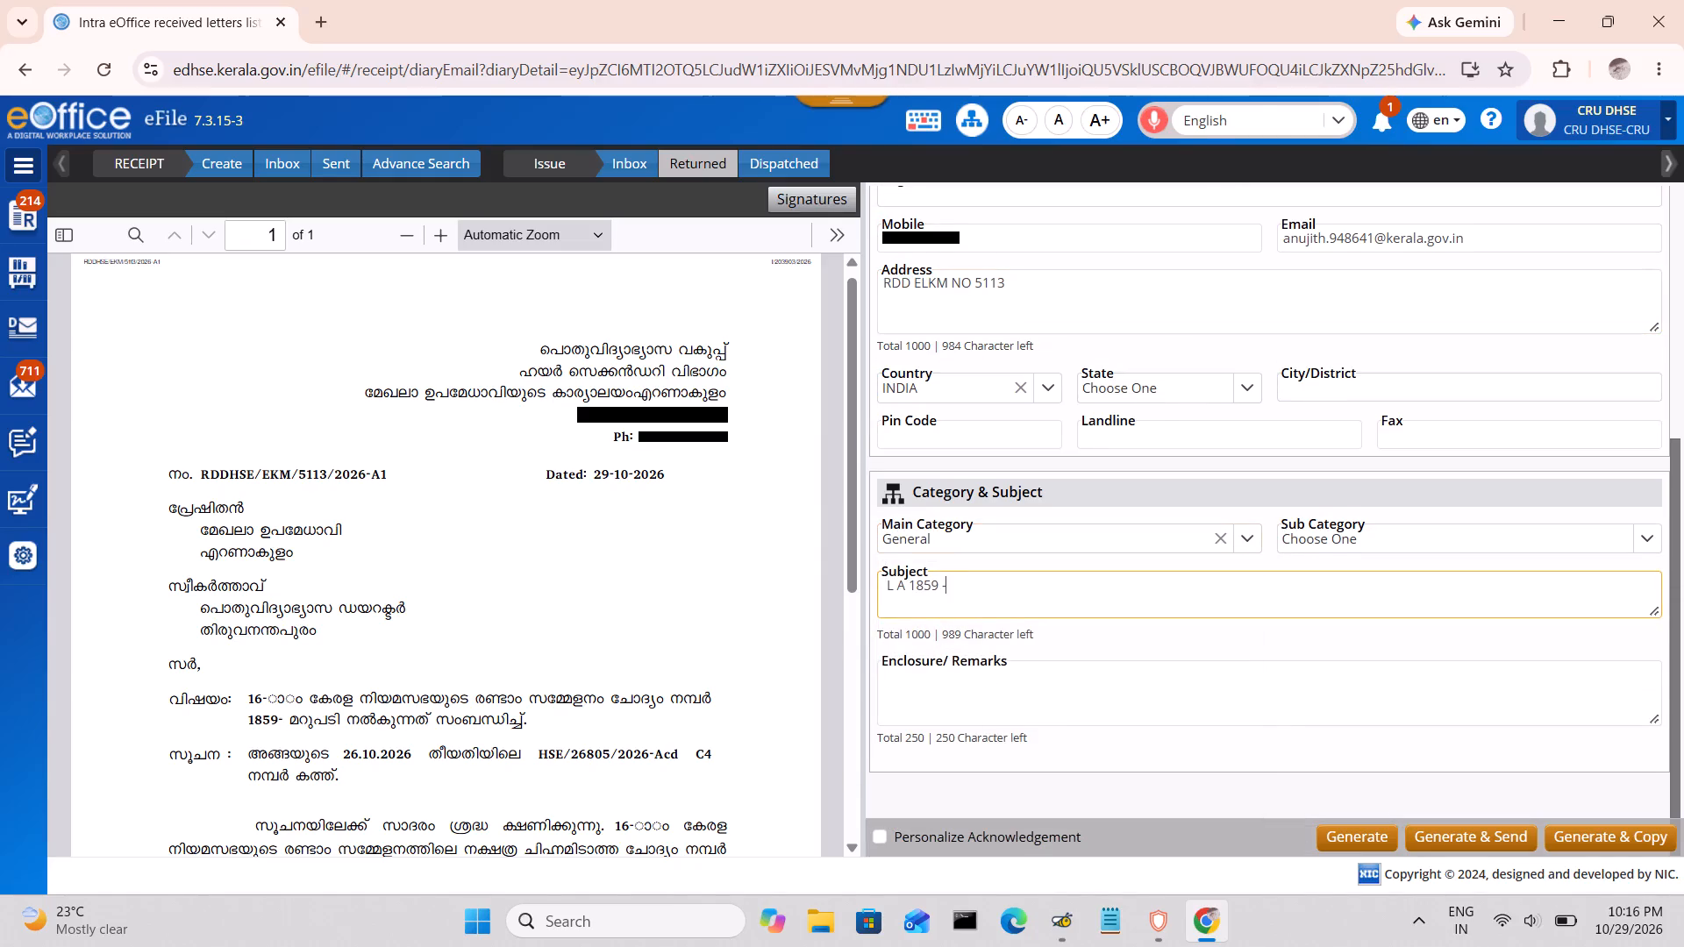
key(space)
key(ctrl+v)
click(1508, 834)
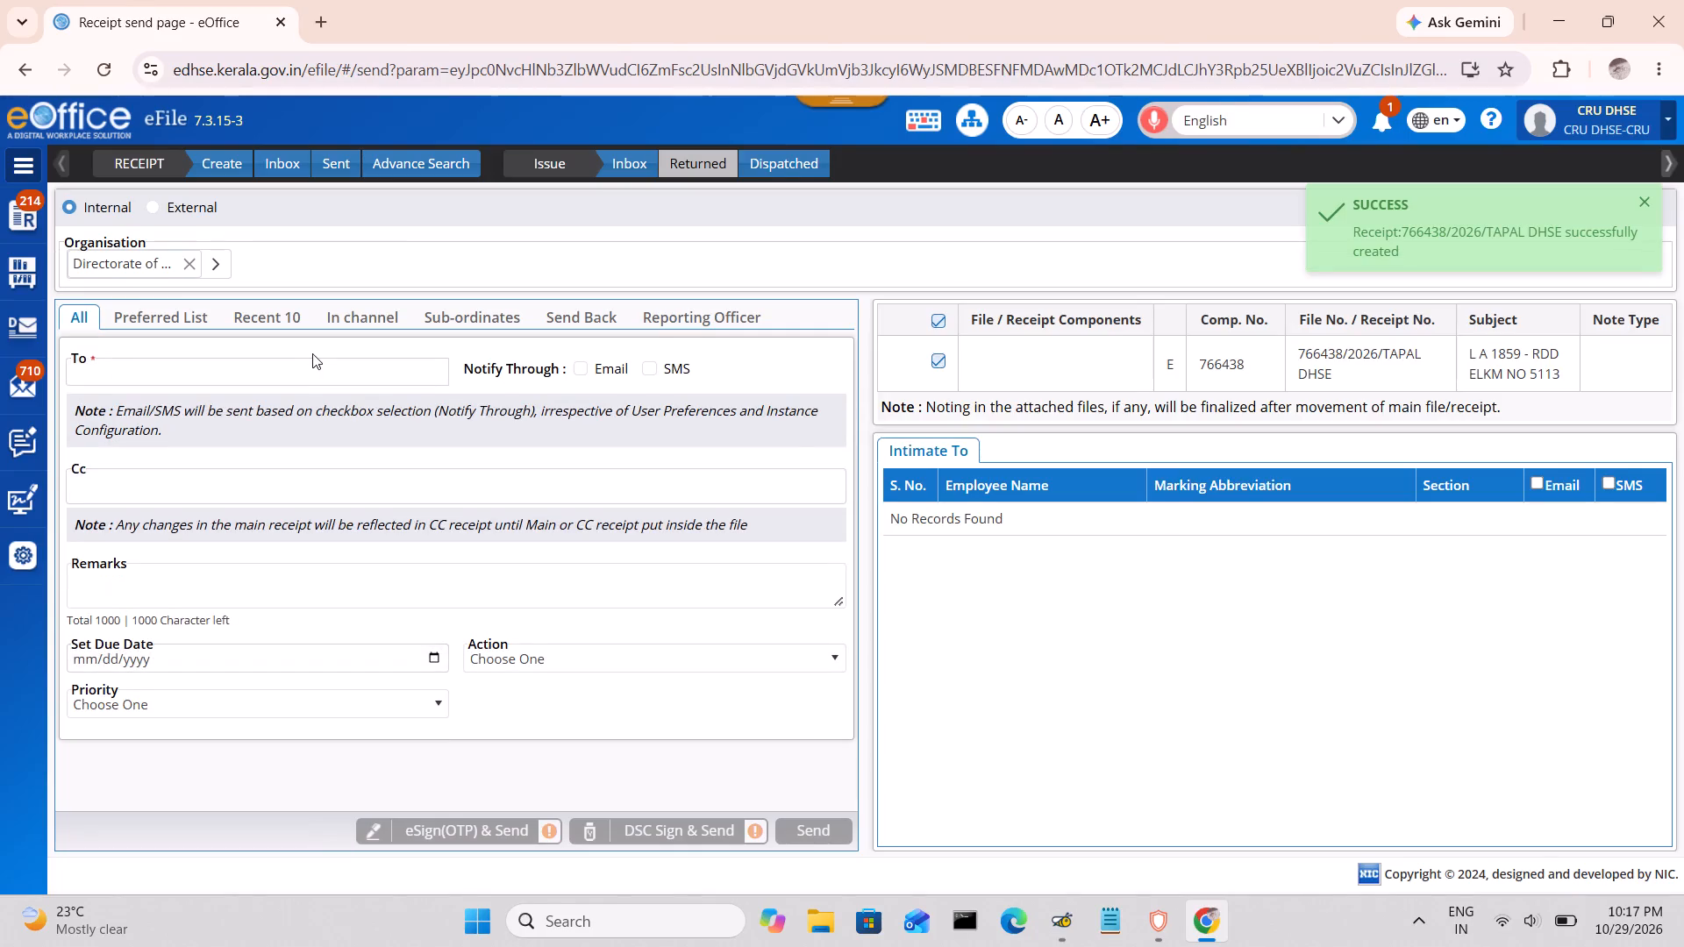
Send the L A 1859 receipt internally to the JS (ACD C) of DHSE-ACADEMIC ( C ), found by searching "ACD C".
click(306, 379)
key(a)
key(c)
key(d)
key(space)
key(c)
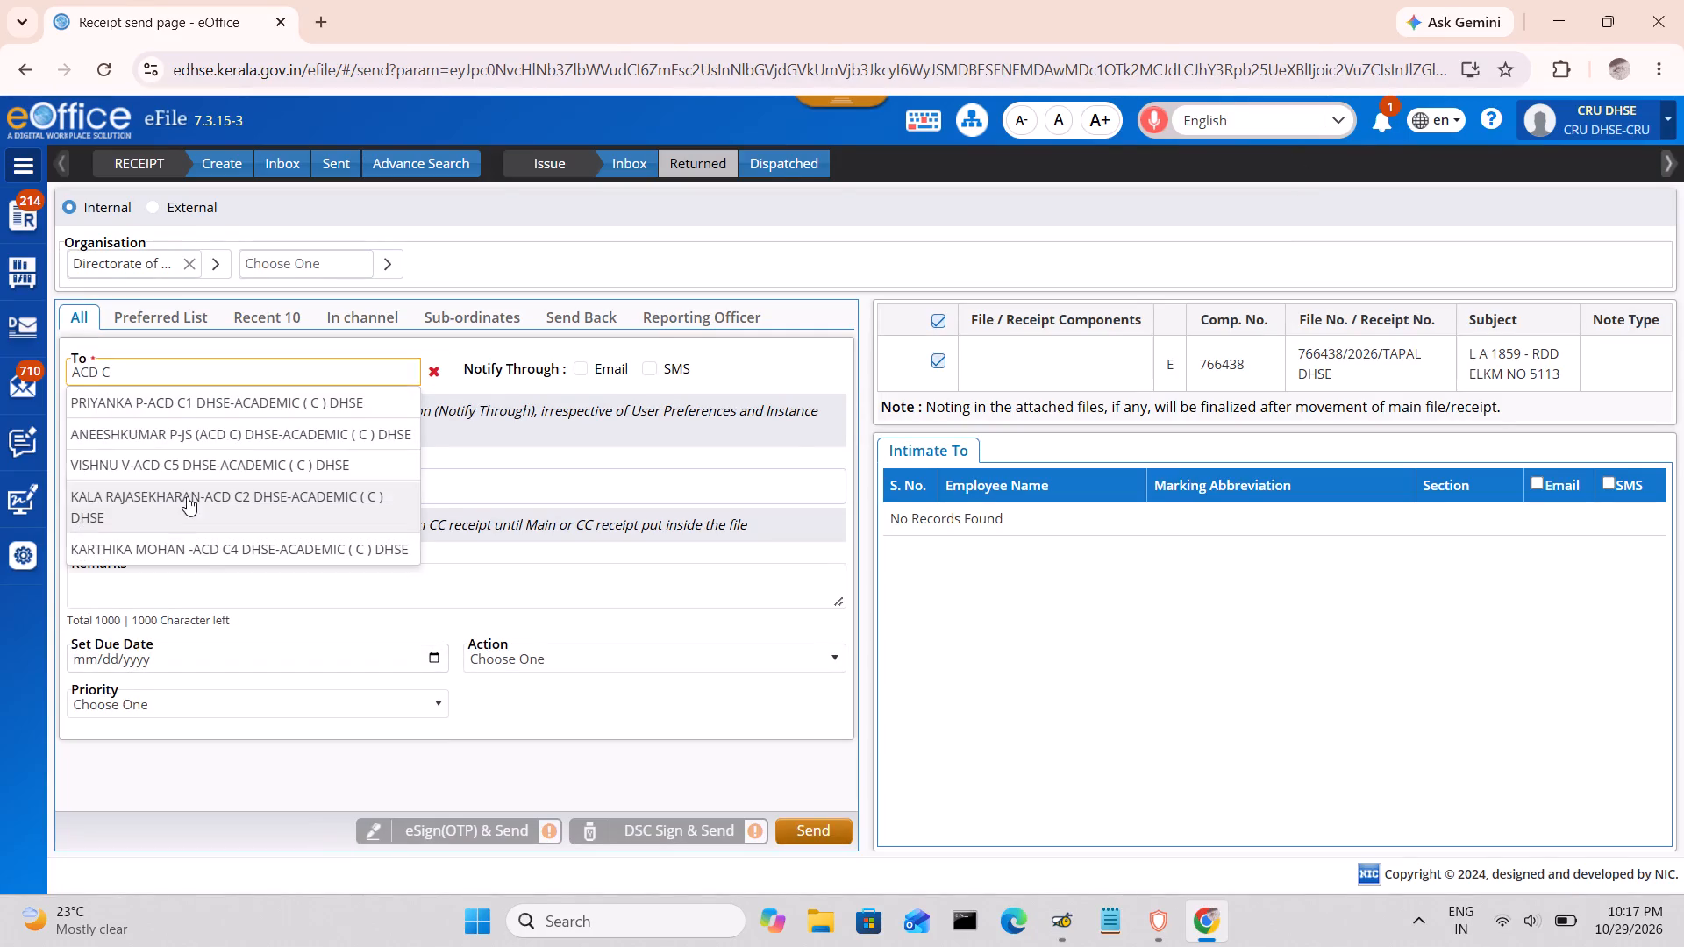
click(127, 431)
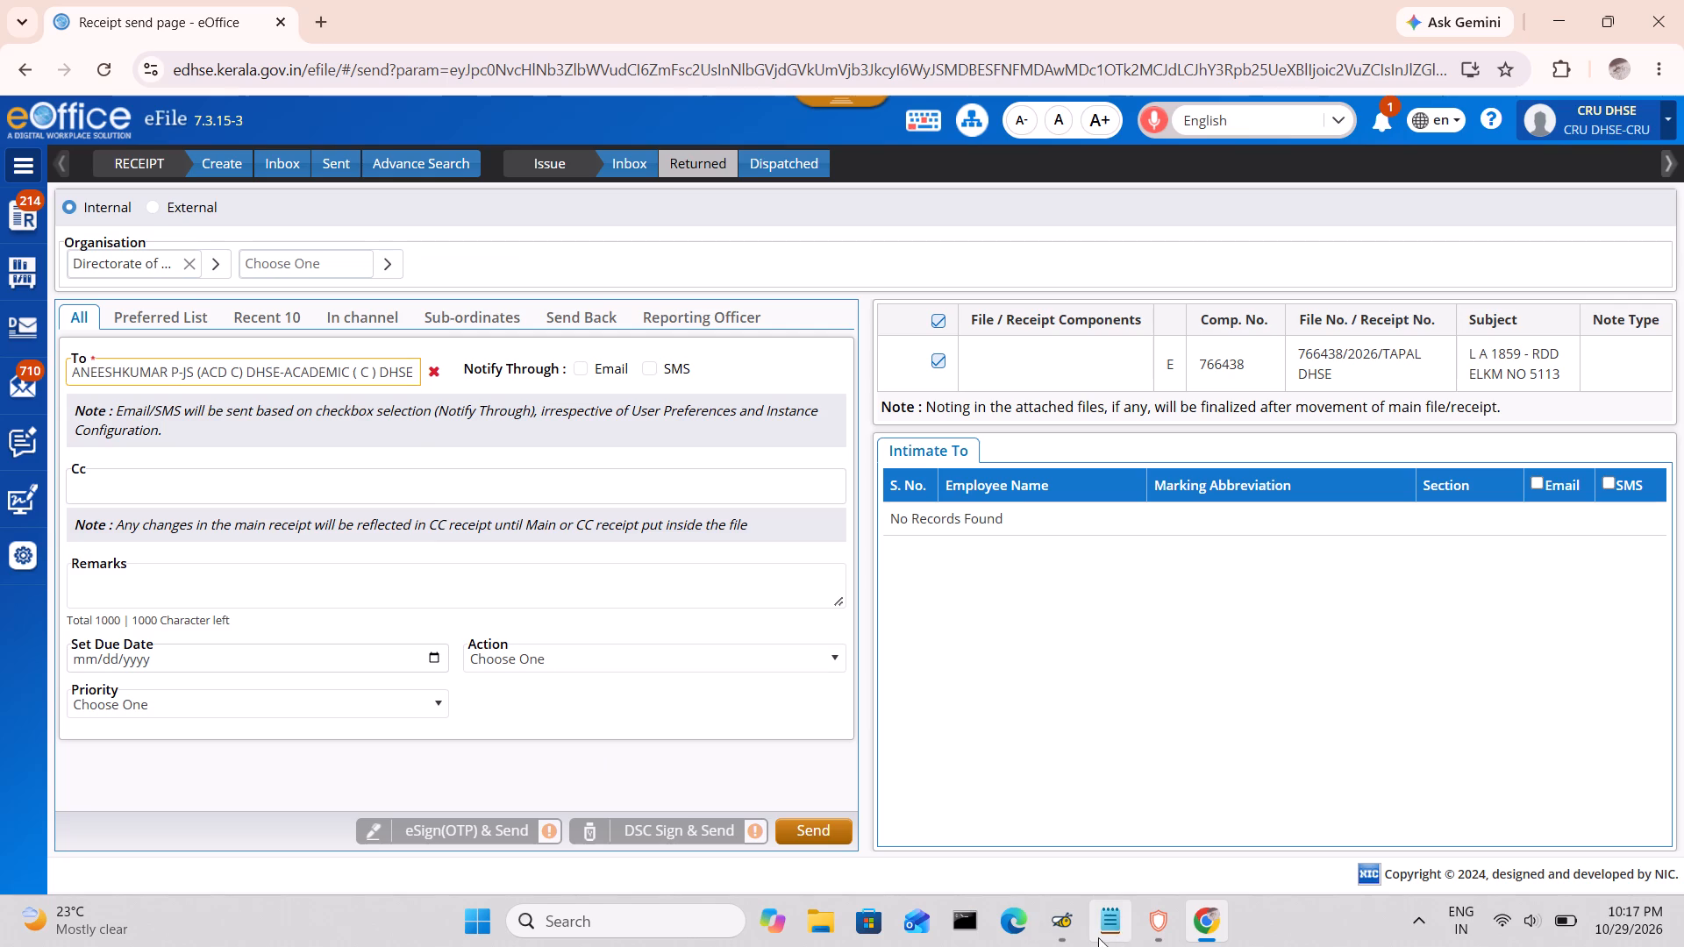
click(814, 813)
click(812, 832)
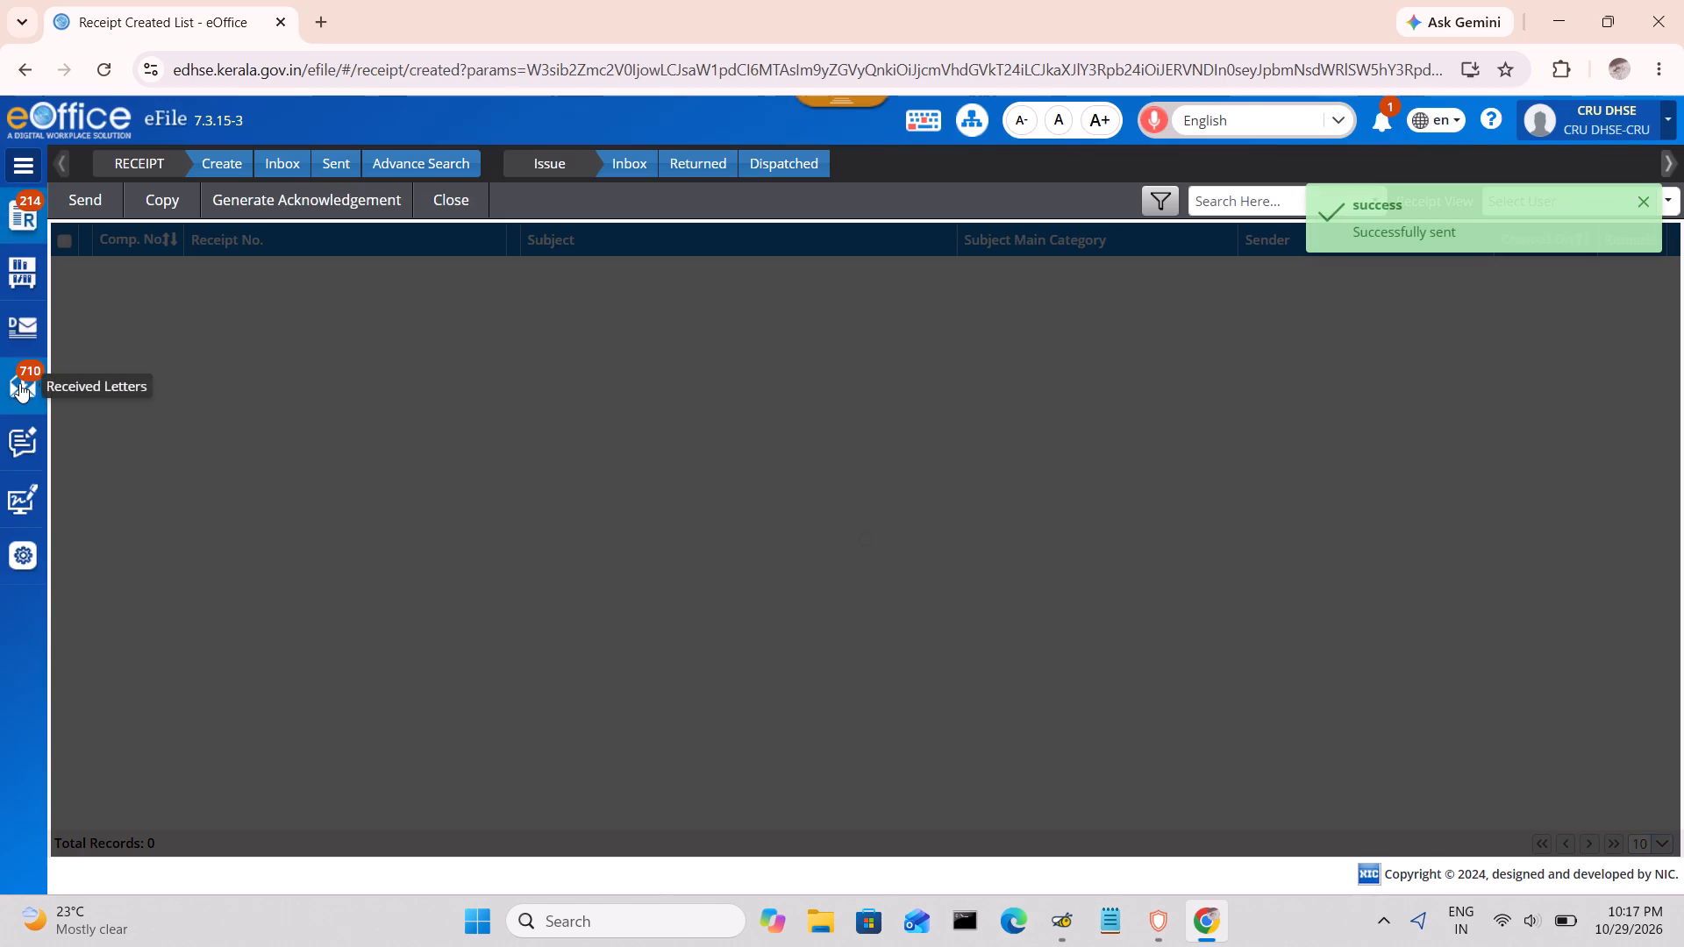
From the Intra eOffice received letters, start diarising DIS/285451/2026 with its received PDF added to the sequenced documents.
click(19, 383)
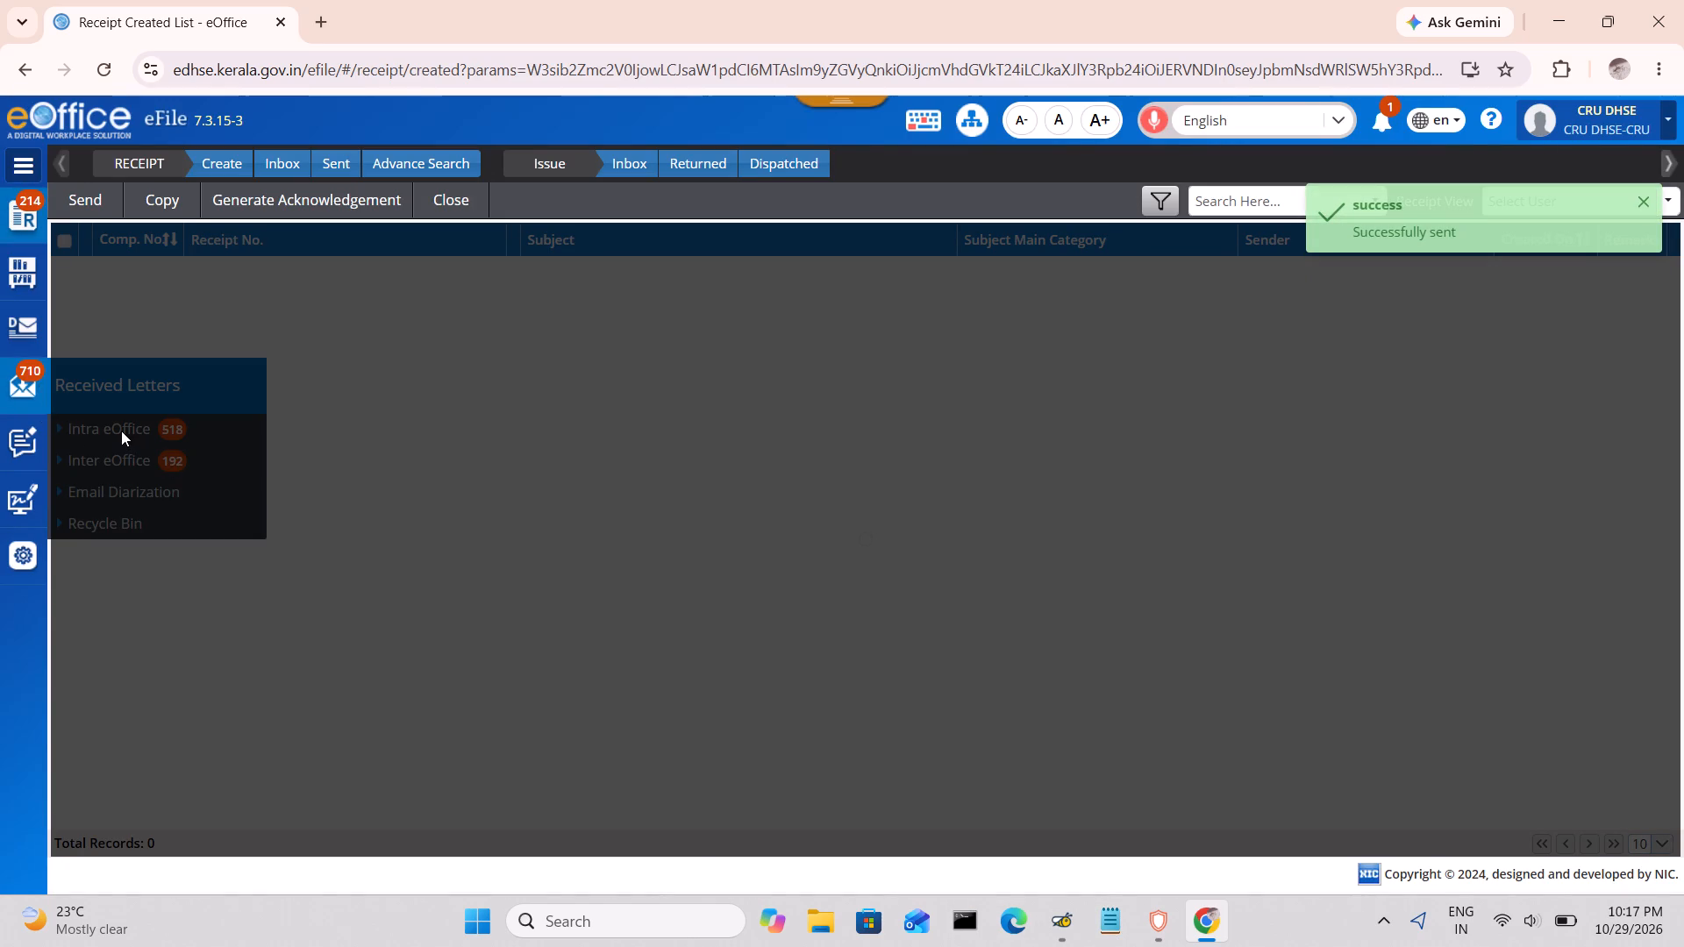
click(121, 428)
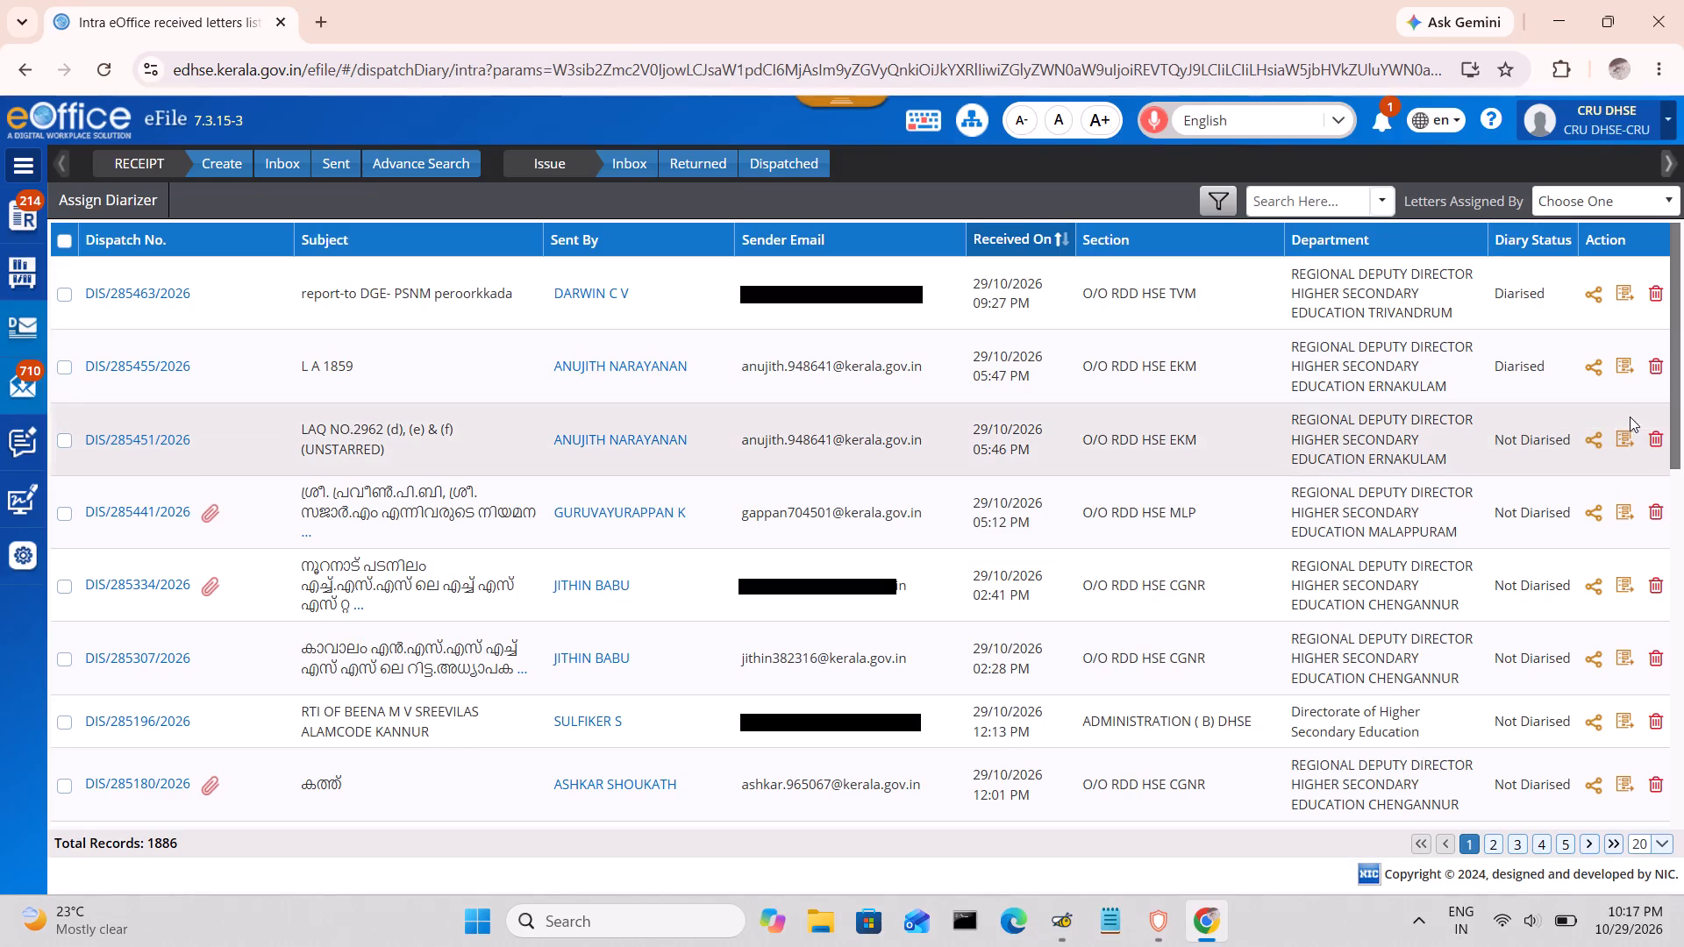
click(1622, 438)
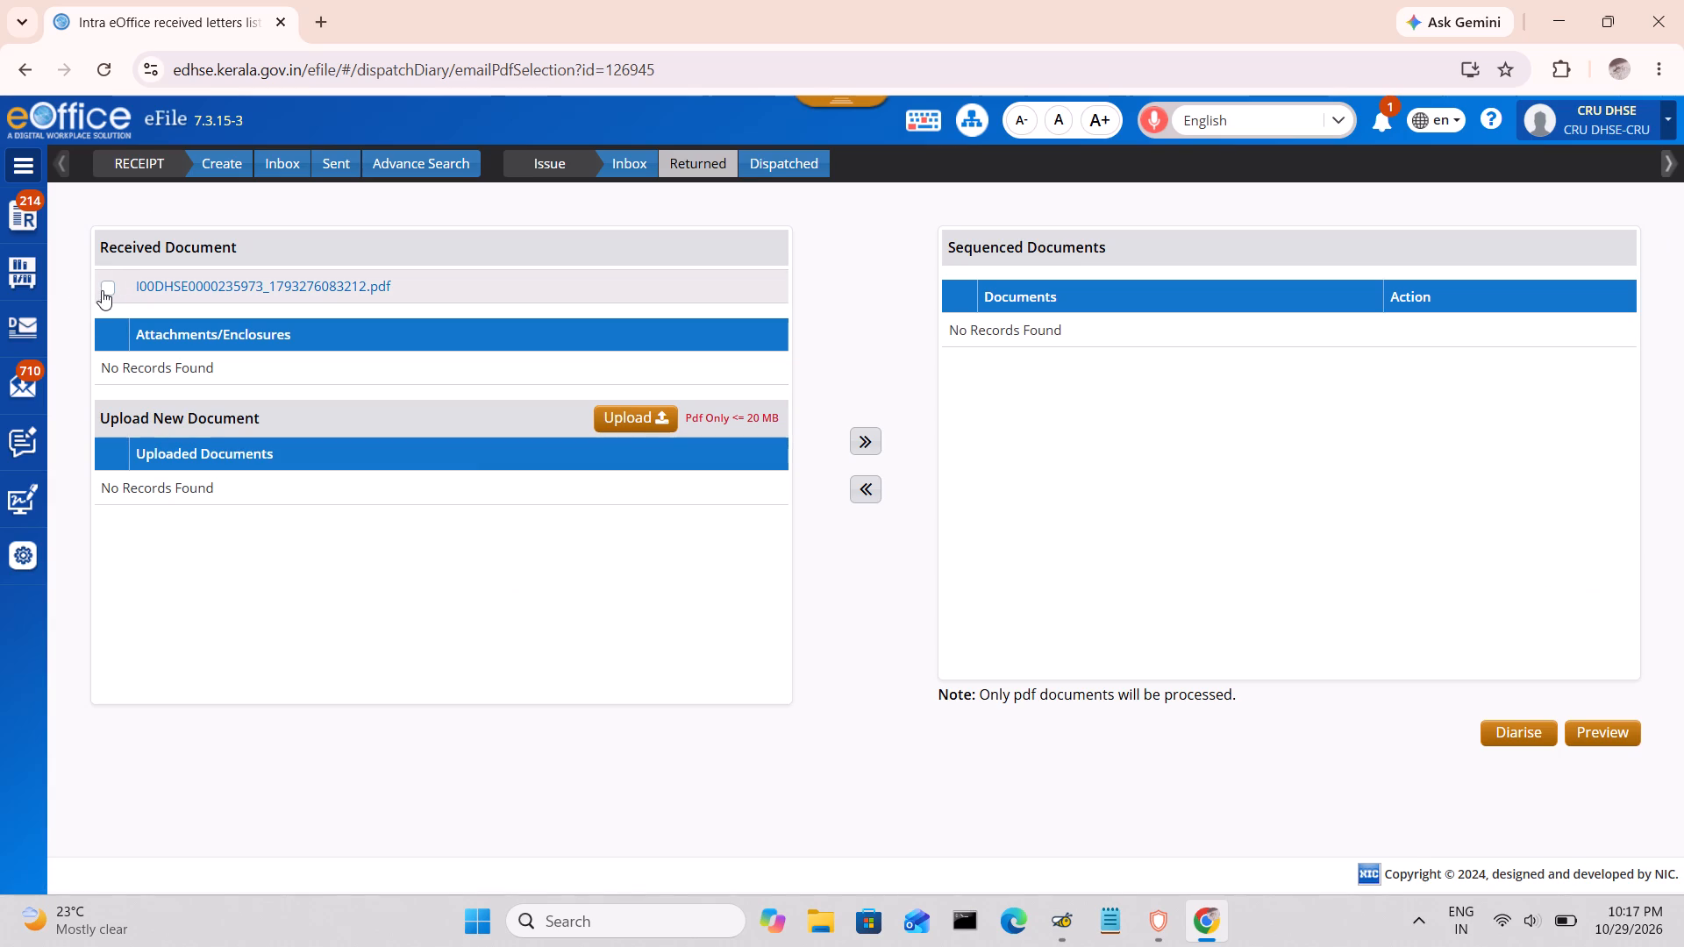
click(105, 289)
click(874, 442)
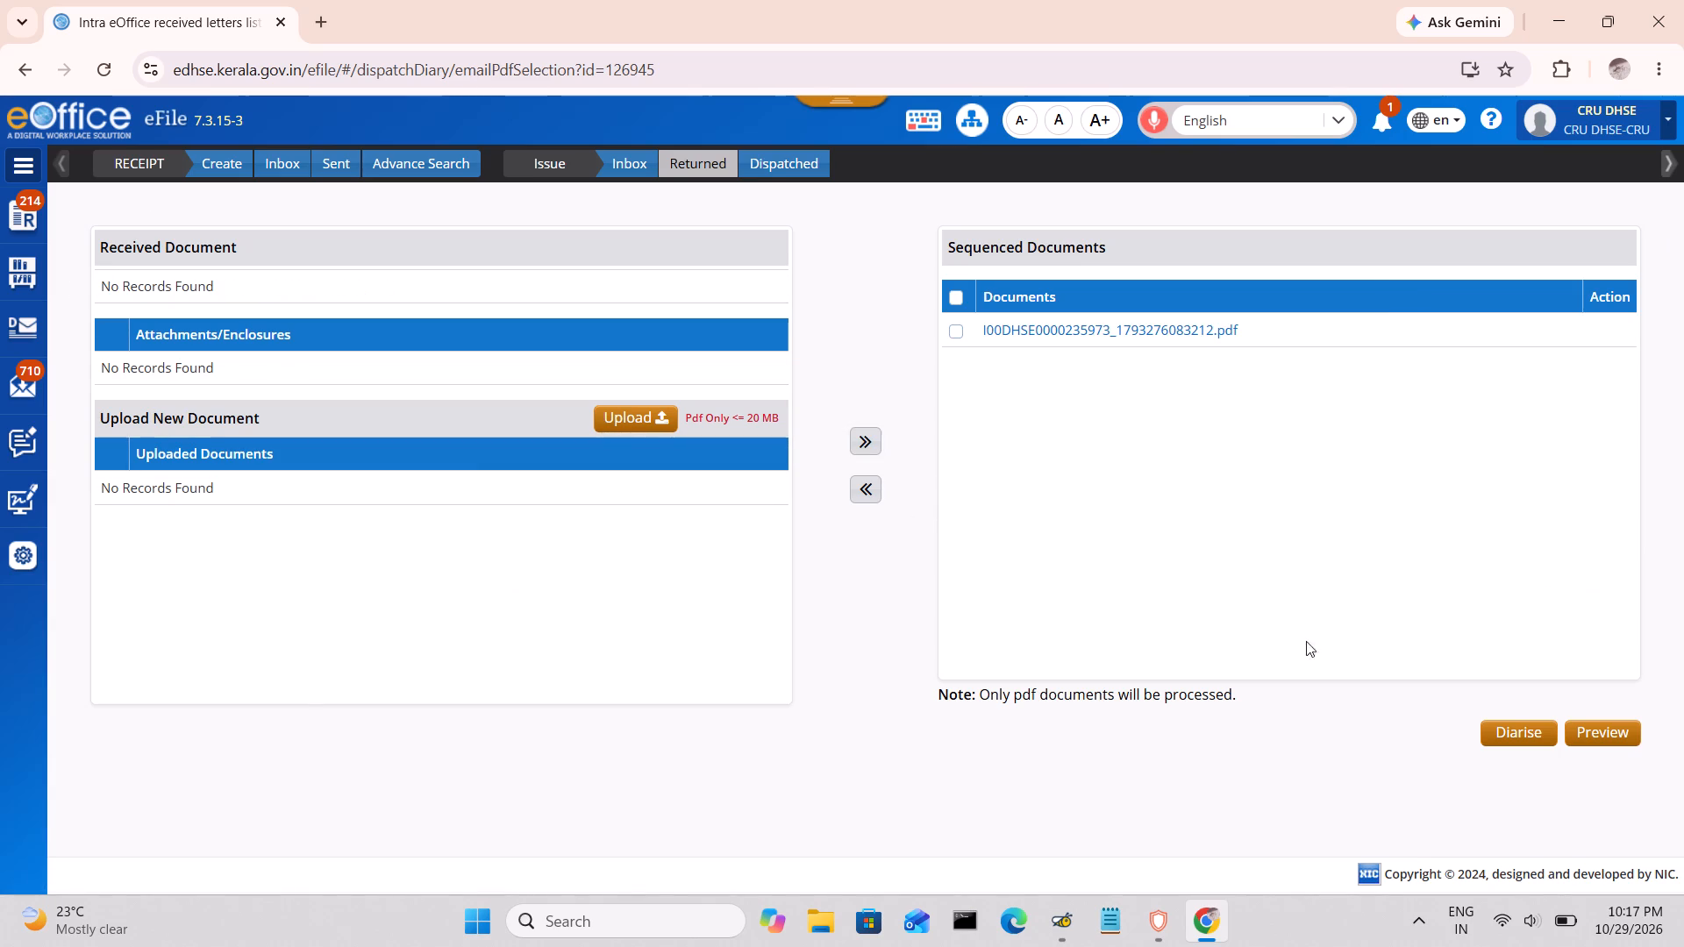
click(1525, 734)
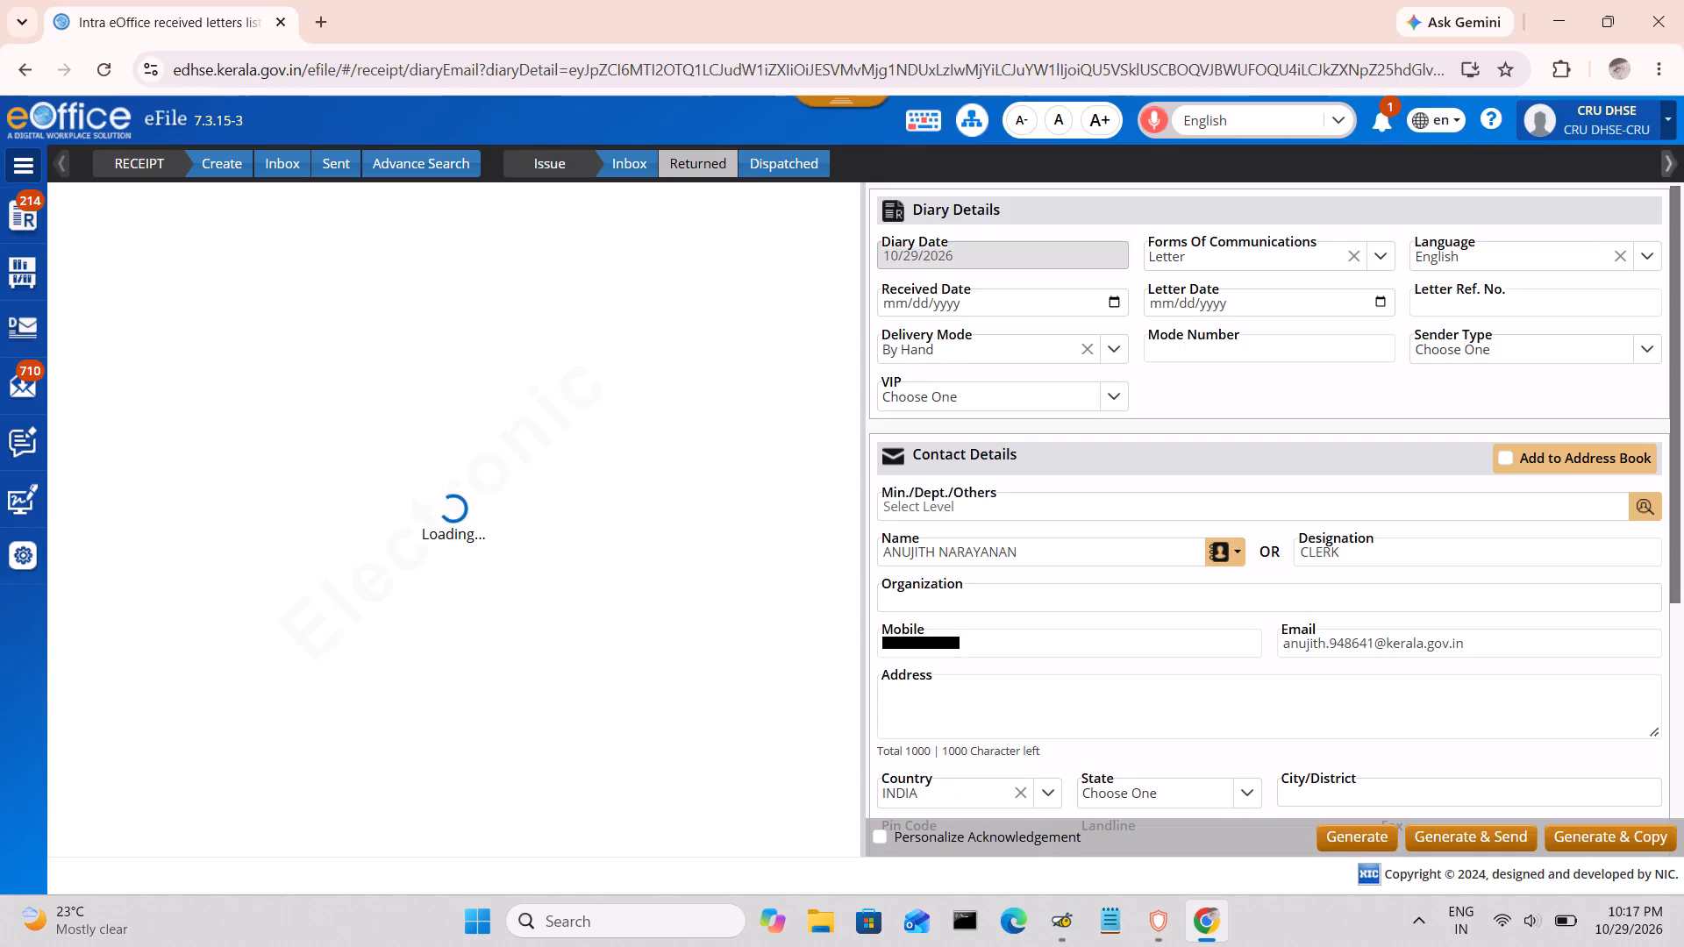
Enter "RDD ELKM NO 5102" as the sender's address, reusing the copied text with the number from the letter's file reference.
click(1006, 716)
key(ctrl+v)
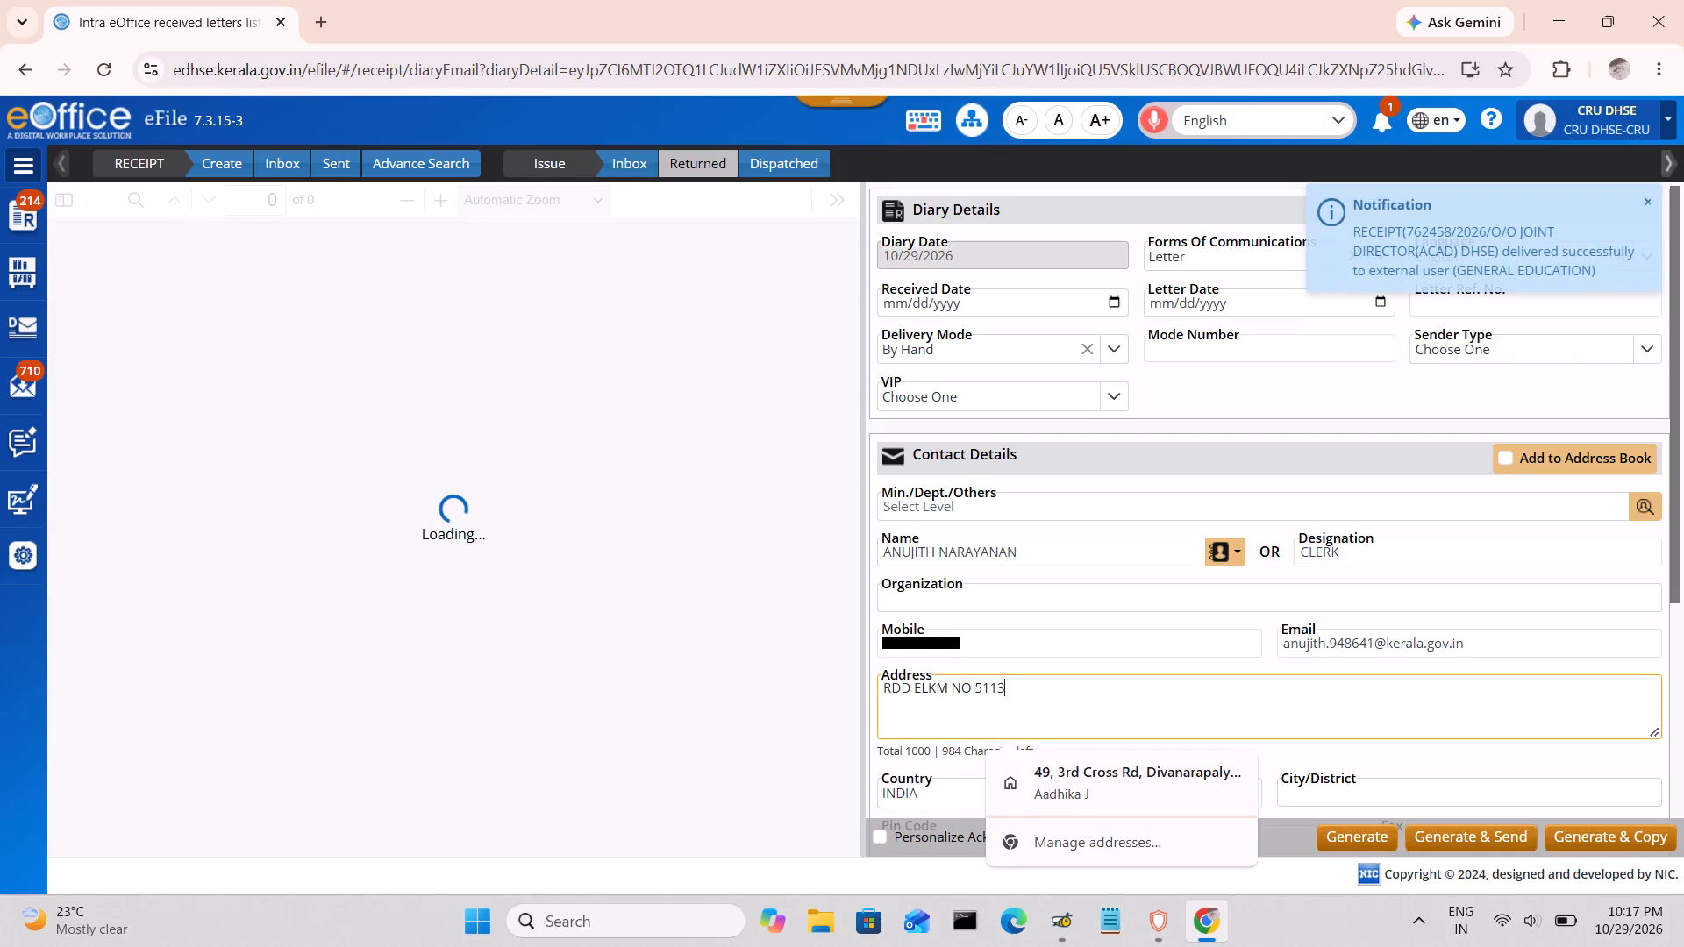
key(BackSpace)
key(BackSpace)
key(BackSpace)
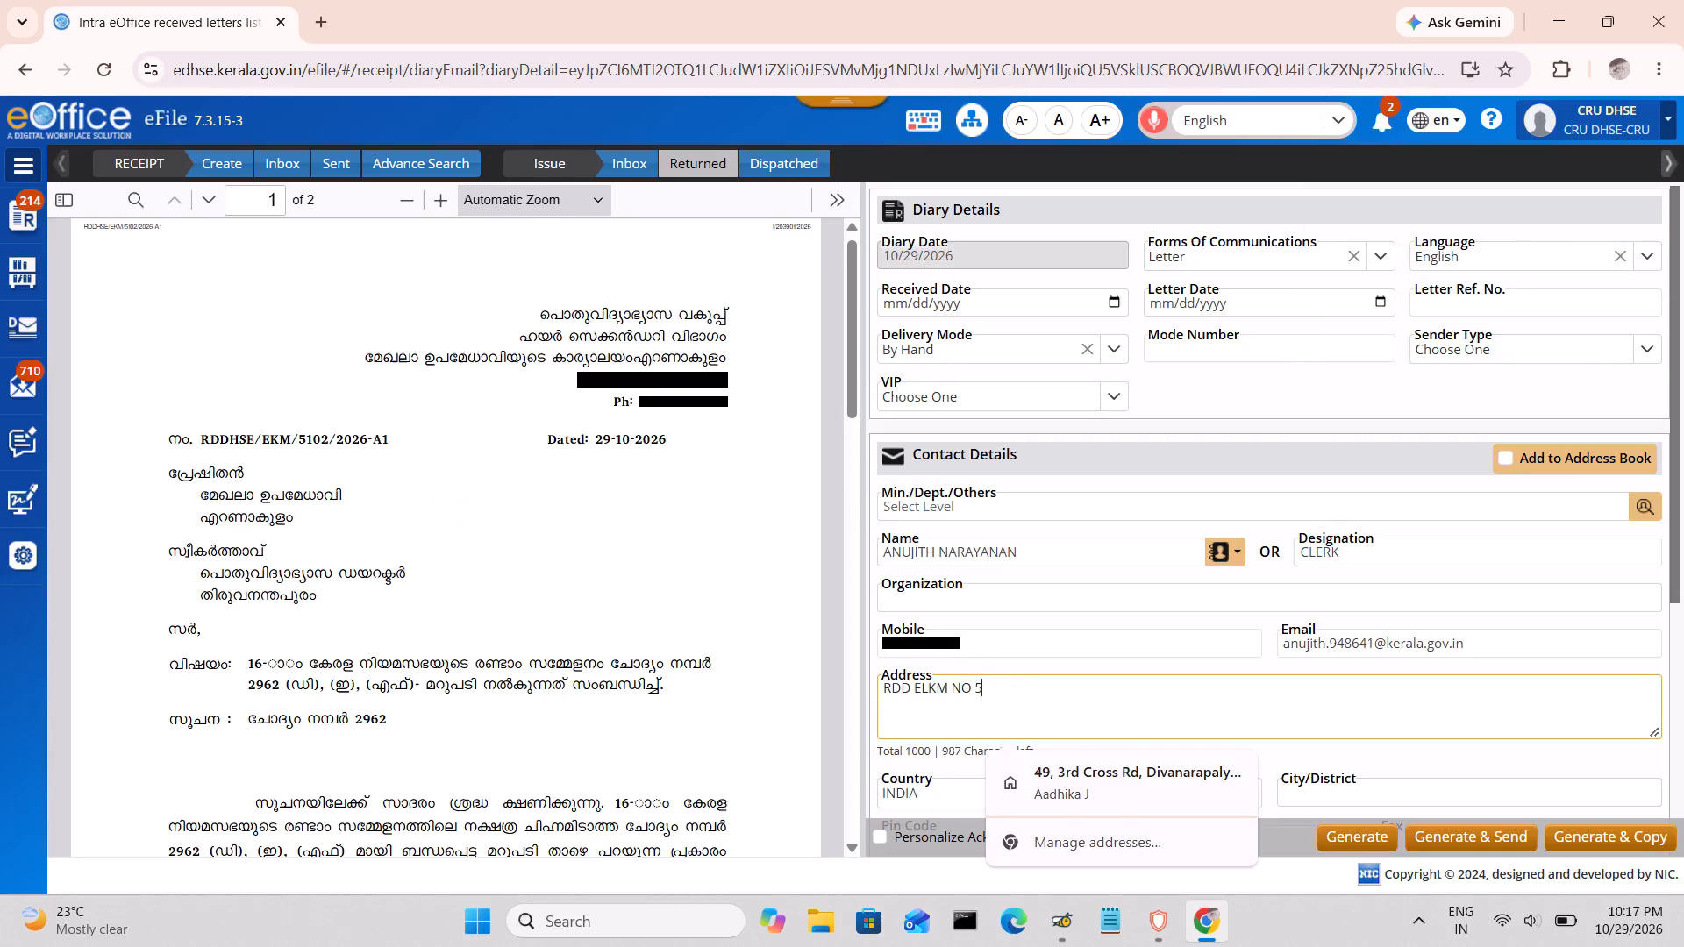
text(102)
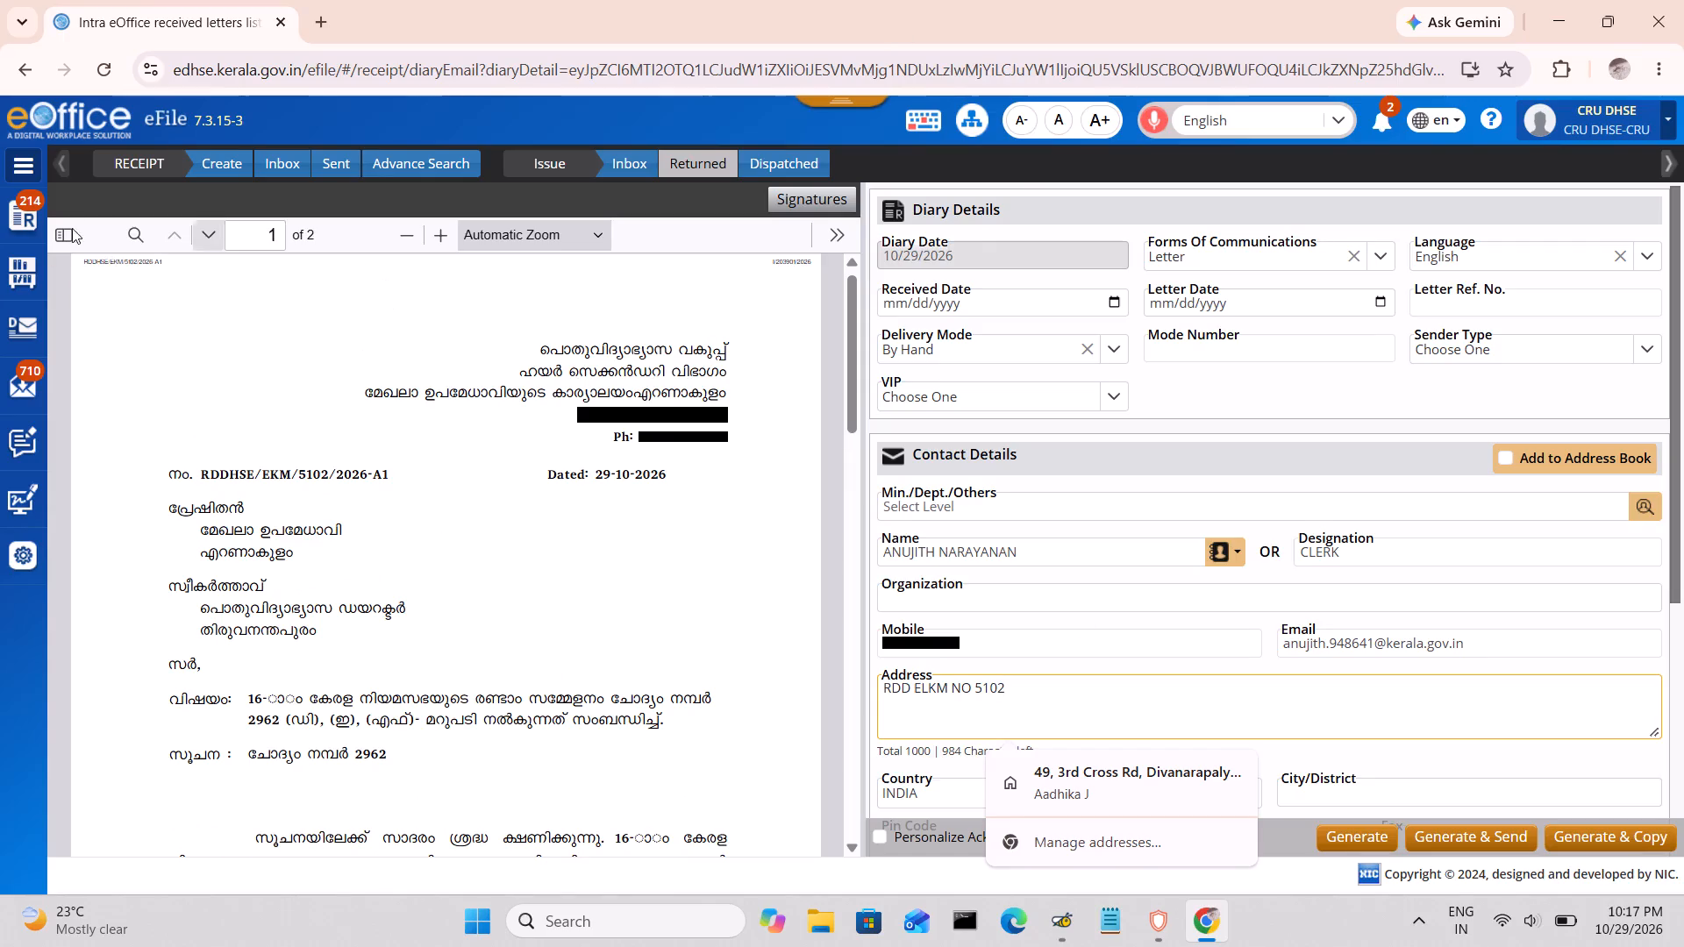
drag(1015, 674, 1014, 680)
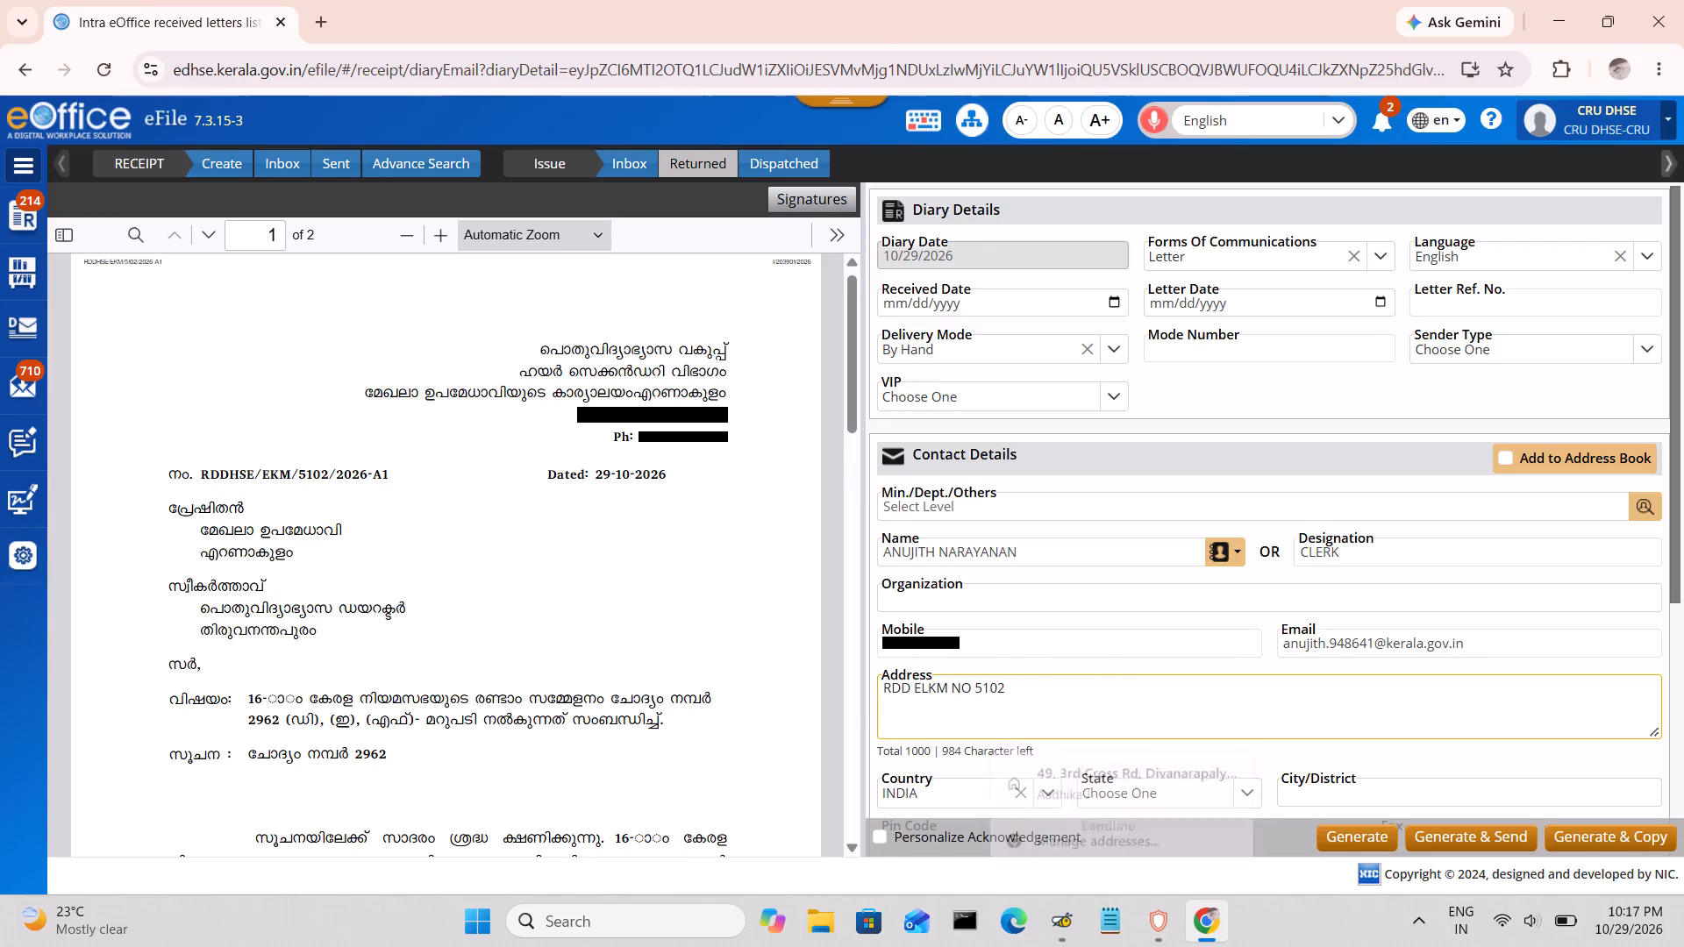
drag(1014, 680, 718, 705)
key(ctrl+c)
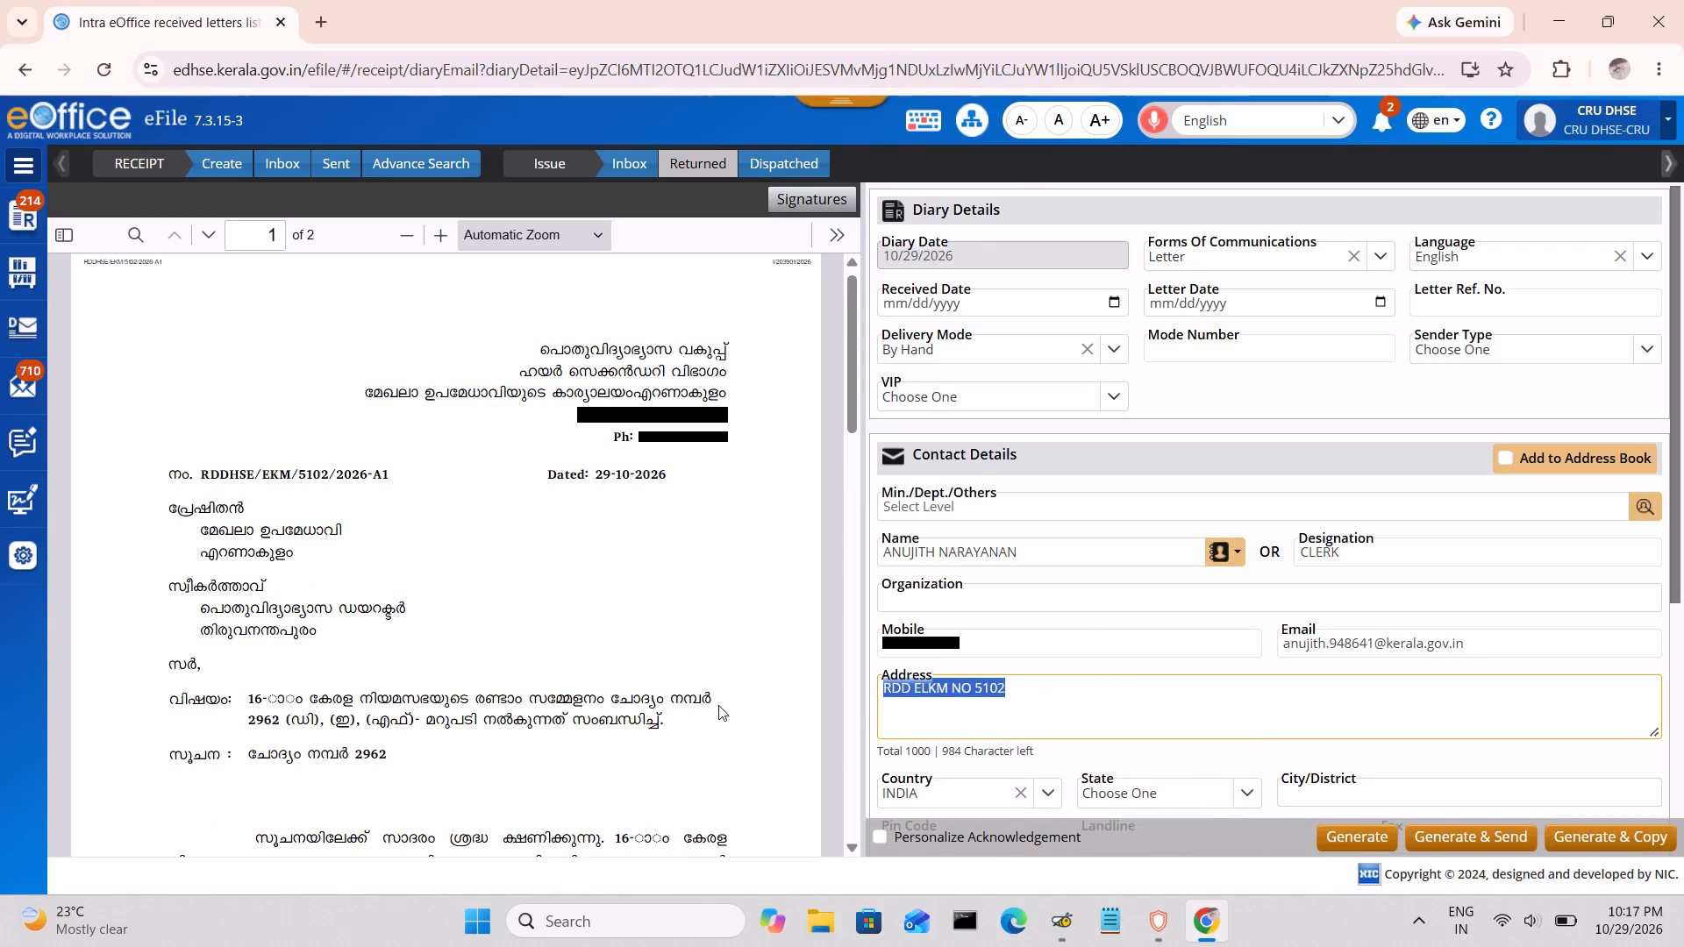
scroll(1128, 674, down, 5)
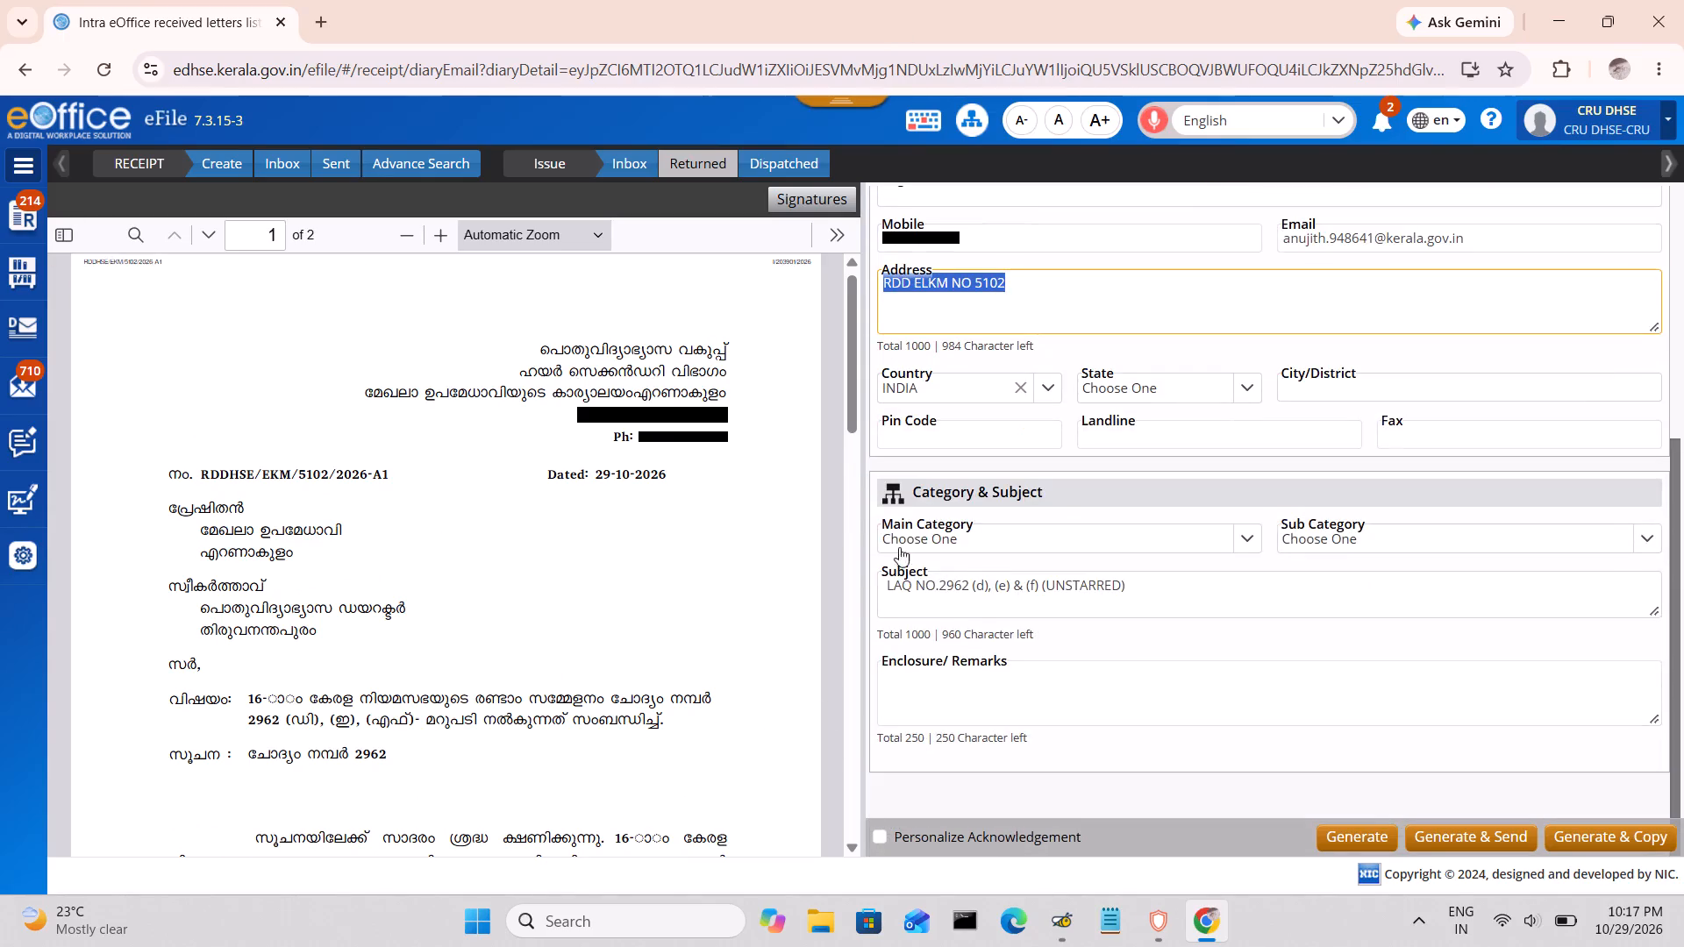
click(898, 544)
key(g)
click(924, 617)
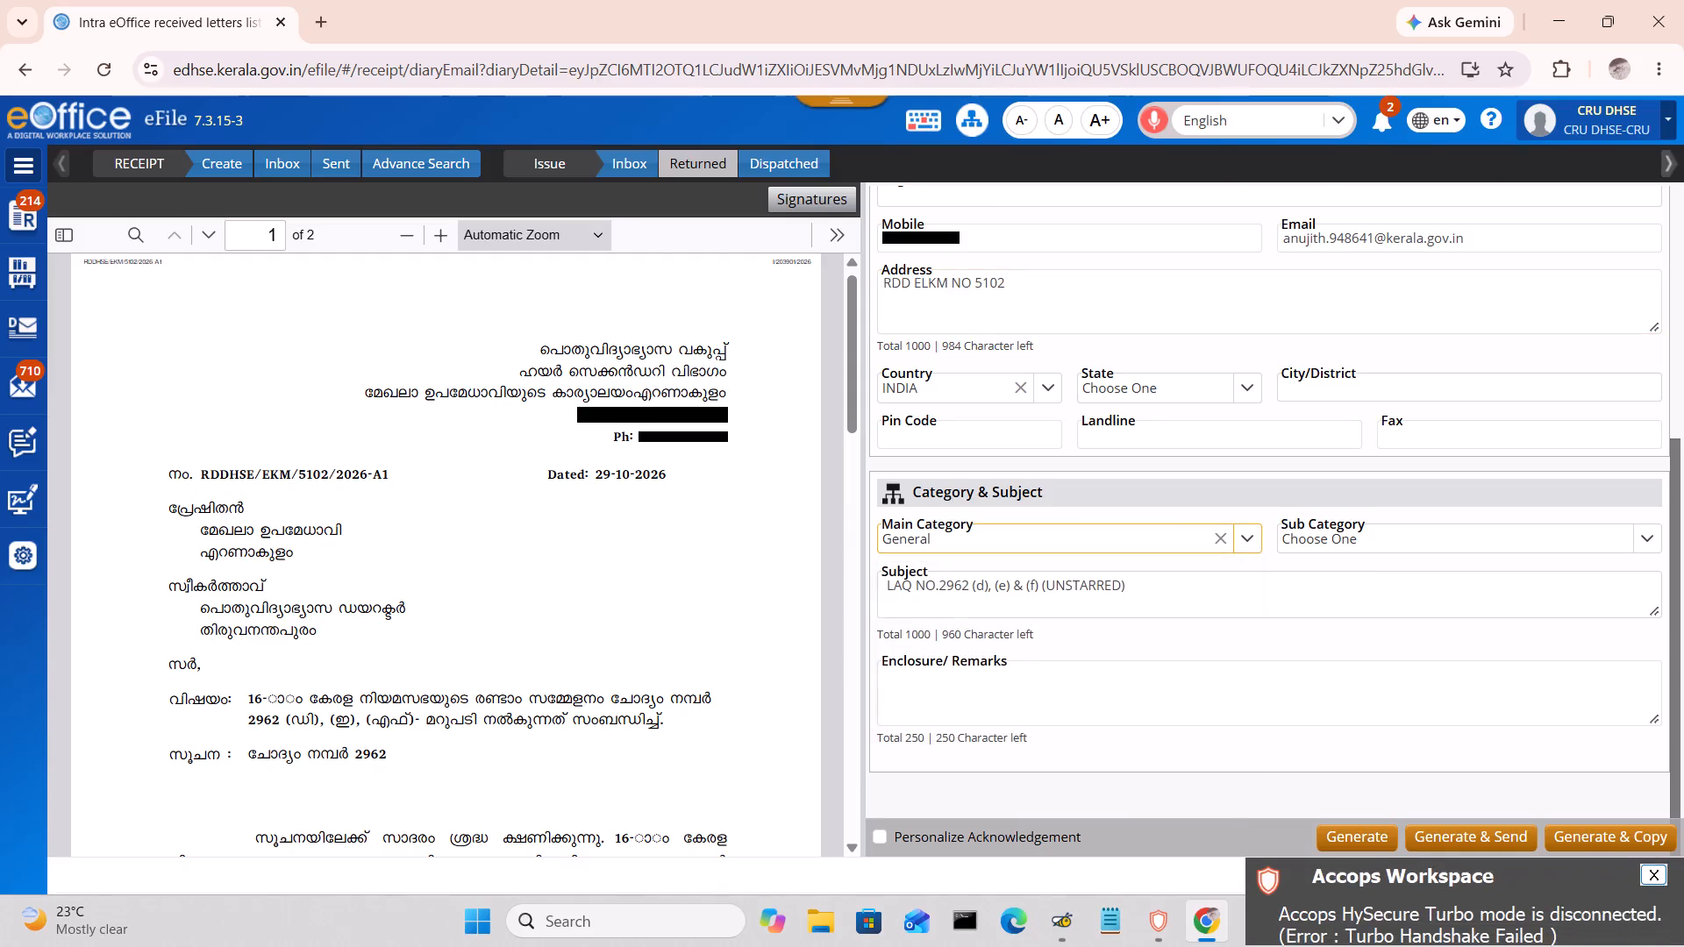
click(1160, 591)
key(ctrl+v)
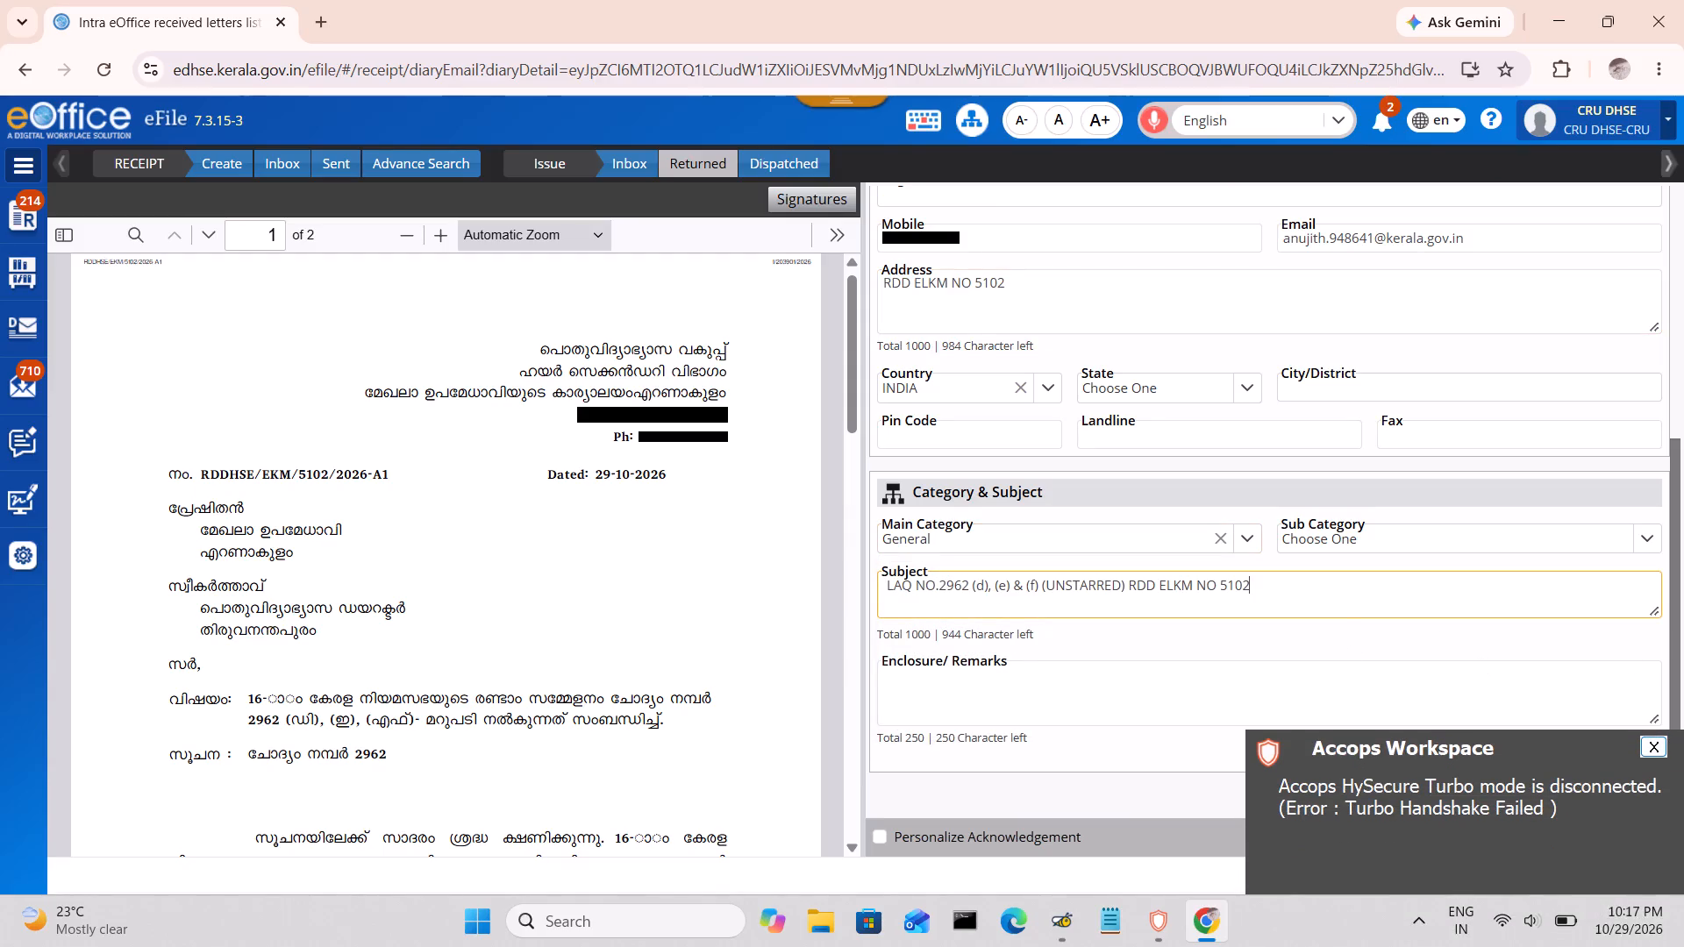
click(1300, 586)
scroll(1110, 542, down, 12)
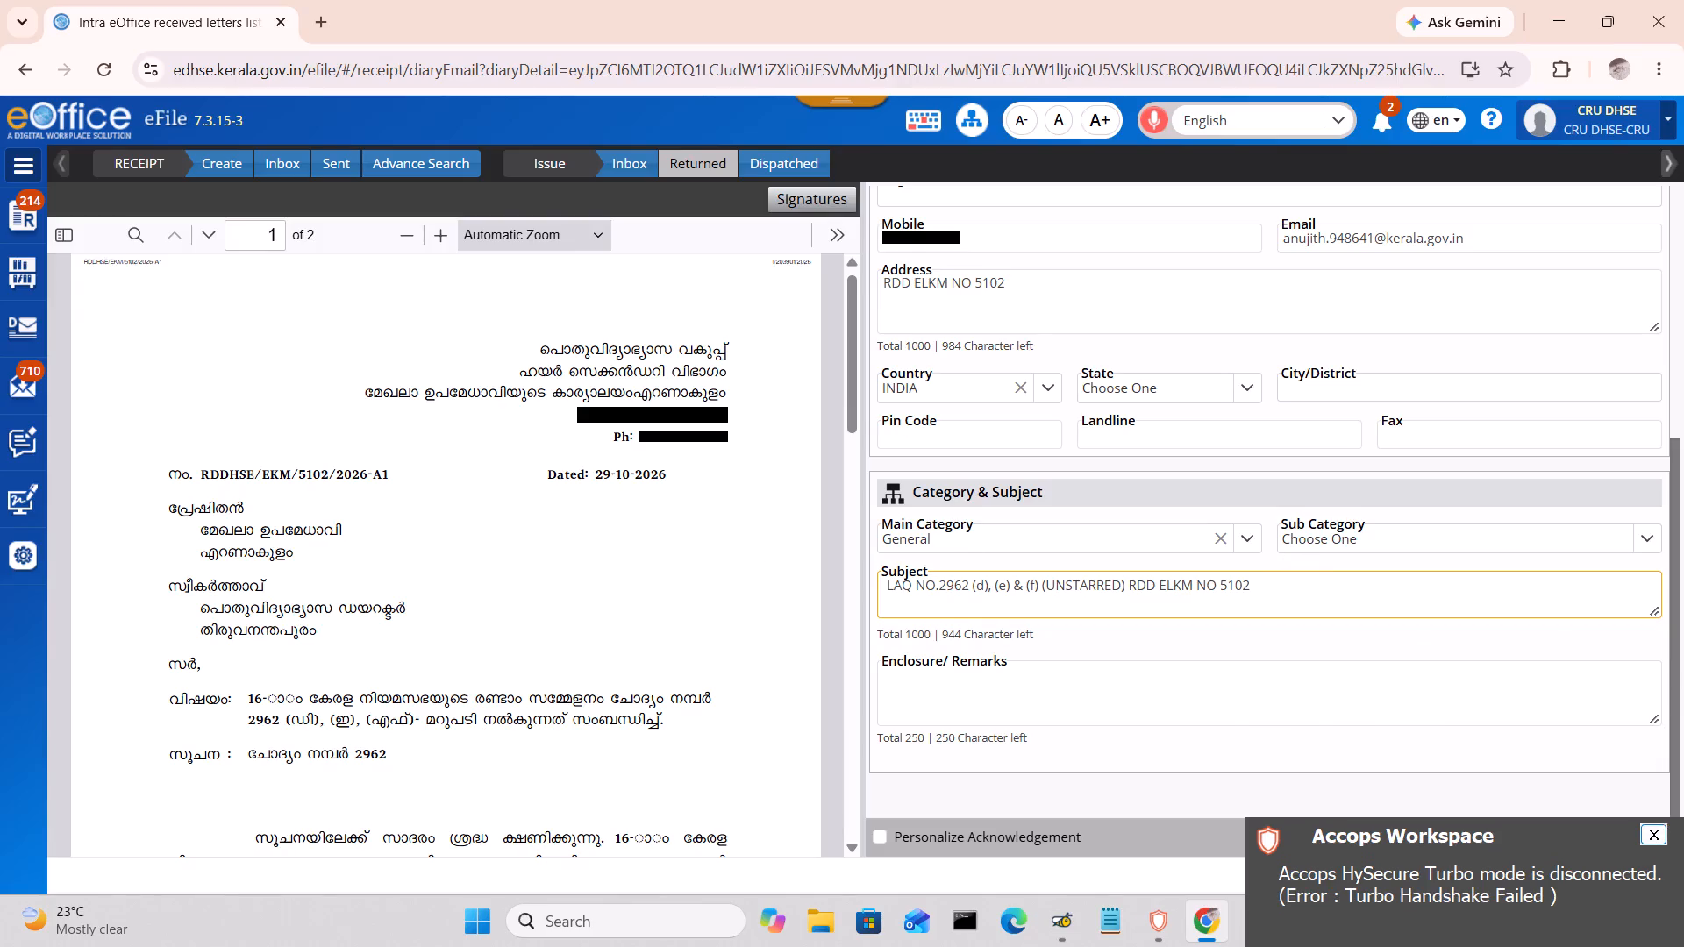
click(1441, 829)
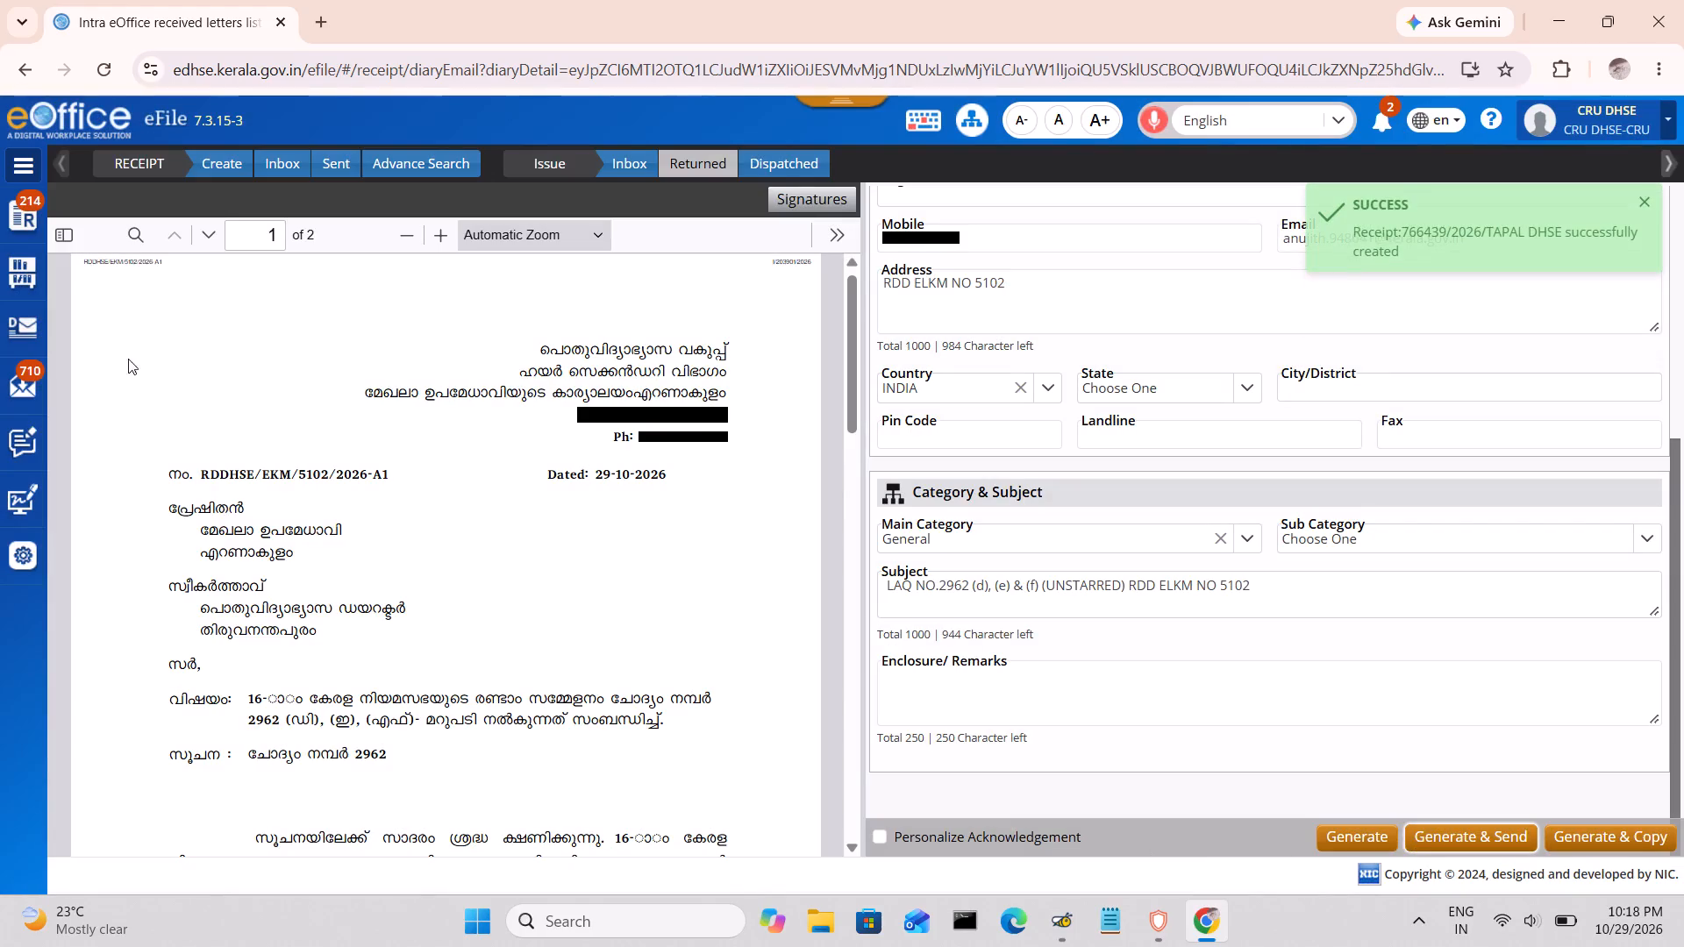
Send the LAQ NO.2962 receipt internally to the JS (ACD C) of DHSE-ACADEMIC ( C ), found by searching "ACD C".
scroll(539, 662, down, 3)
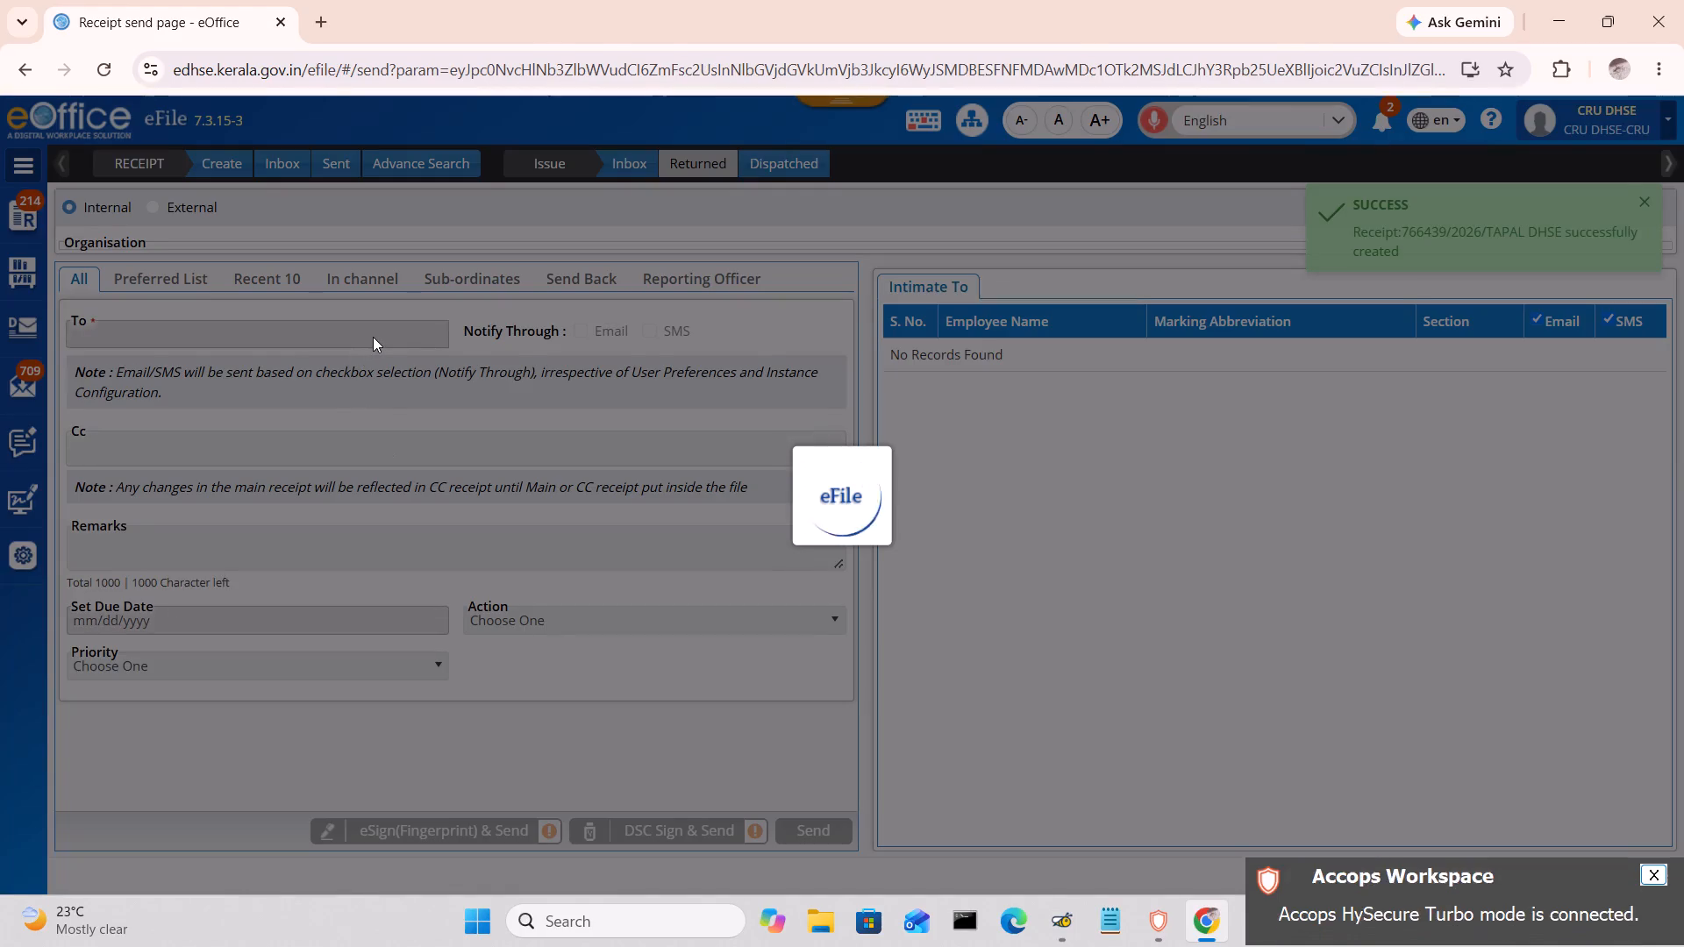
click(373, 337)
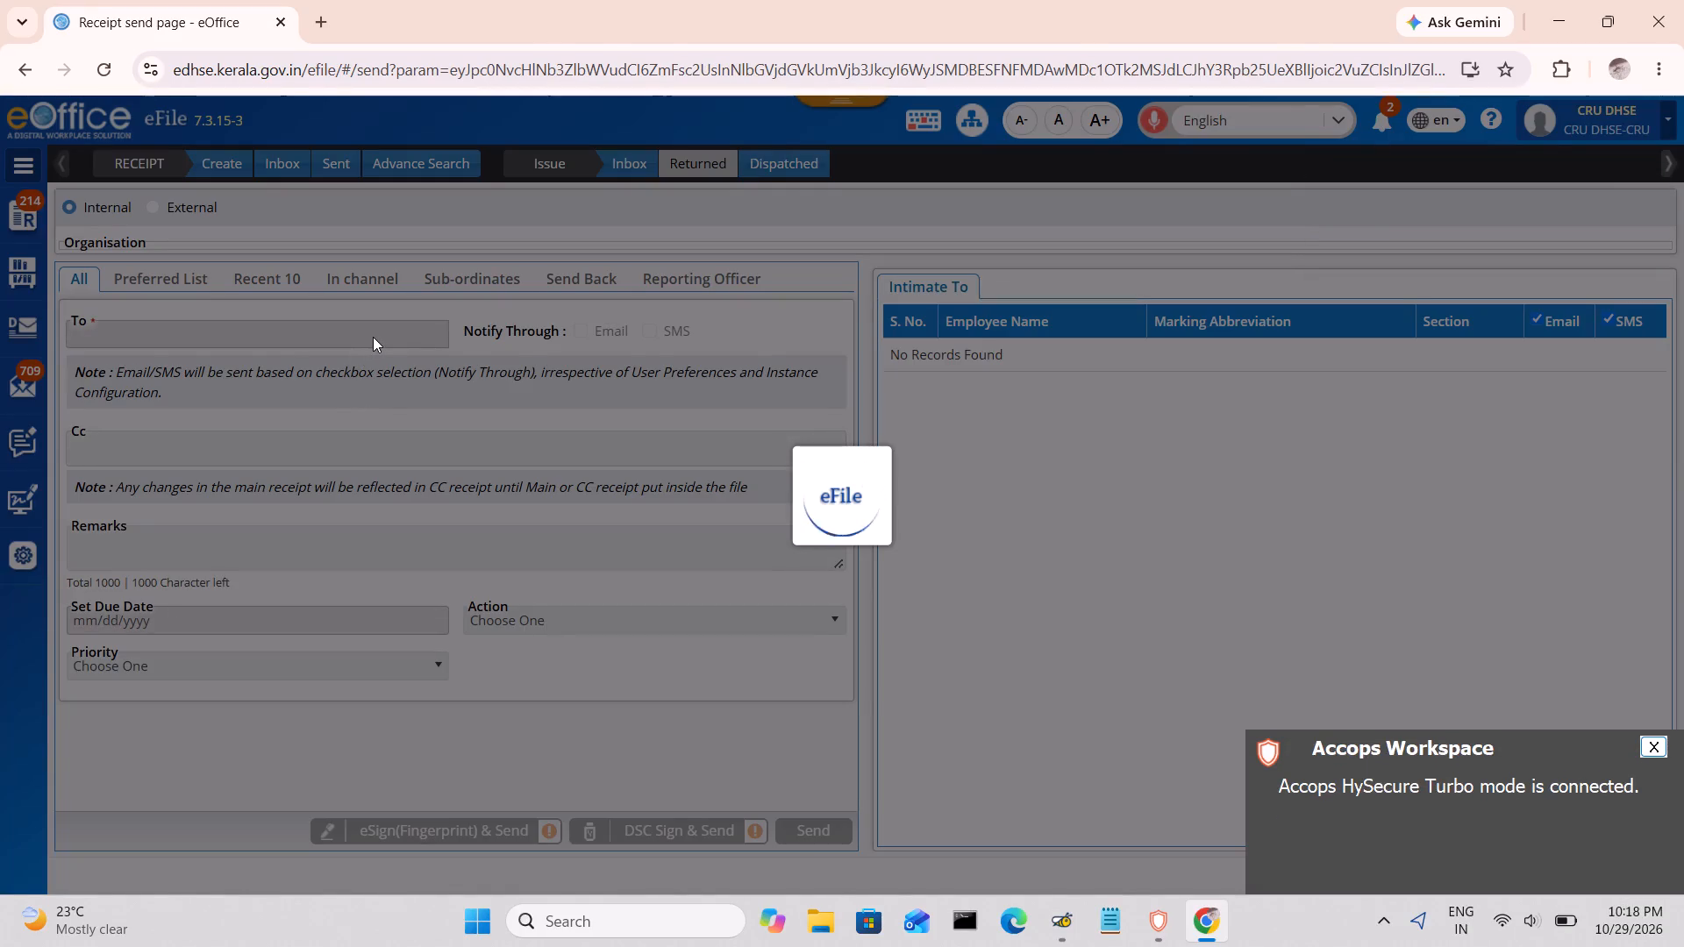
click(380, 329)
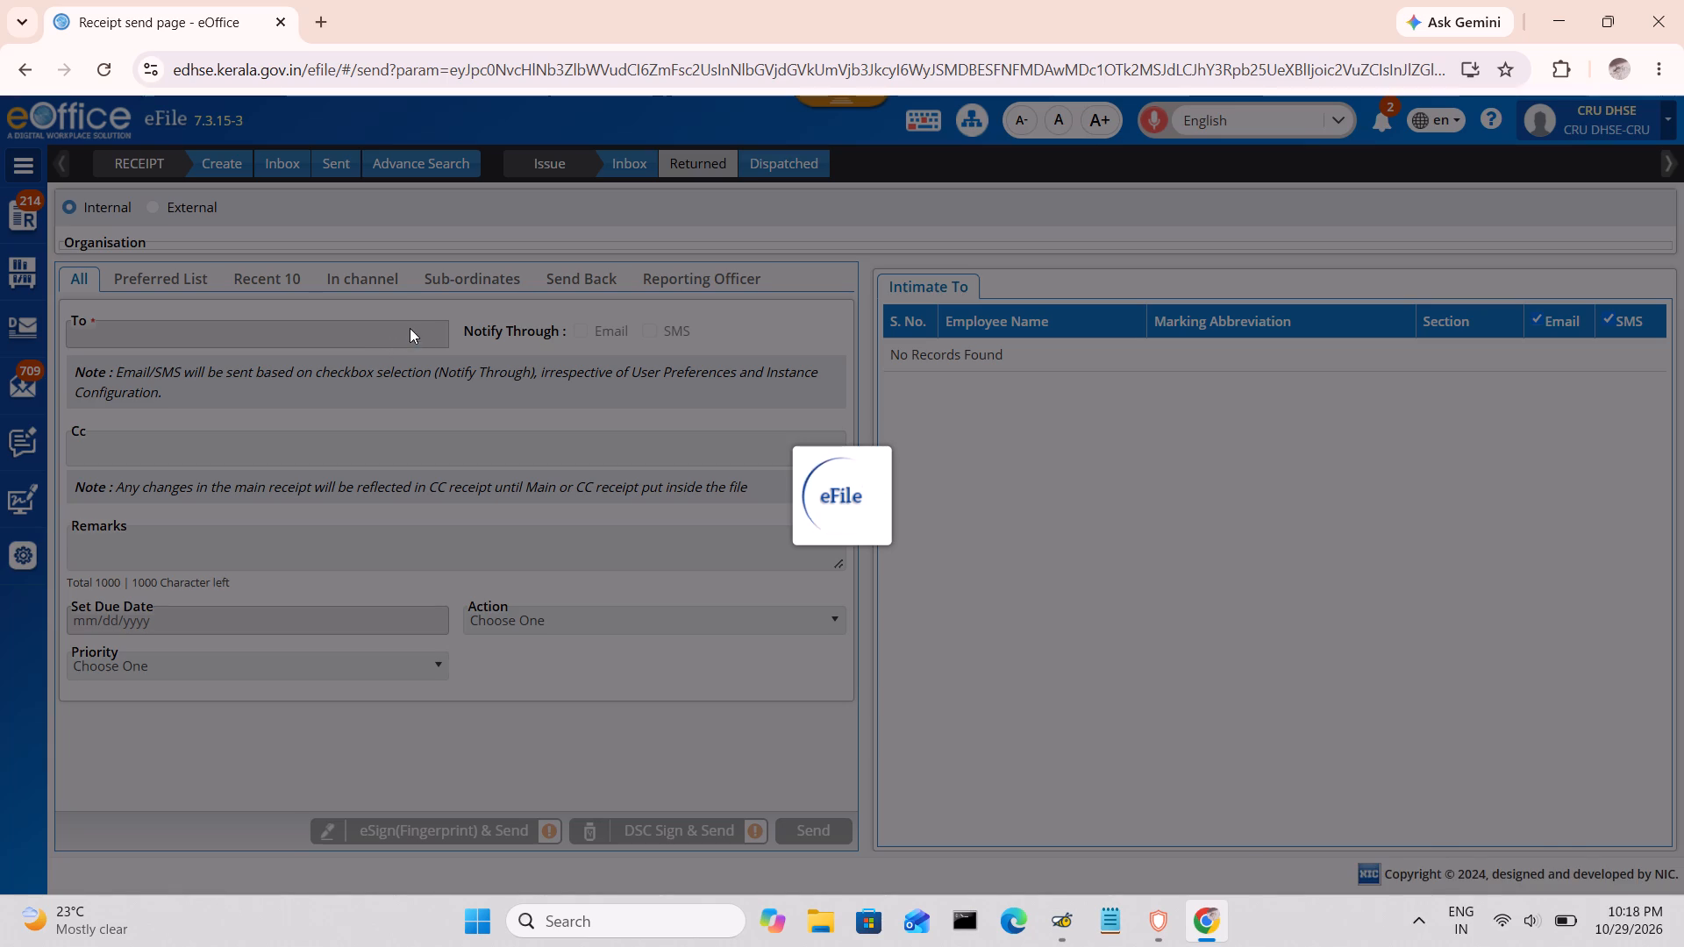
click(410, 327)
text(ACD C)
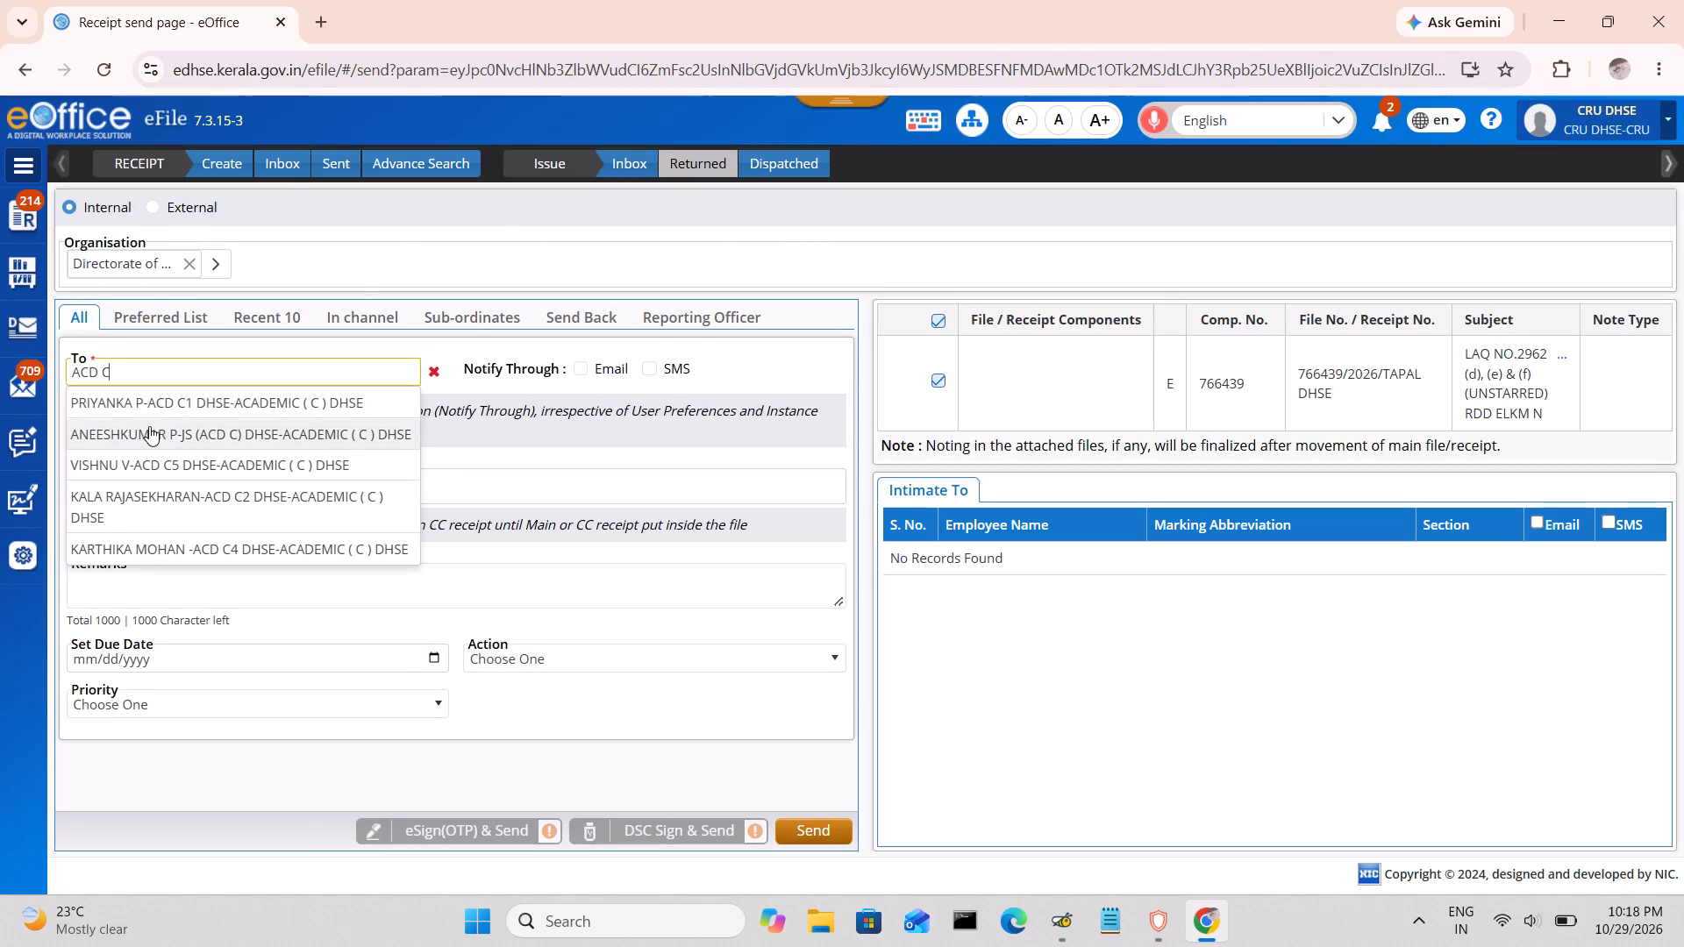
click(149, 426)
click(836, 838)
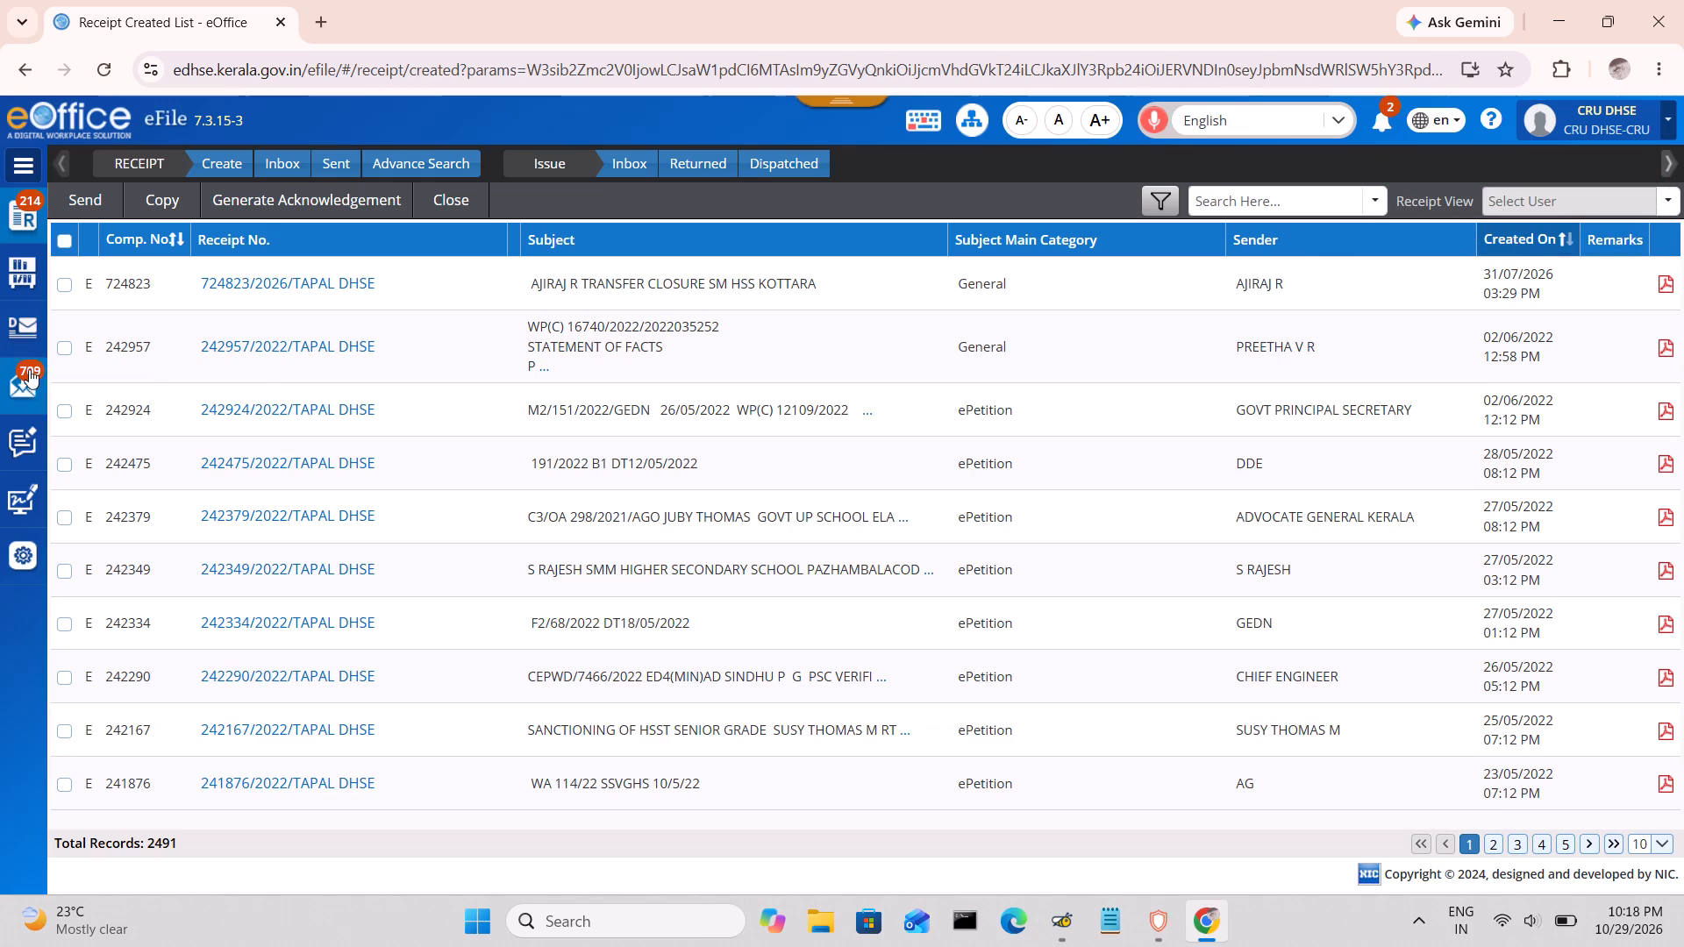
From the Intra eOffice received letters, start diarising DIS/285441/2026 with its received PDF and the document-438.pdf attachment as sequenced documents.
click(26, 379)
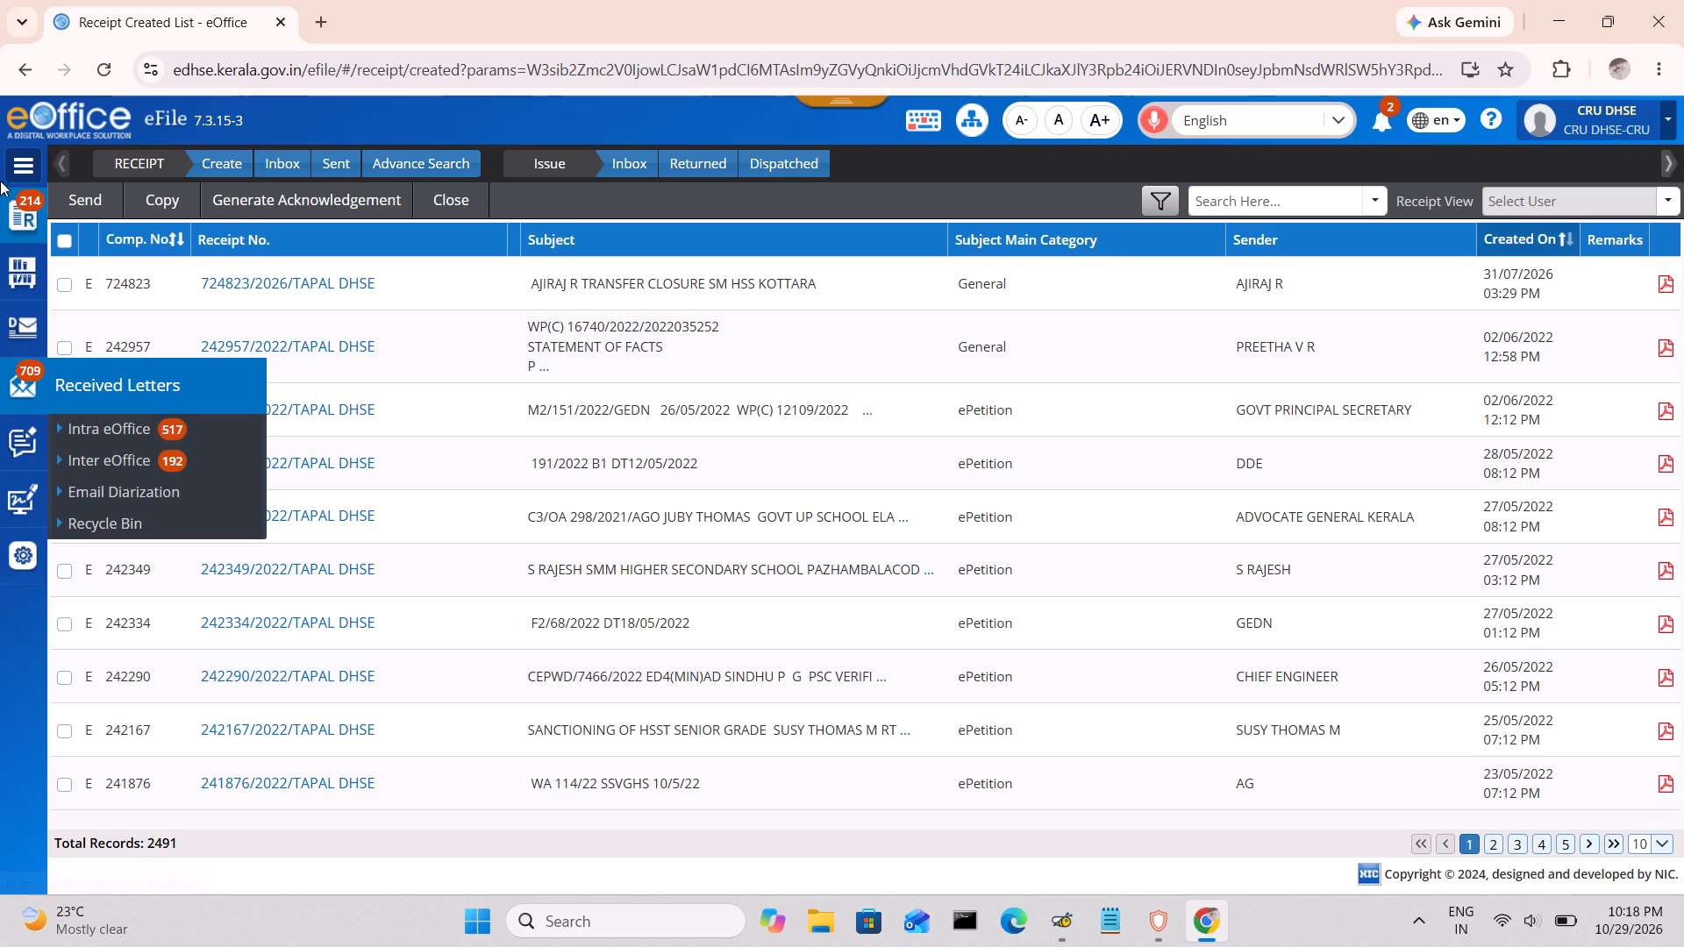
click(126, 437)
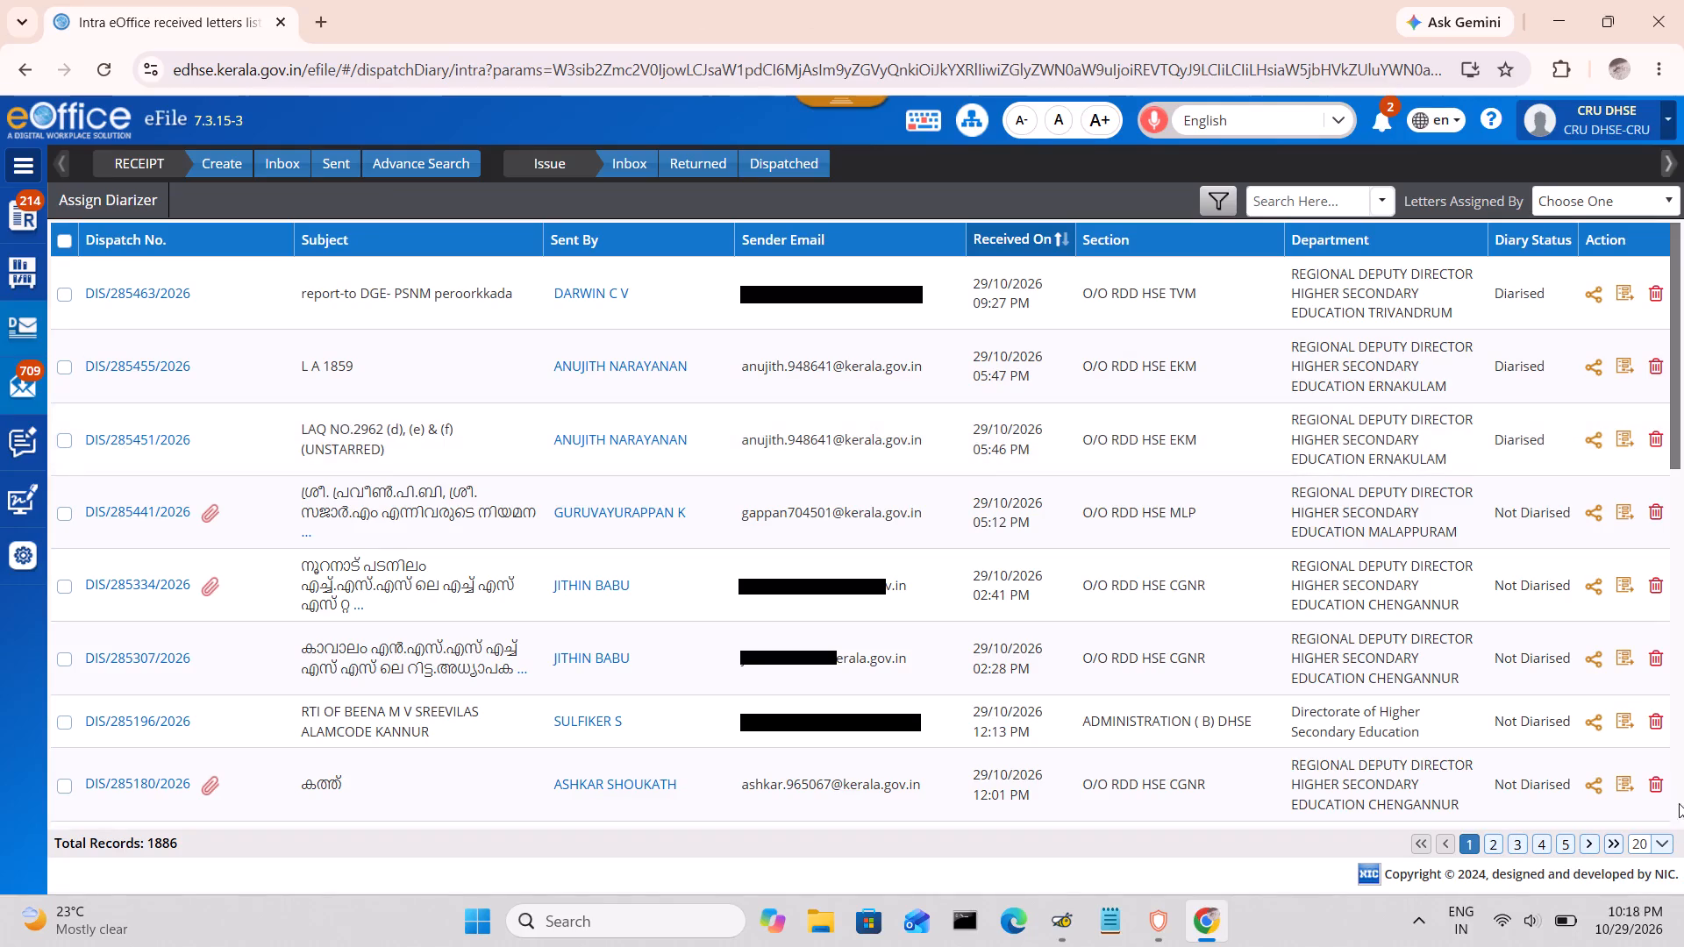
click(1632, 510)
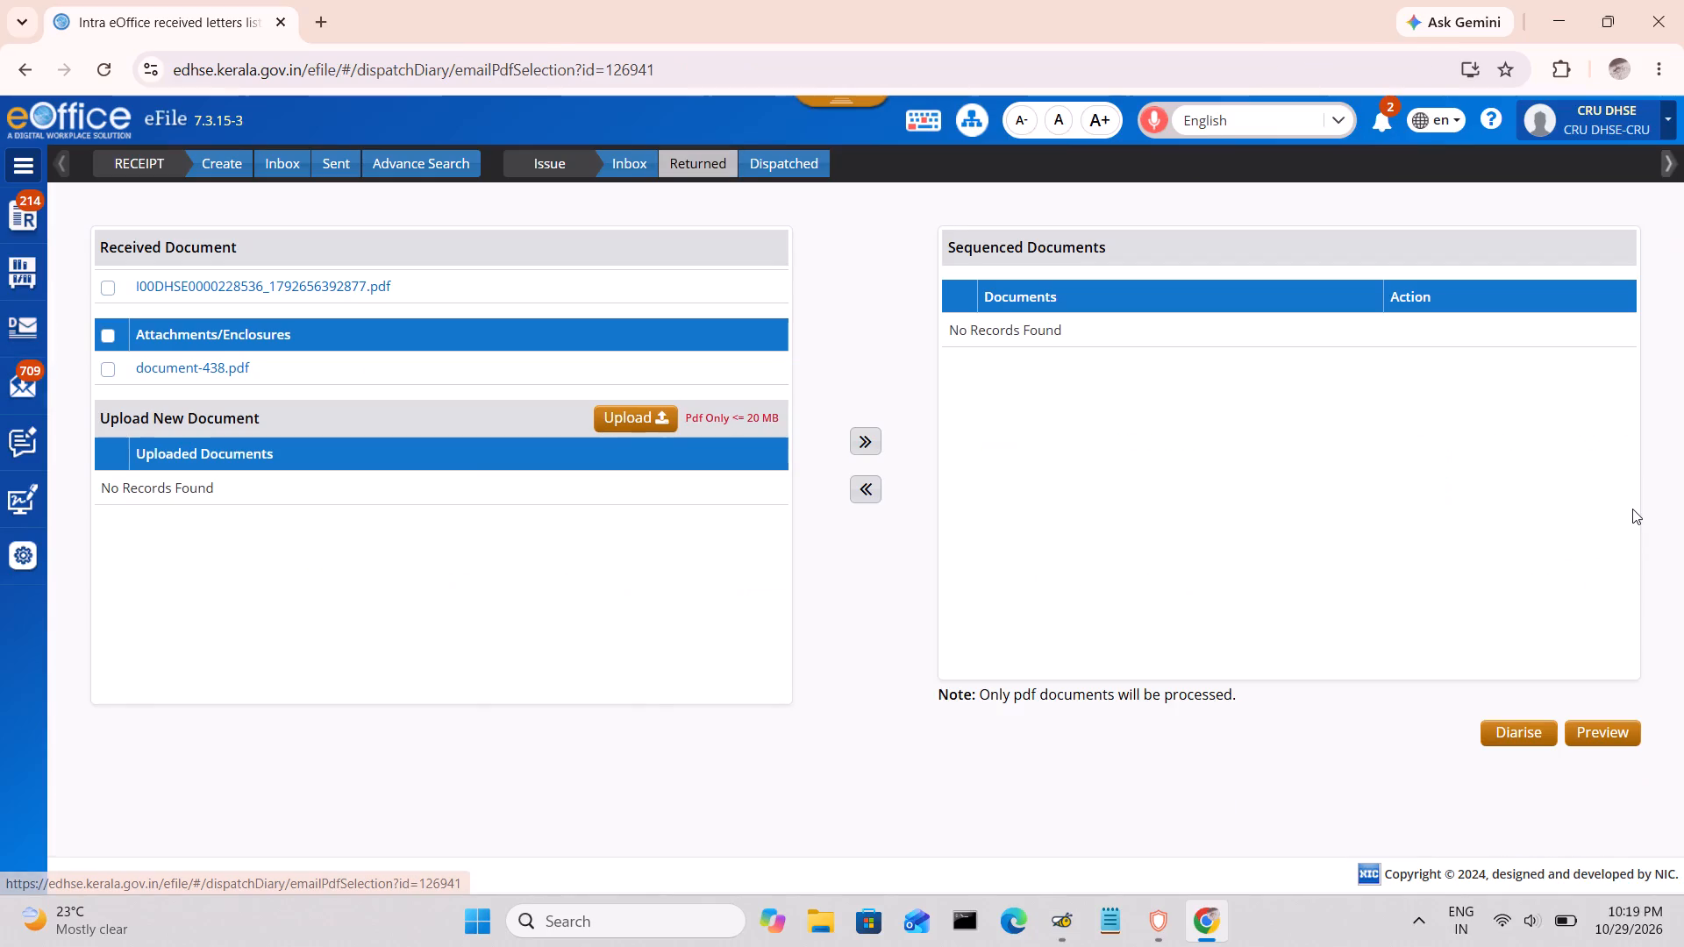
click(105, 285)
click(105, 372)
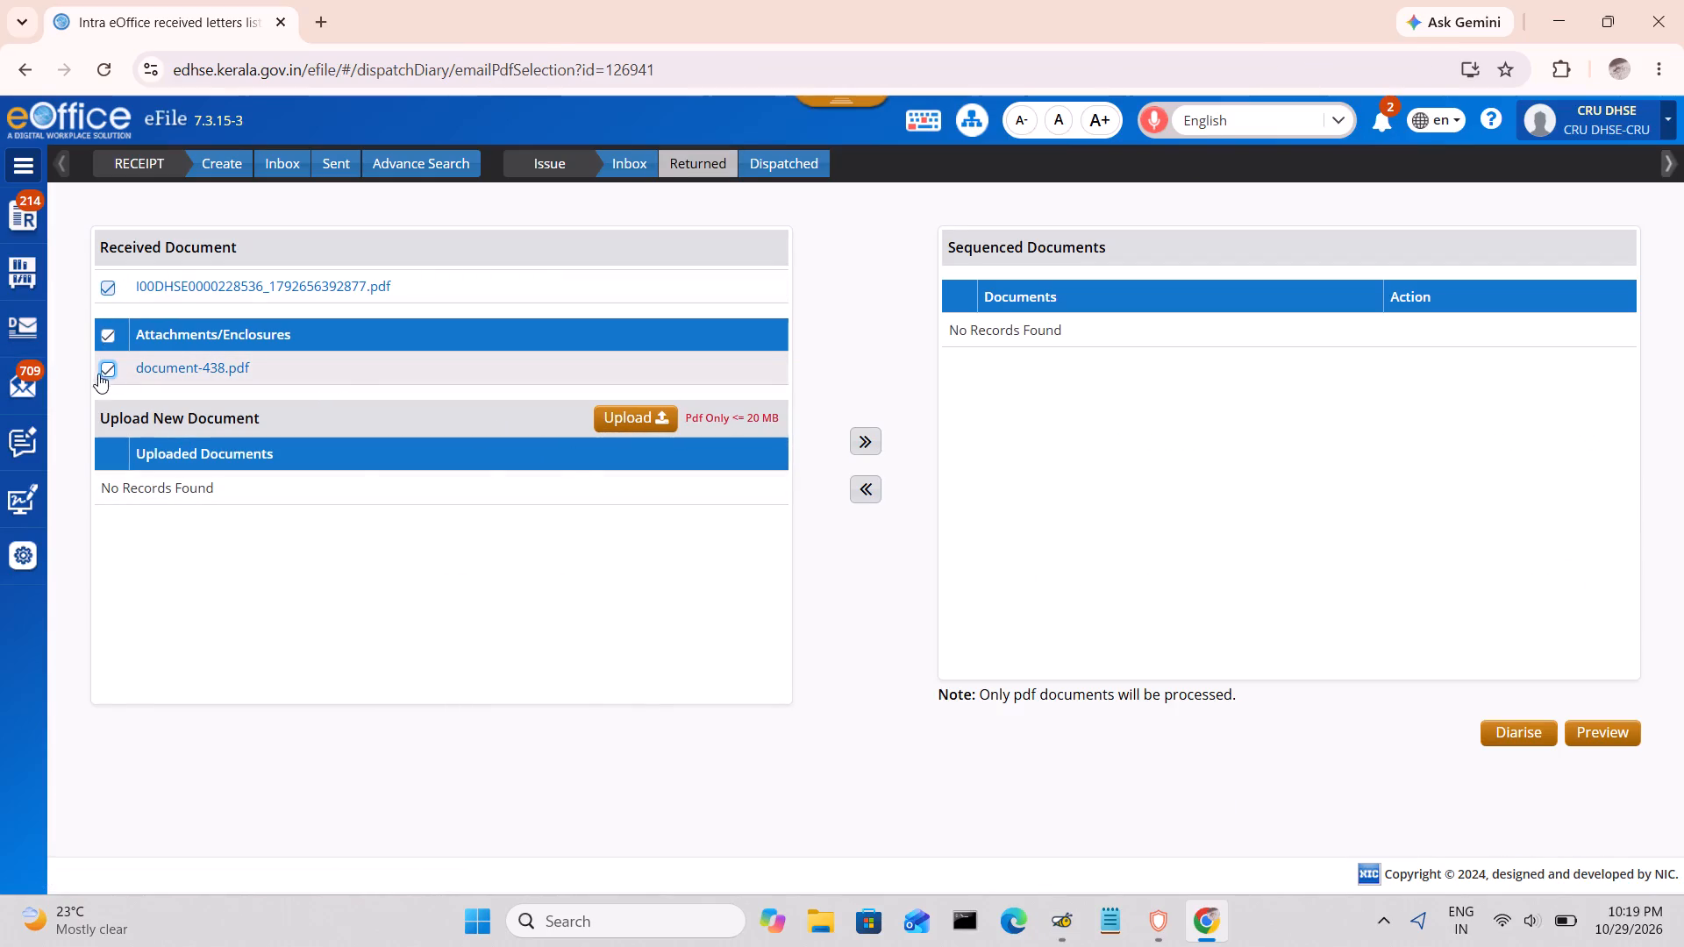
click(864, 445)
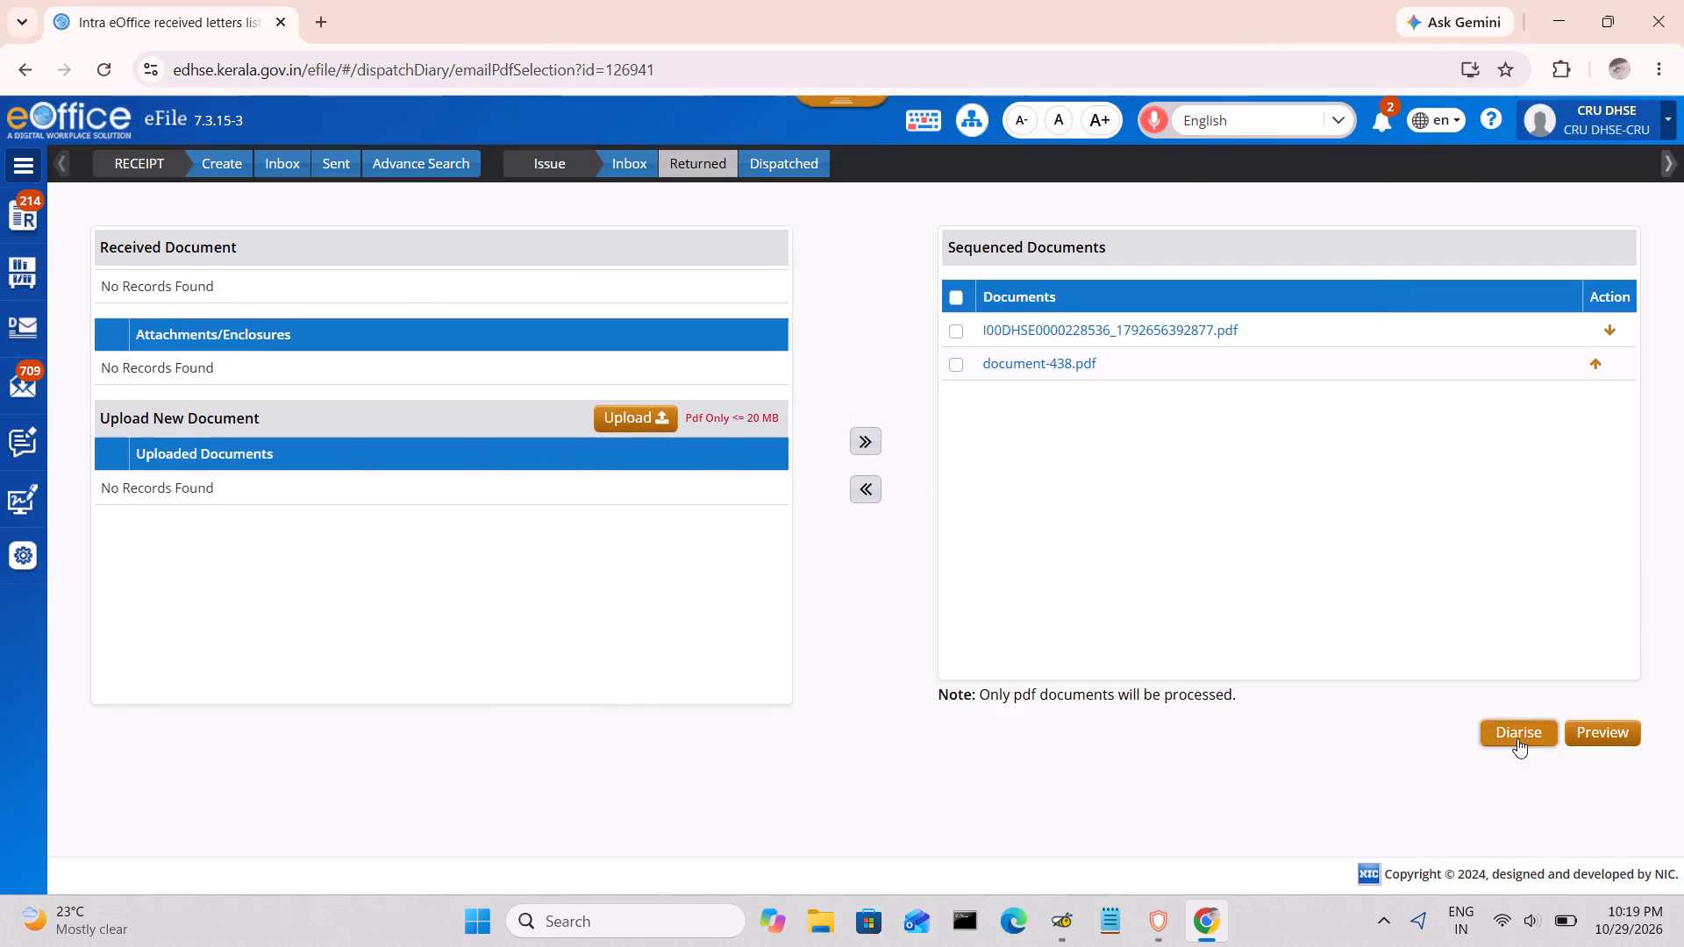
click(1524, 729)
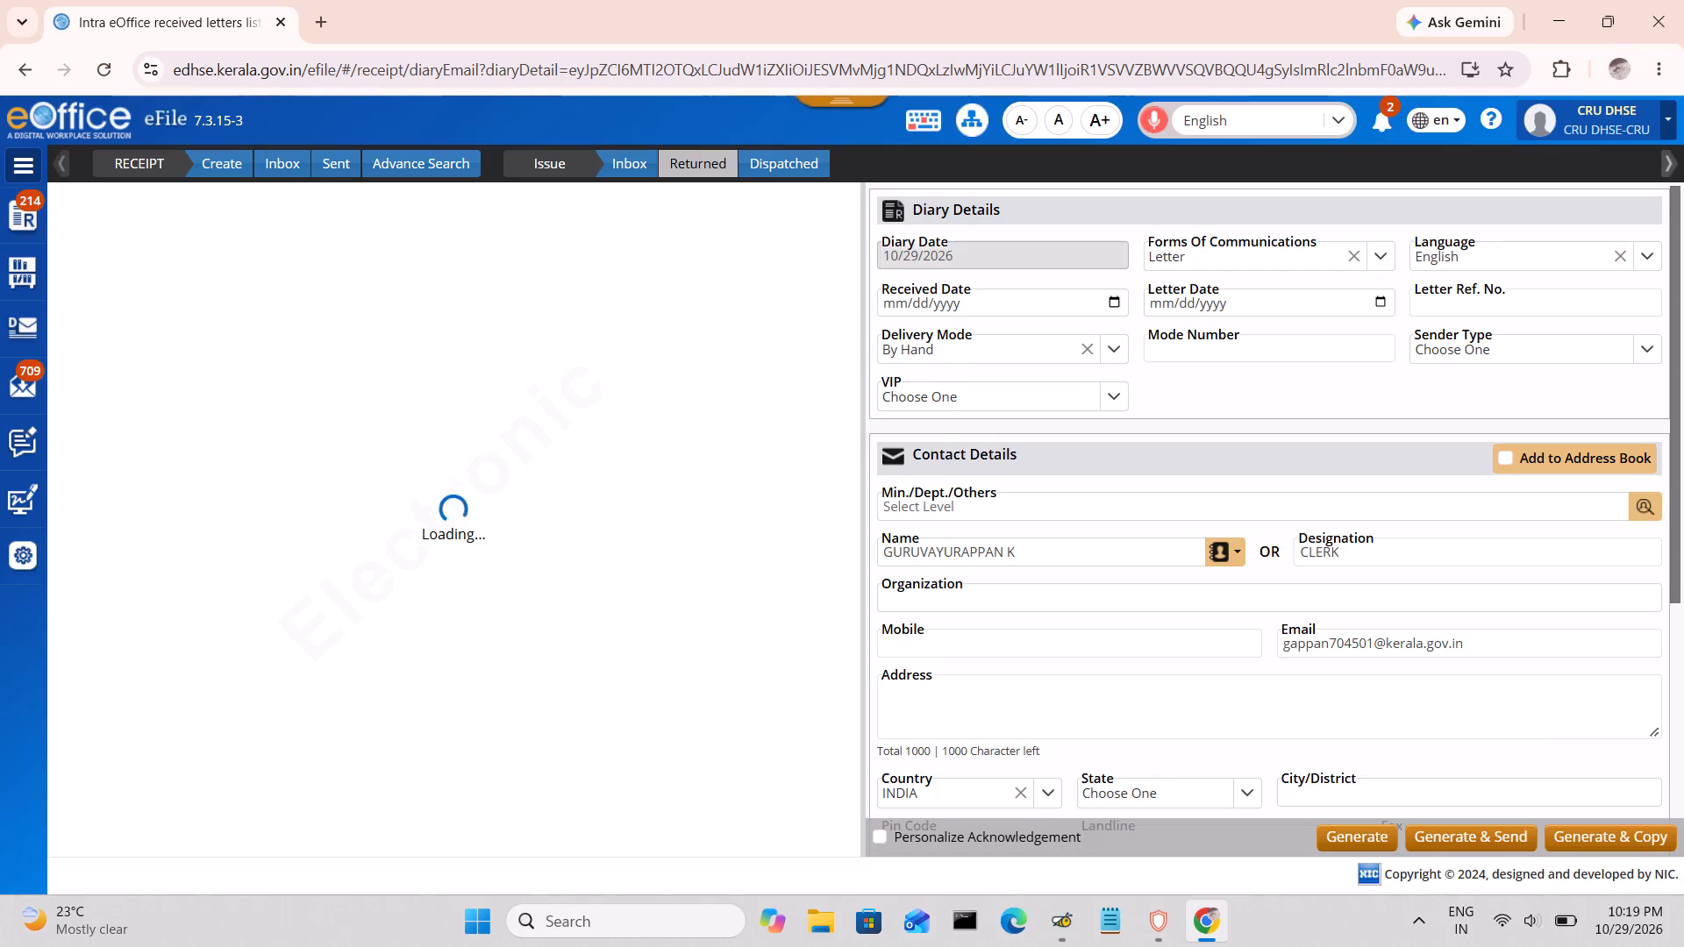
Enter "RDD MLPM NO 1985" as the sender's address, using the number from the letter's file reference, and copy that text.
click(1093, 717)
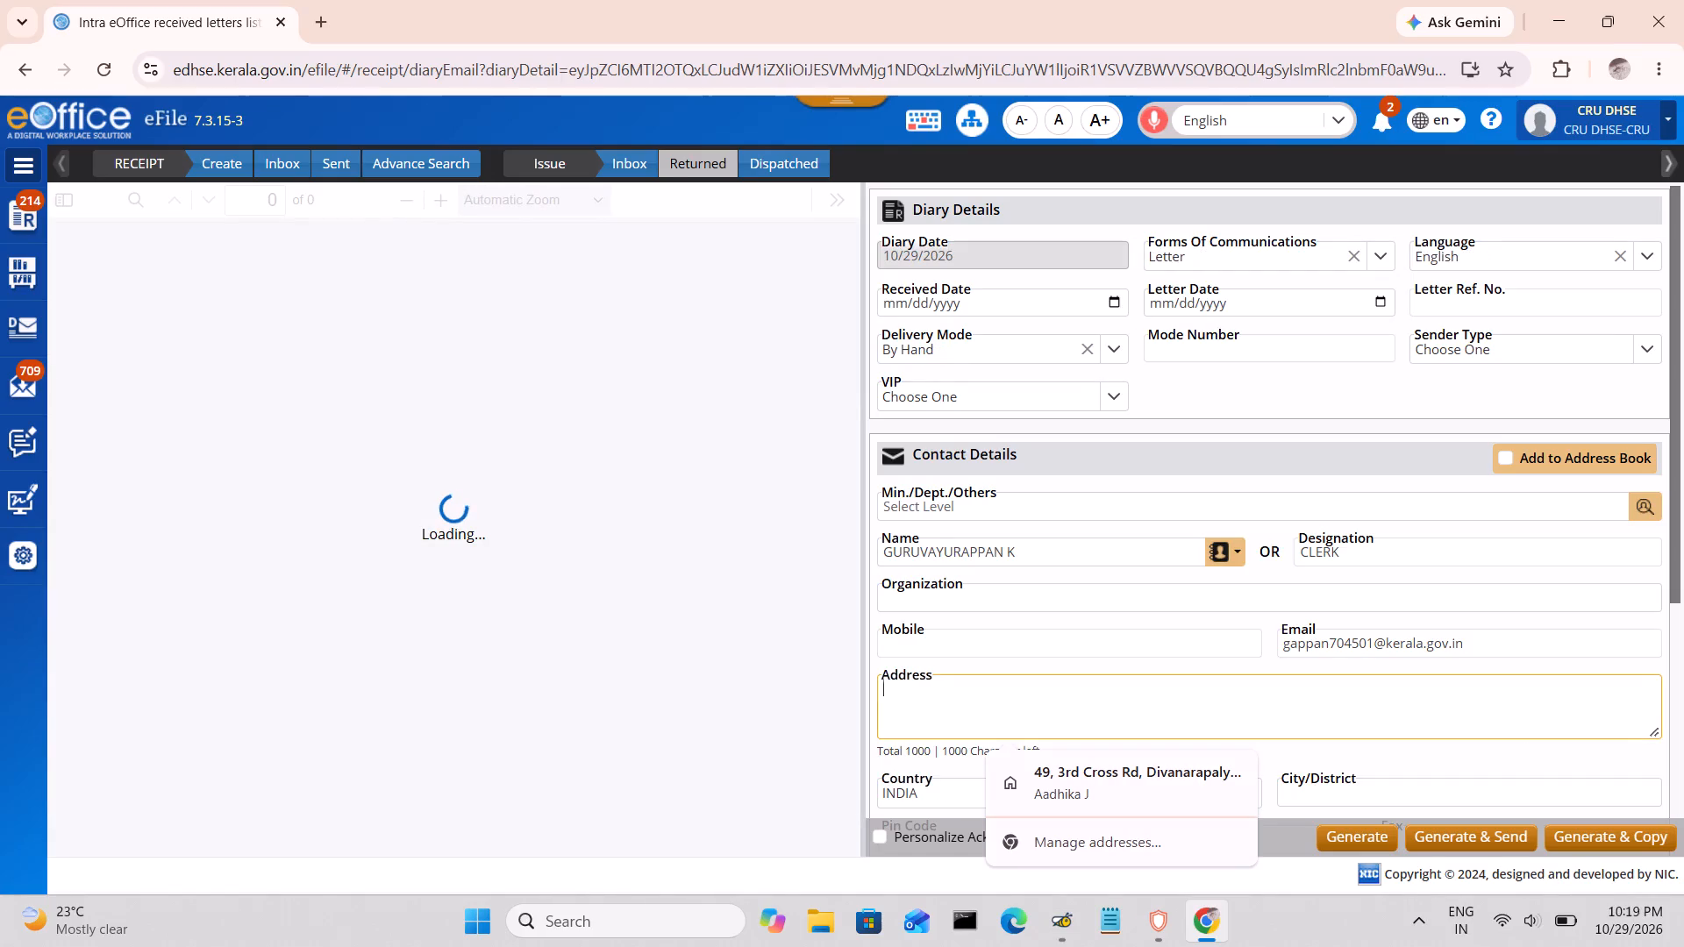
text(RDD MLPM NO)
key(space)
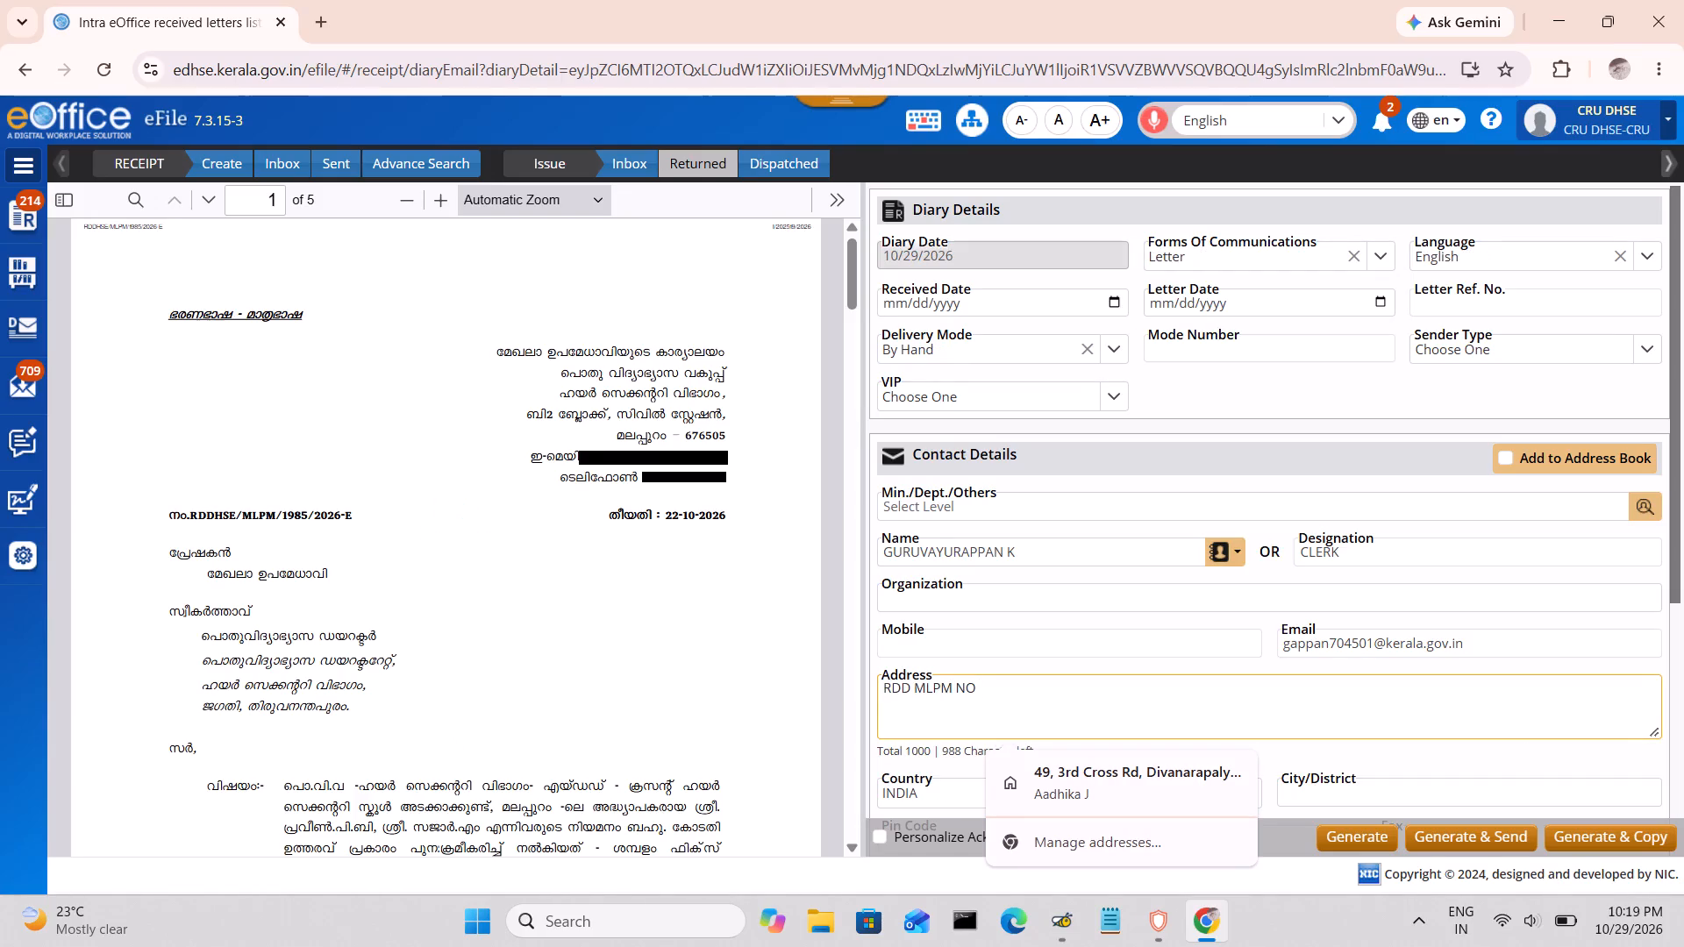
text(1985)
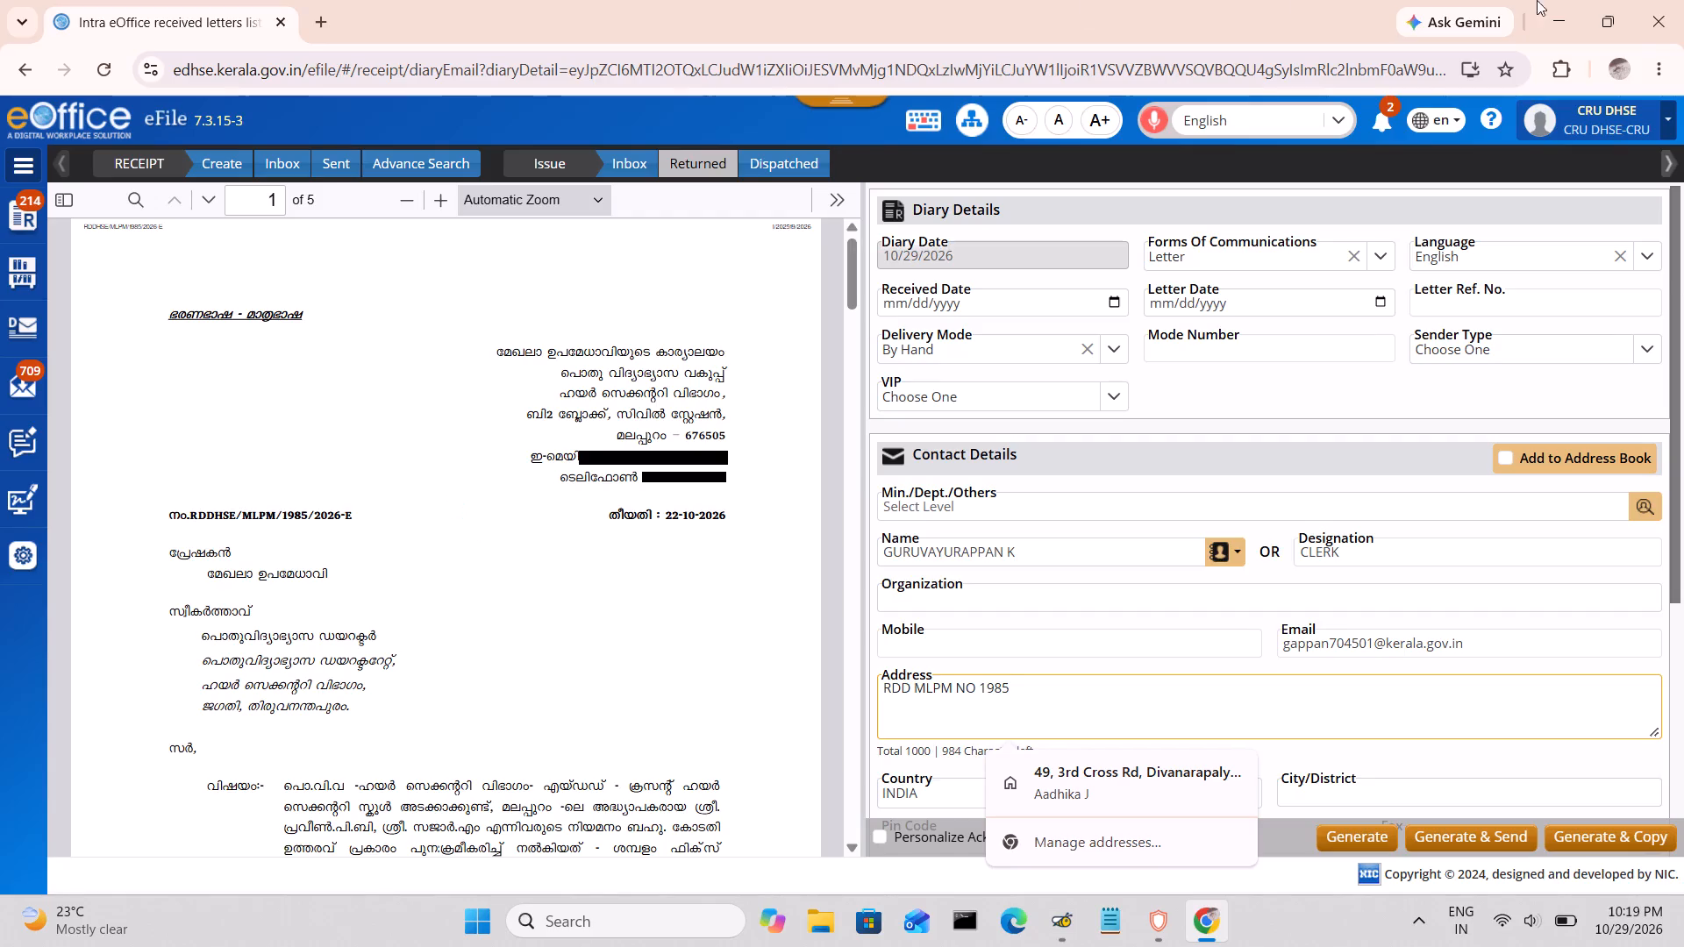
drag(1028, 680, 817, 681)
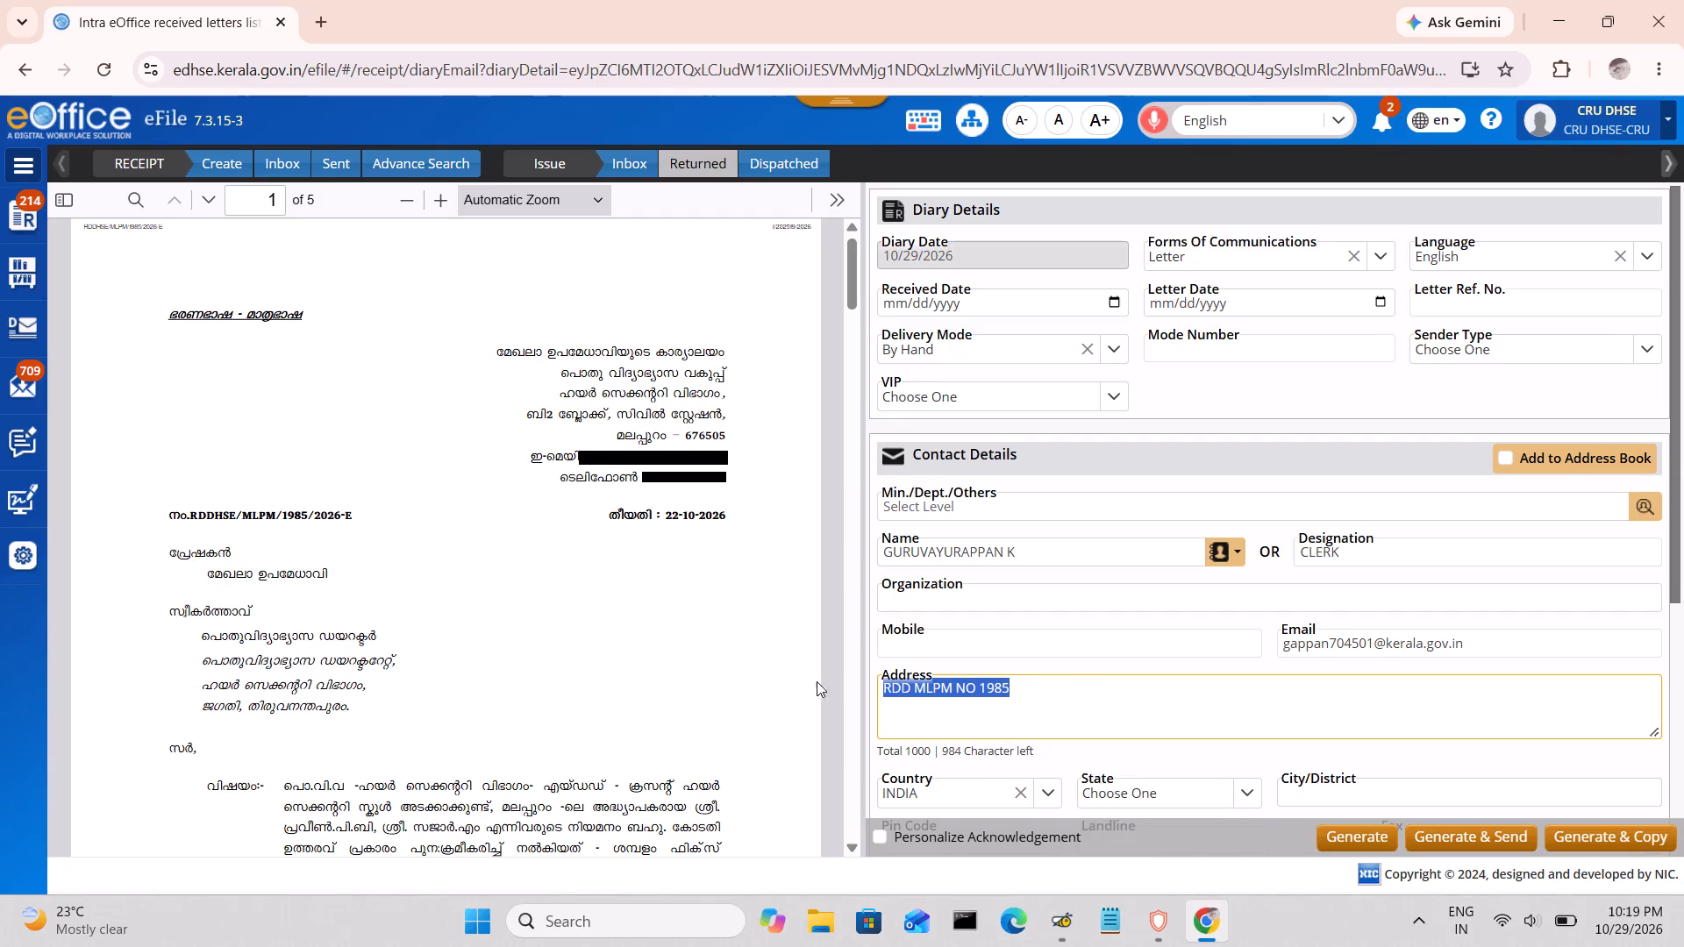
drag(817, 681, 809, 681)
key(ctrl+c)
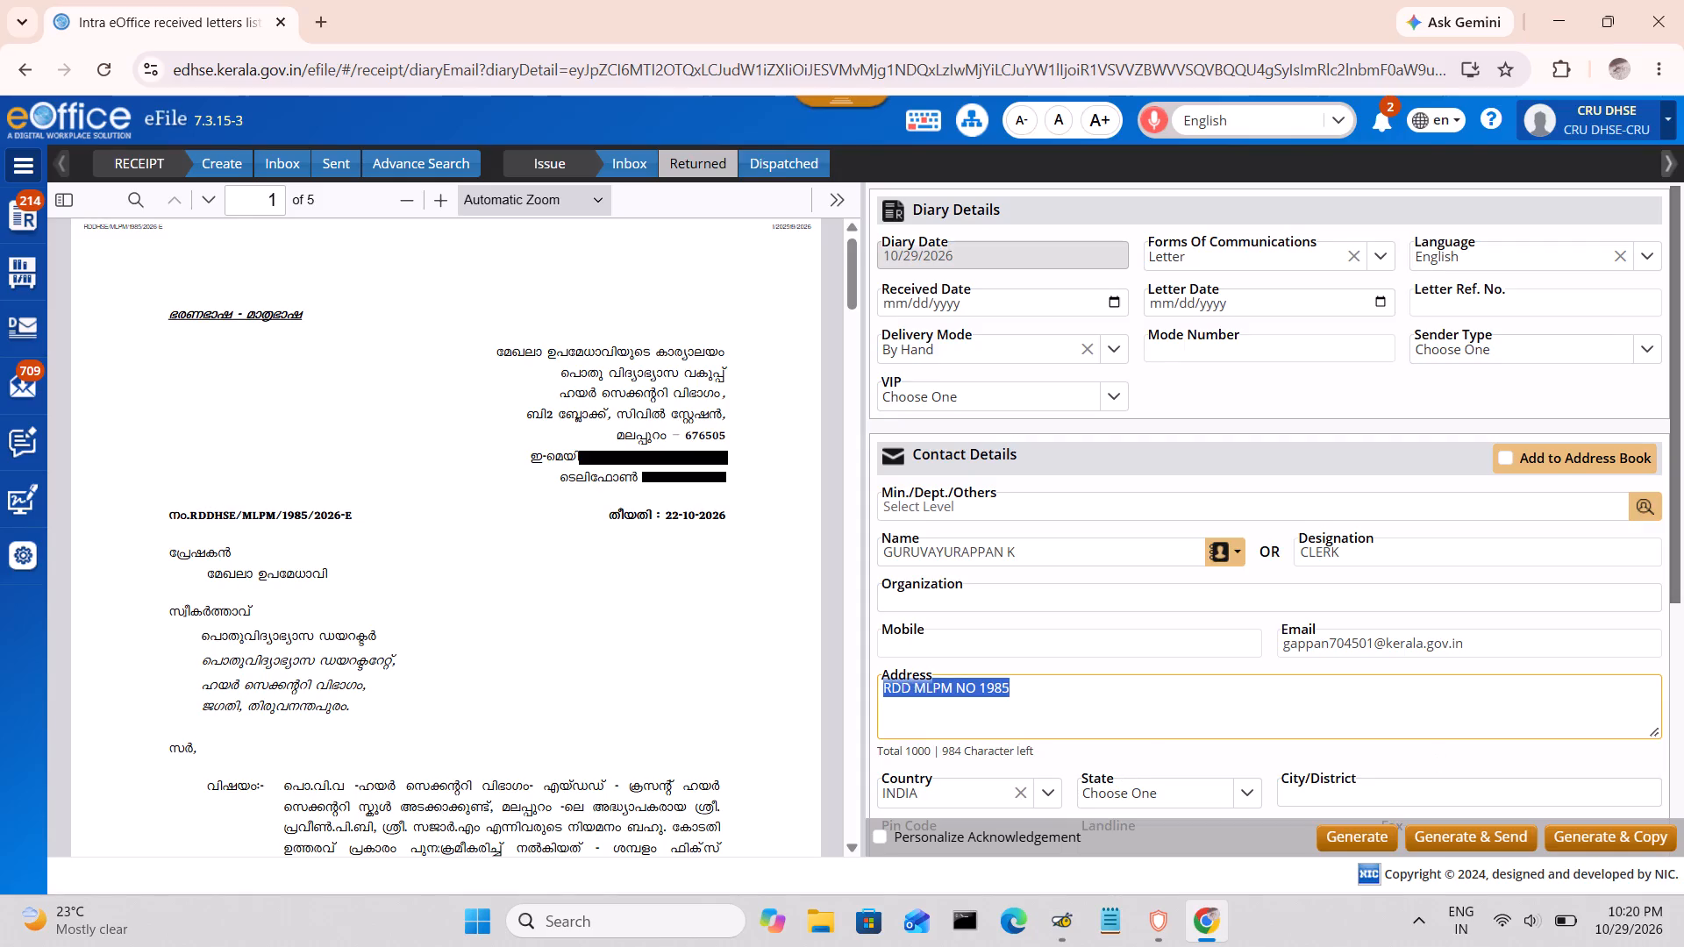
Set the letter's main category to General.
scroll(1061, 699, down, 2)
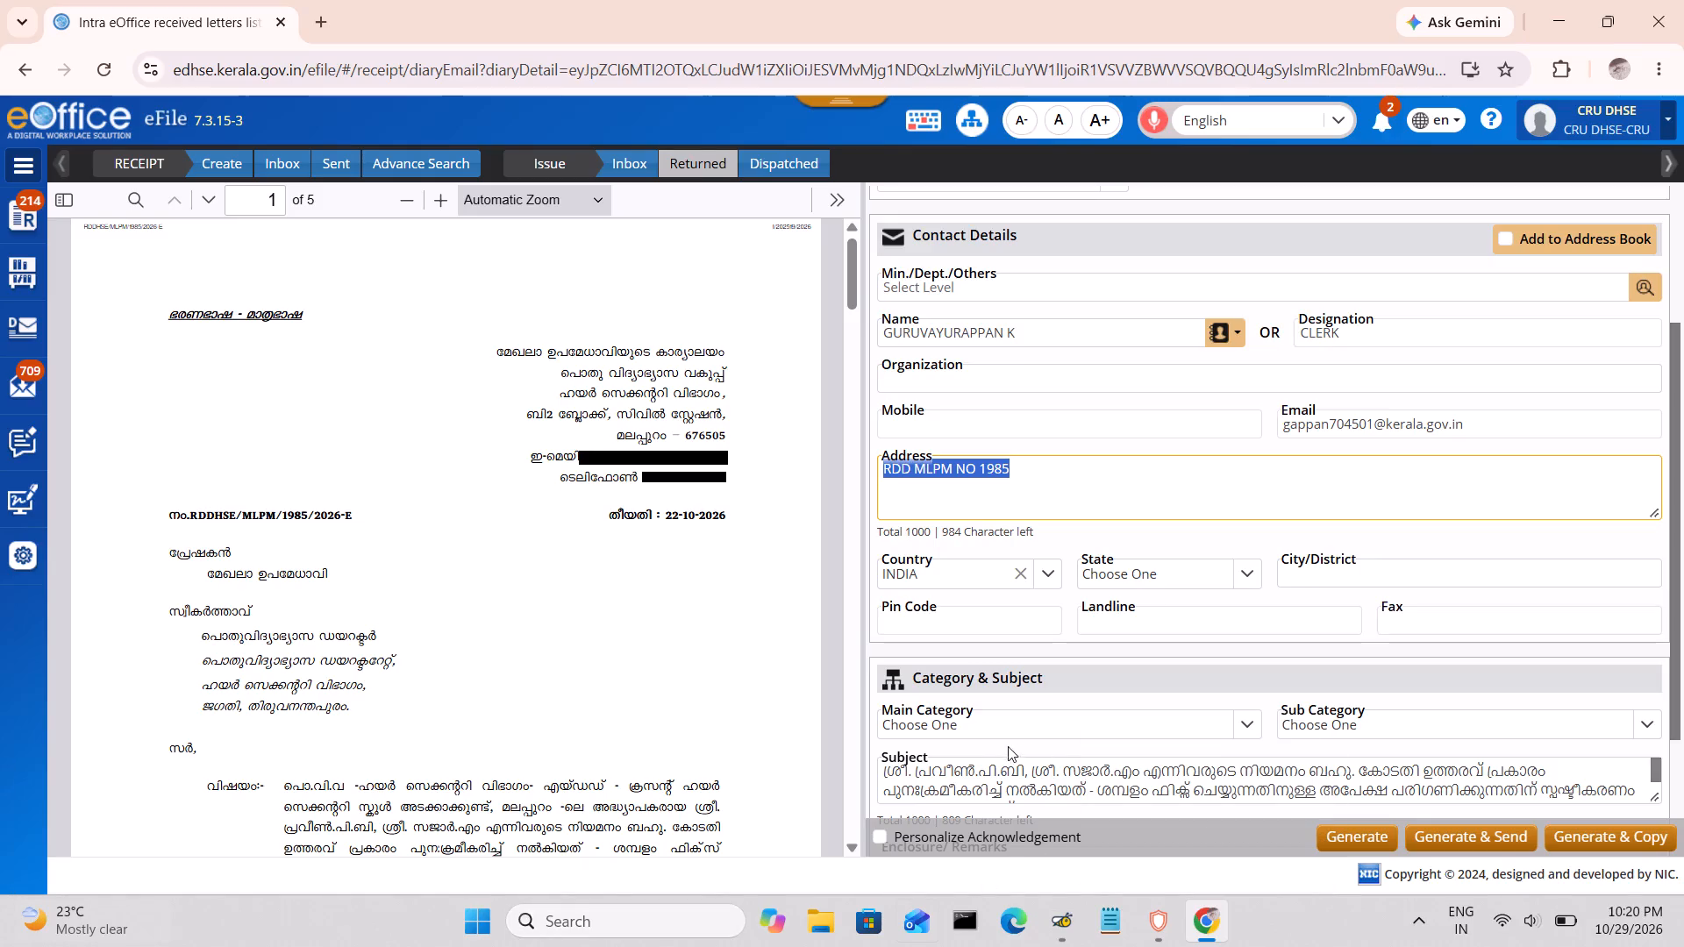
click(922, 722)
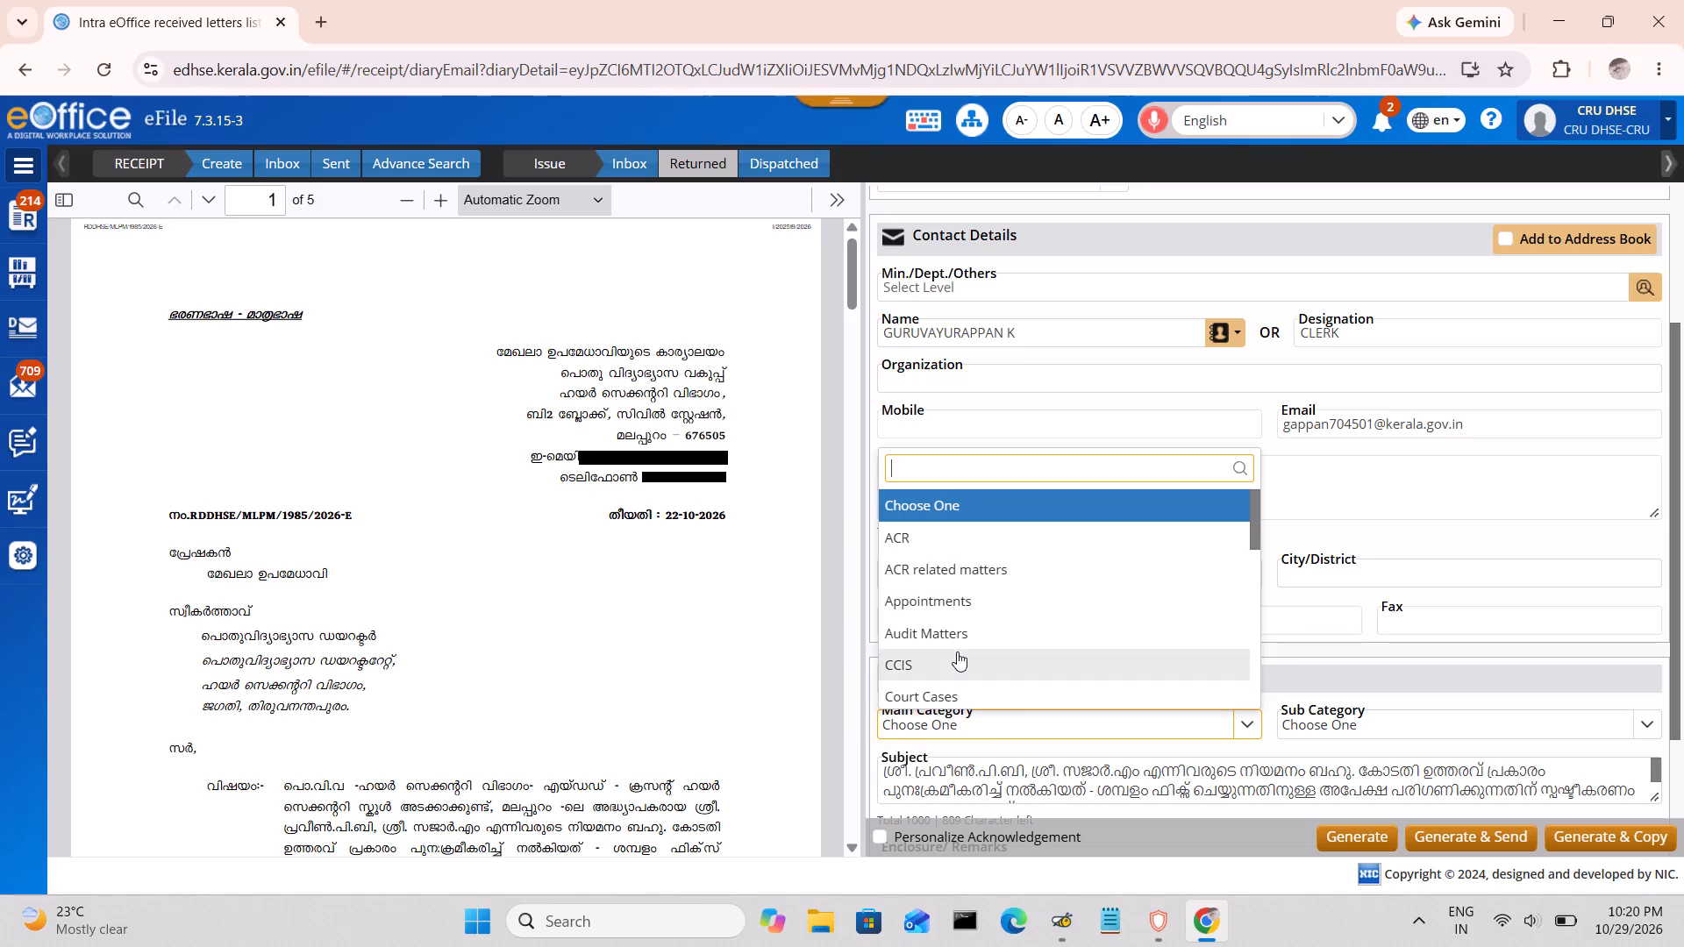
key(g)
click(915, 560)
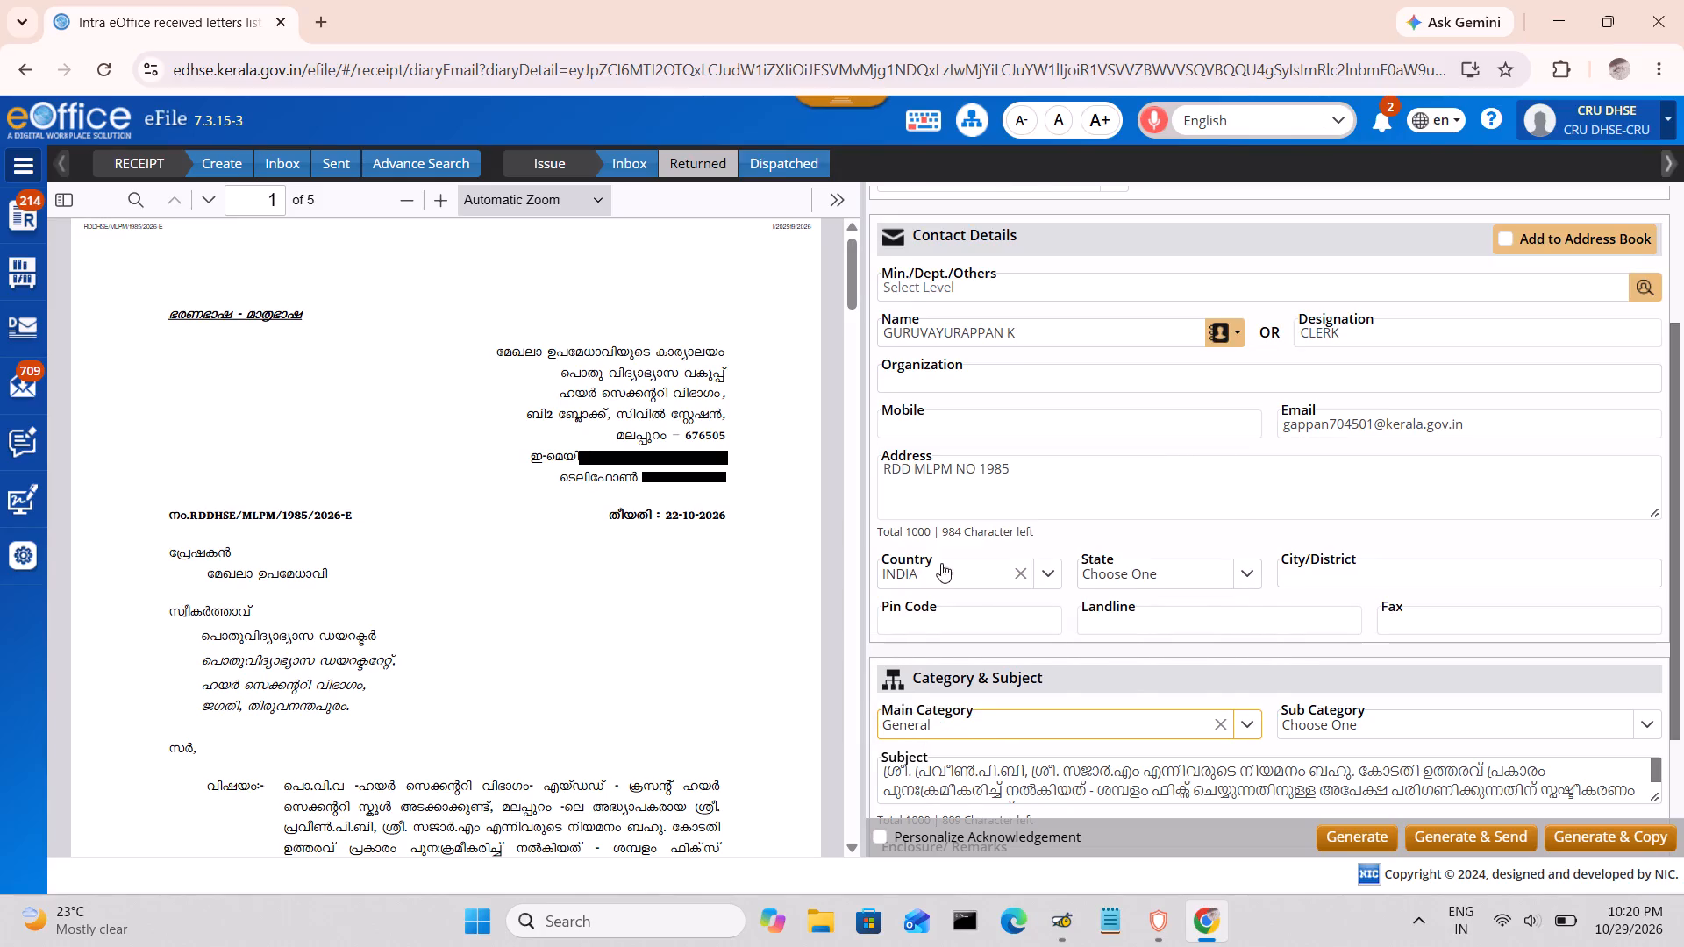
Append "- RDD MLPM NO 1985" to the end of the subject, reusing the copied address, and generate the receipt for sending.
scroll(968, 602, down, 3)
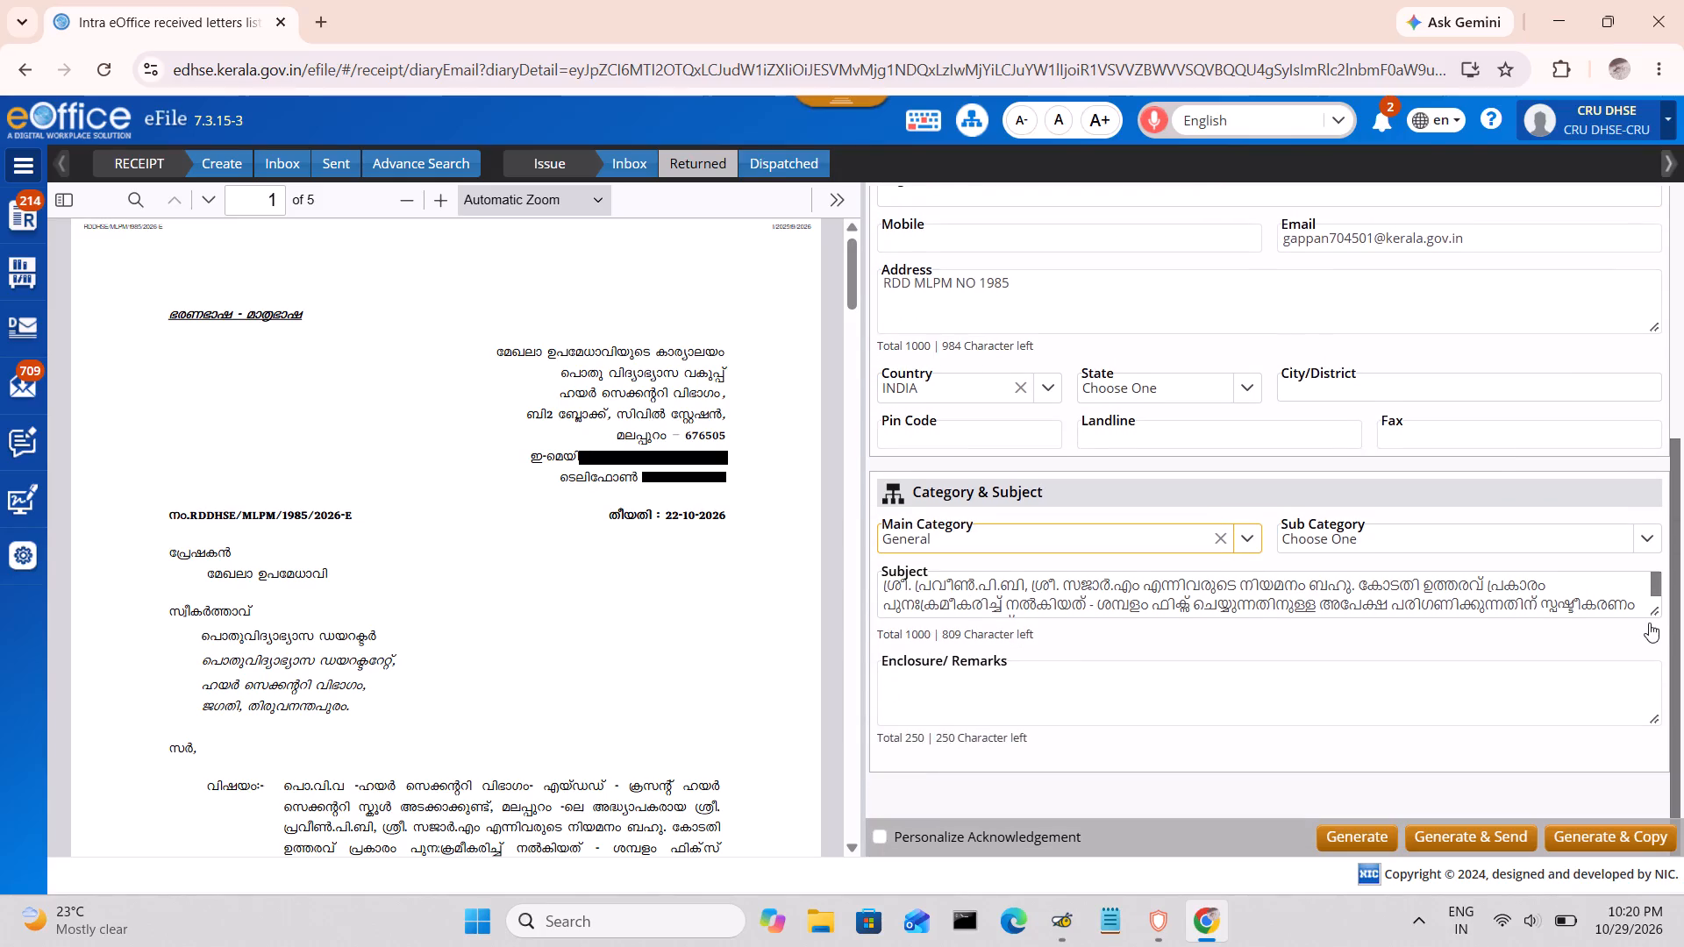
click(1639, 607)
scroll(1639, 607, down, 1)
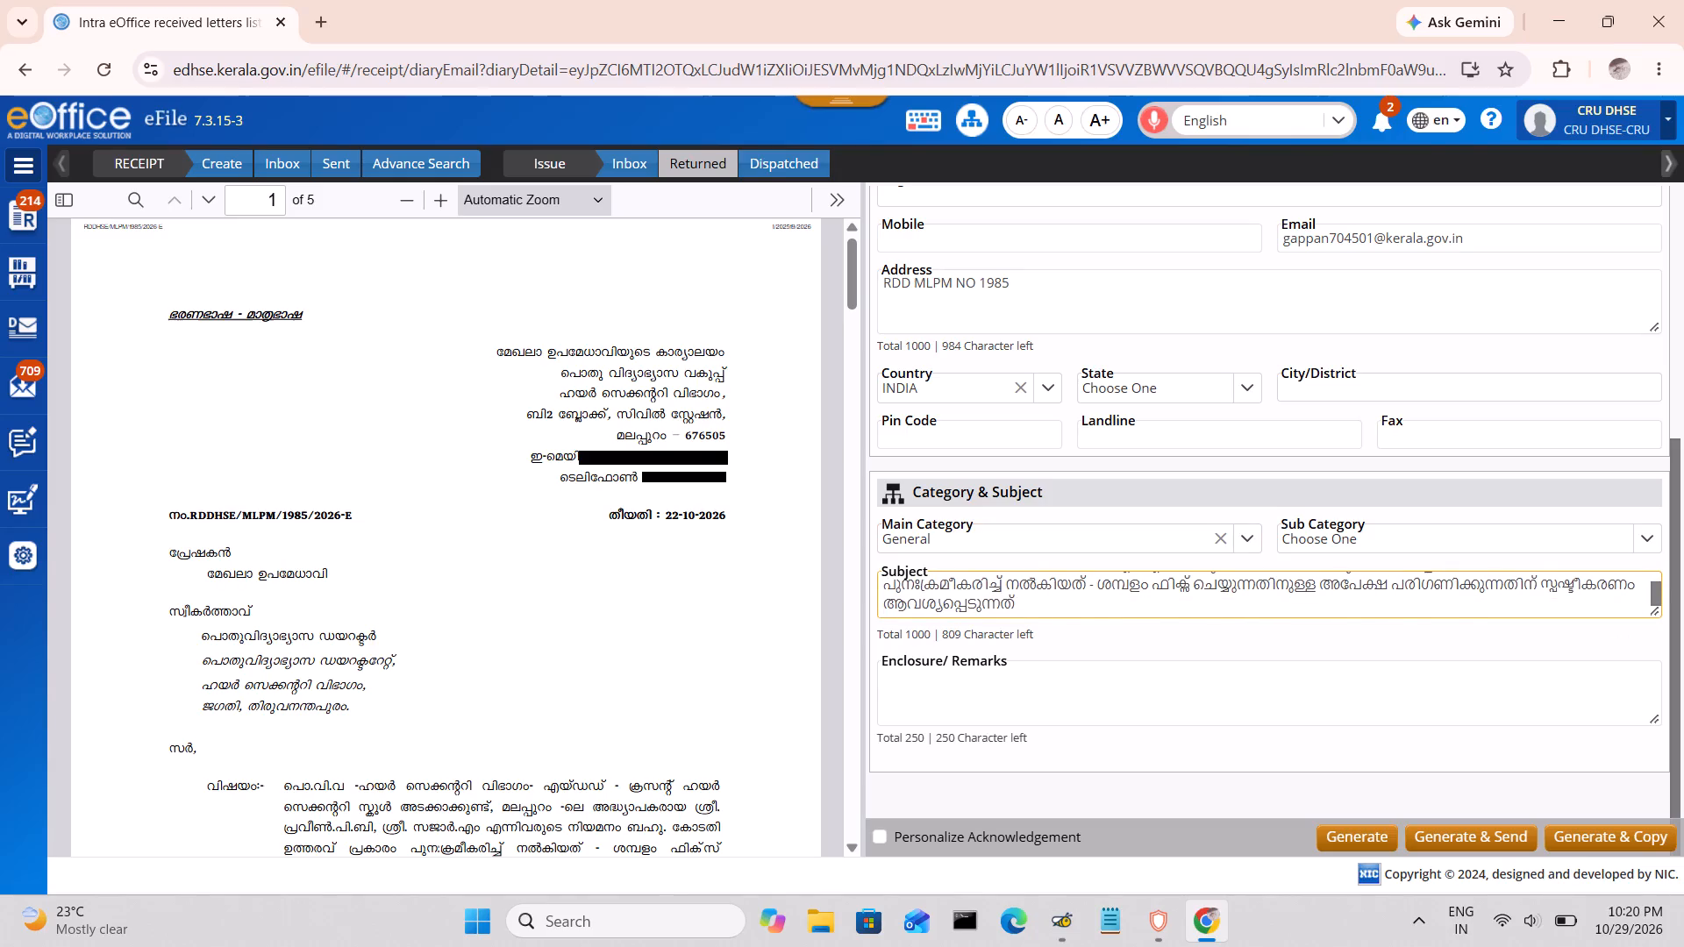
click(1022, 604)
text(-)
key(space)
key(ctrl+v)
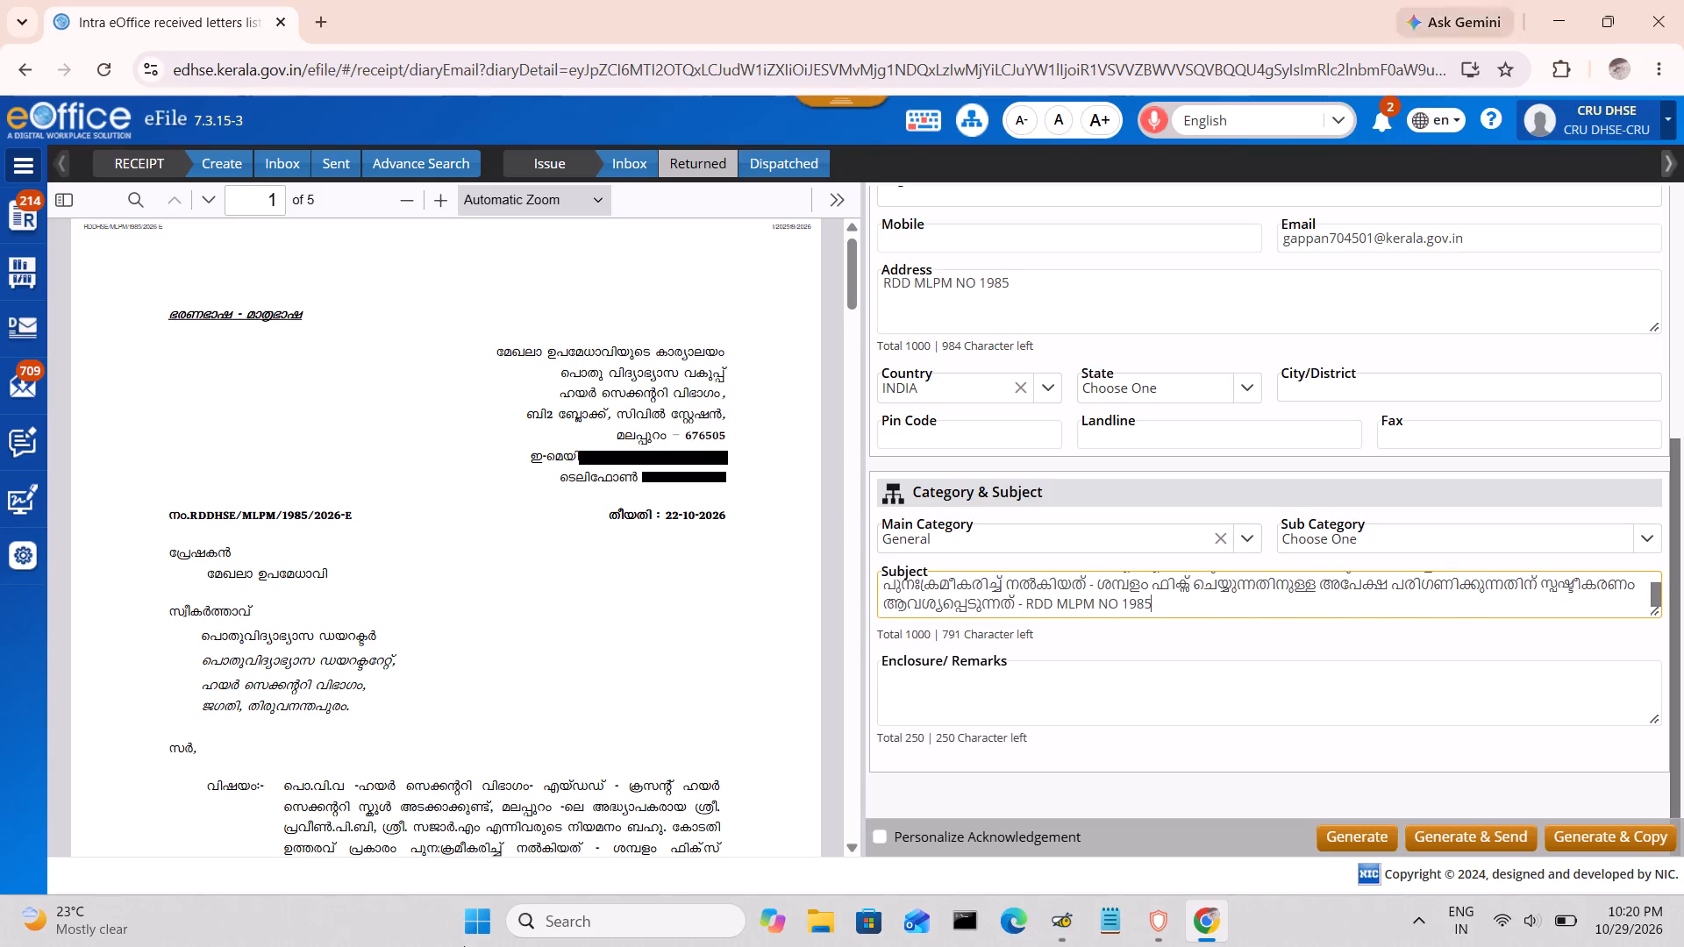
click(1480, 829)
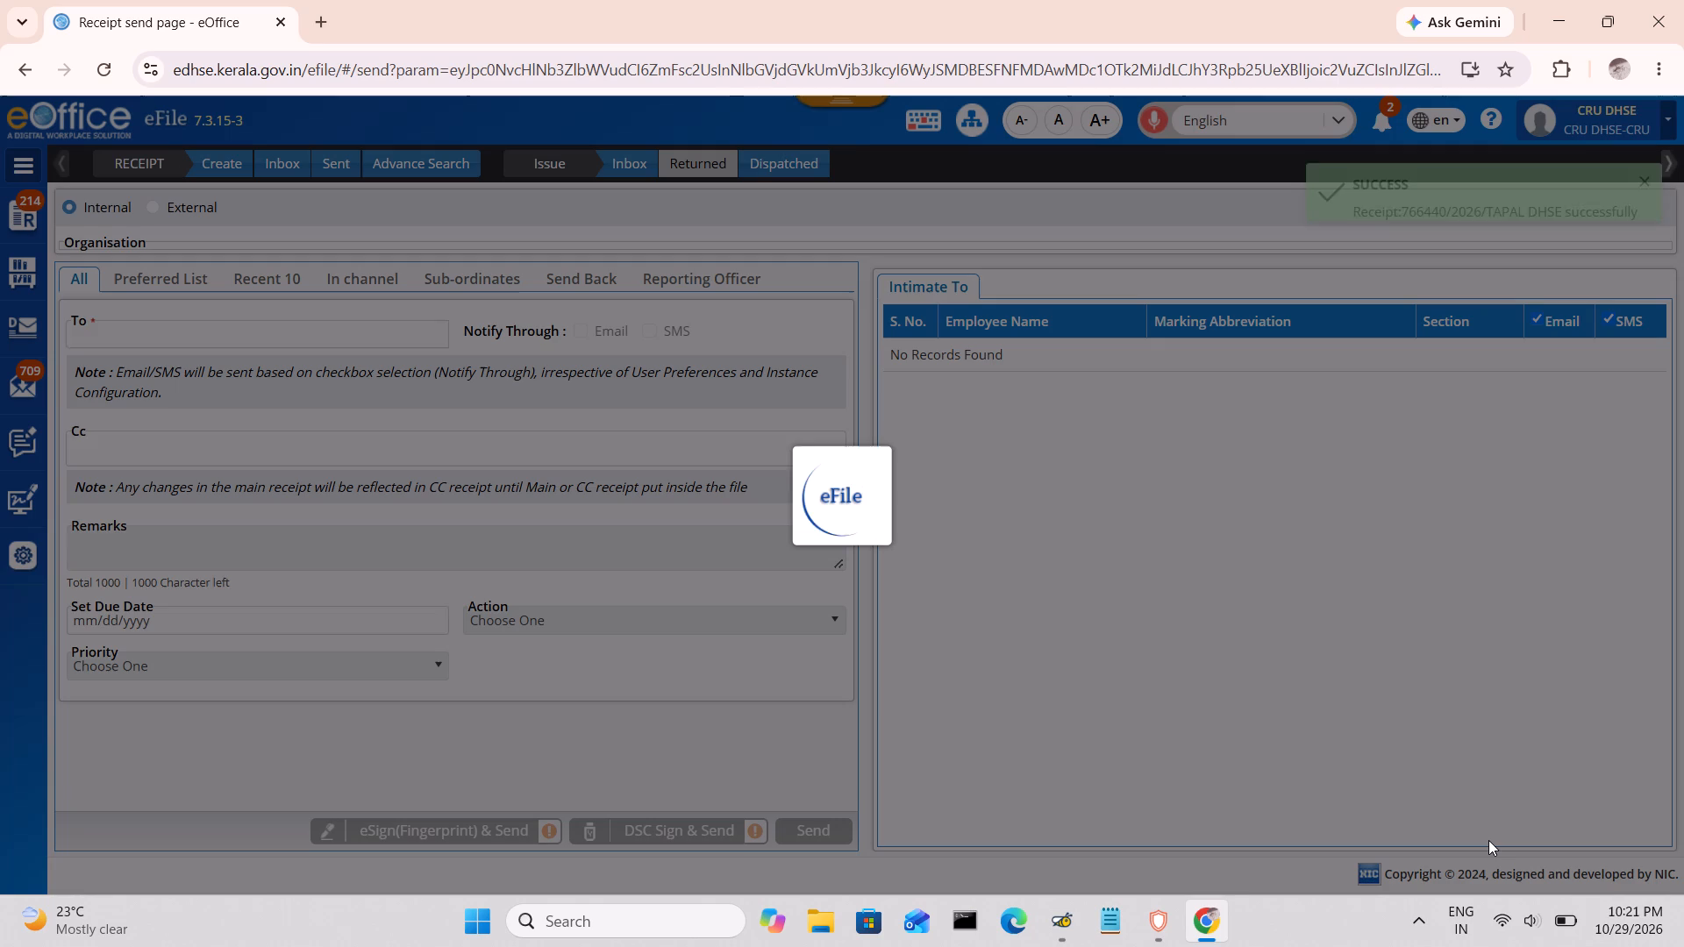
Send the generated receipt internally to the JS (ACD(A)) of DHSE-ACADEMIC ( A ), found by searching the officer's first name.
click(423, 338)
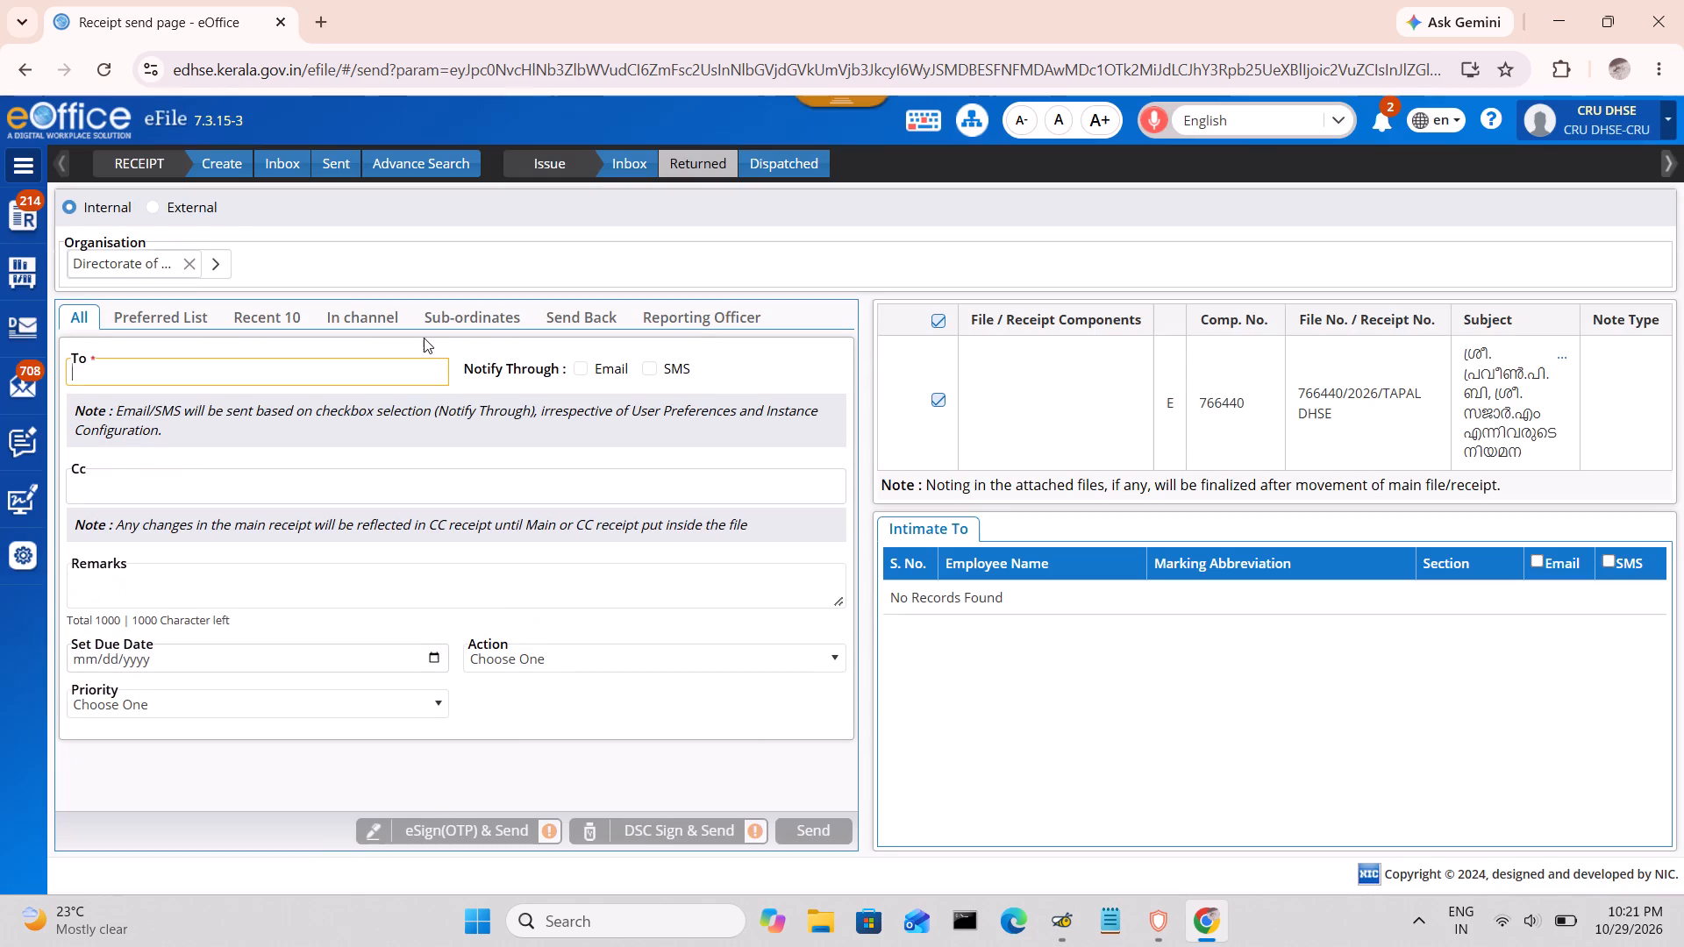
text(LATHA)
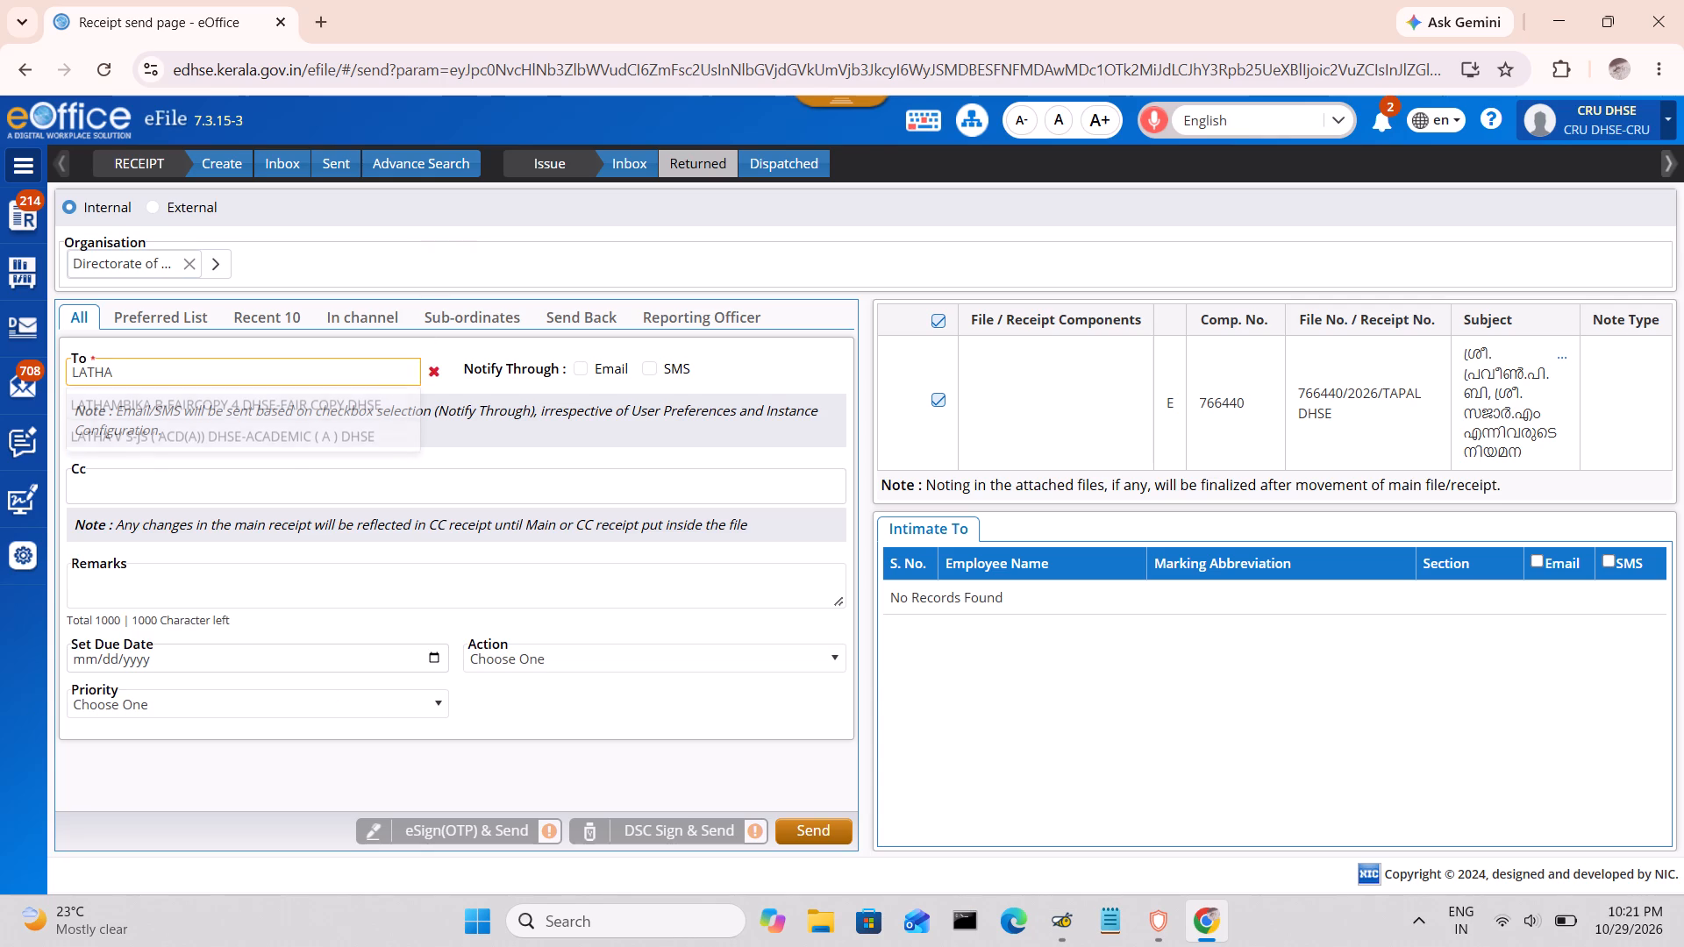
click(250, 428)
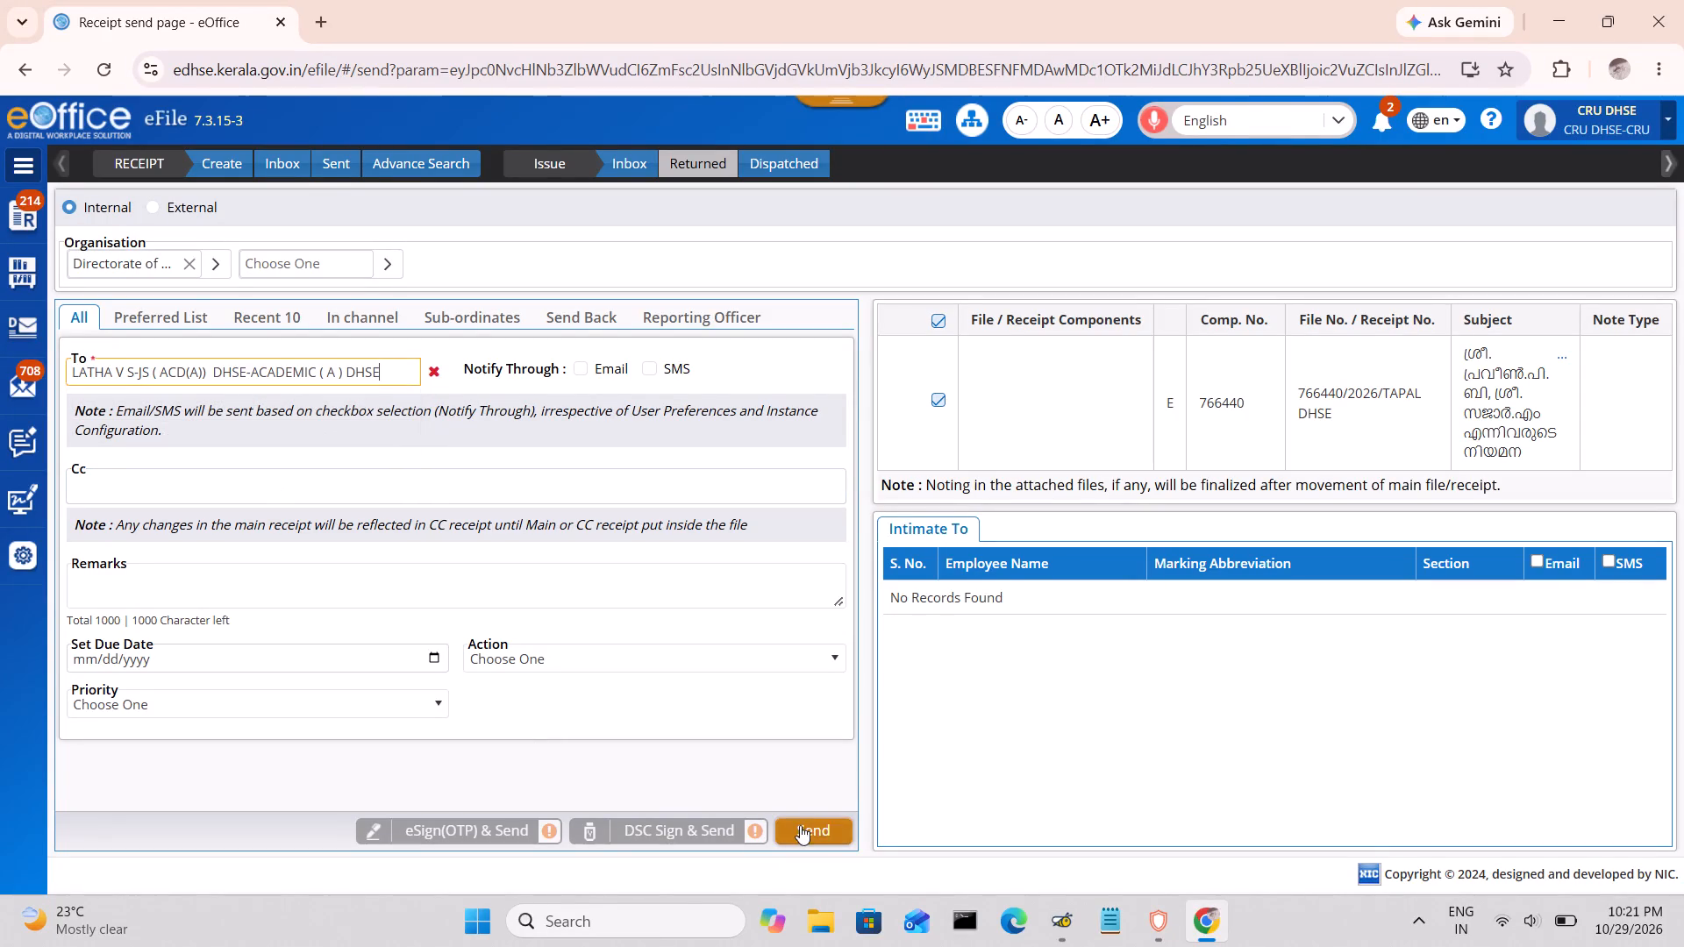
click(816, 830)
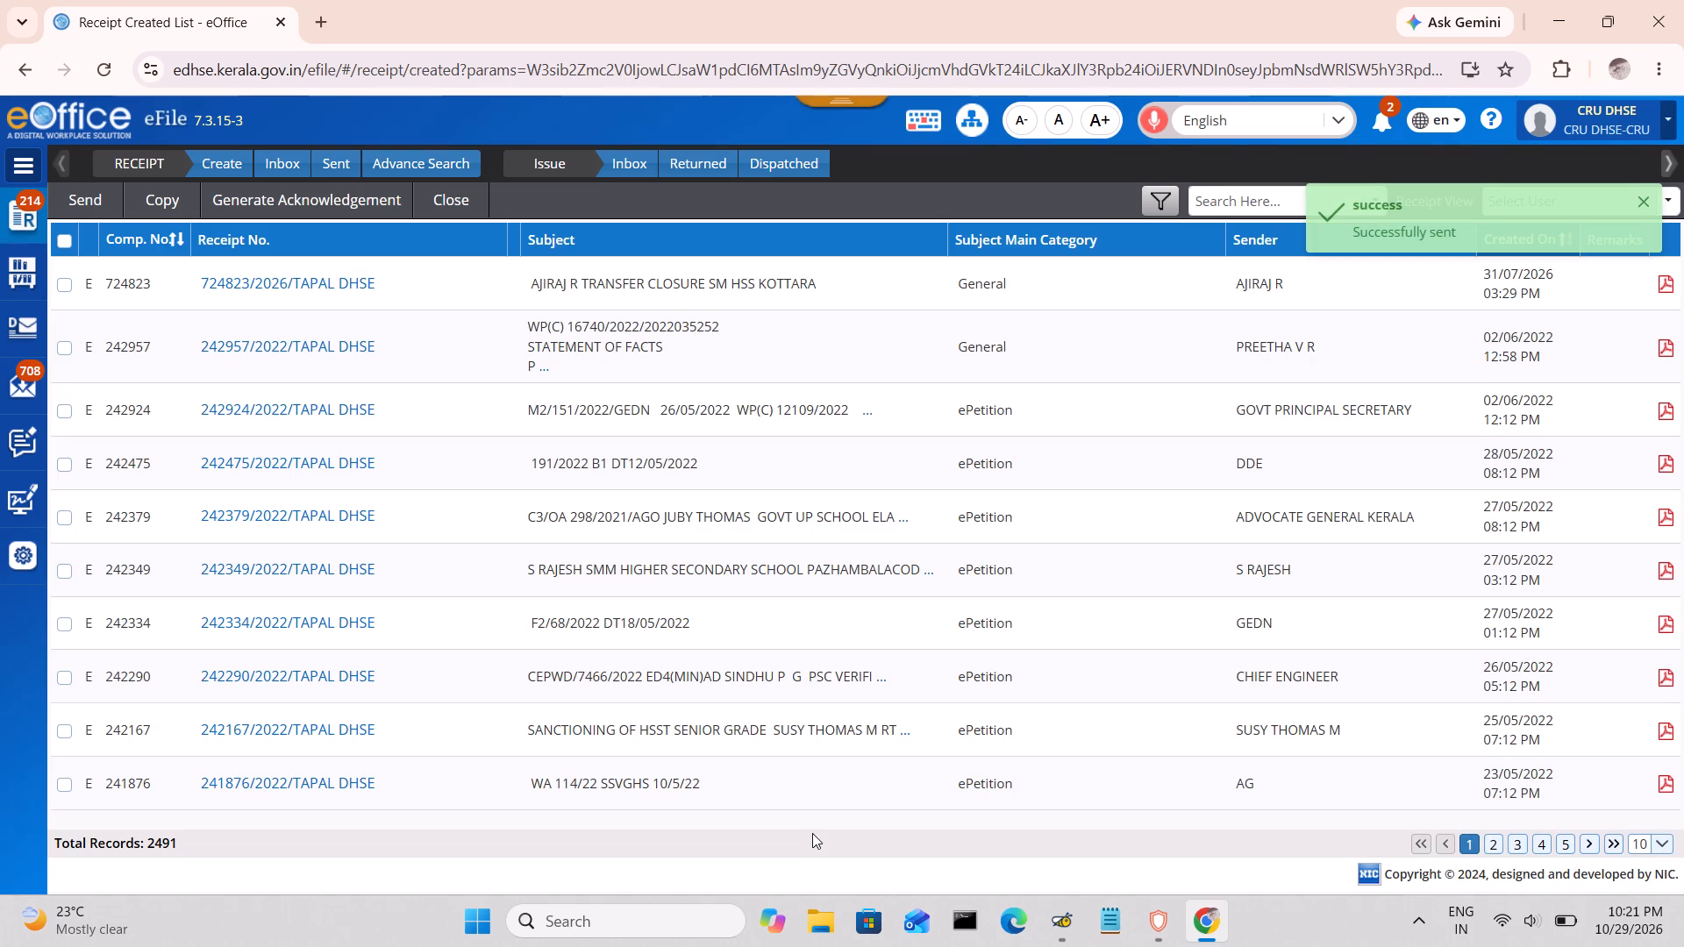
From the Intra eOffice received letters, start diarising DIS/285334/2026 with its received PDF and the Image_048.pdf attachment as sequenced documents.
click(32, 385)
click(82, 442)
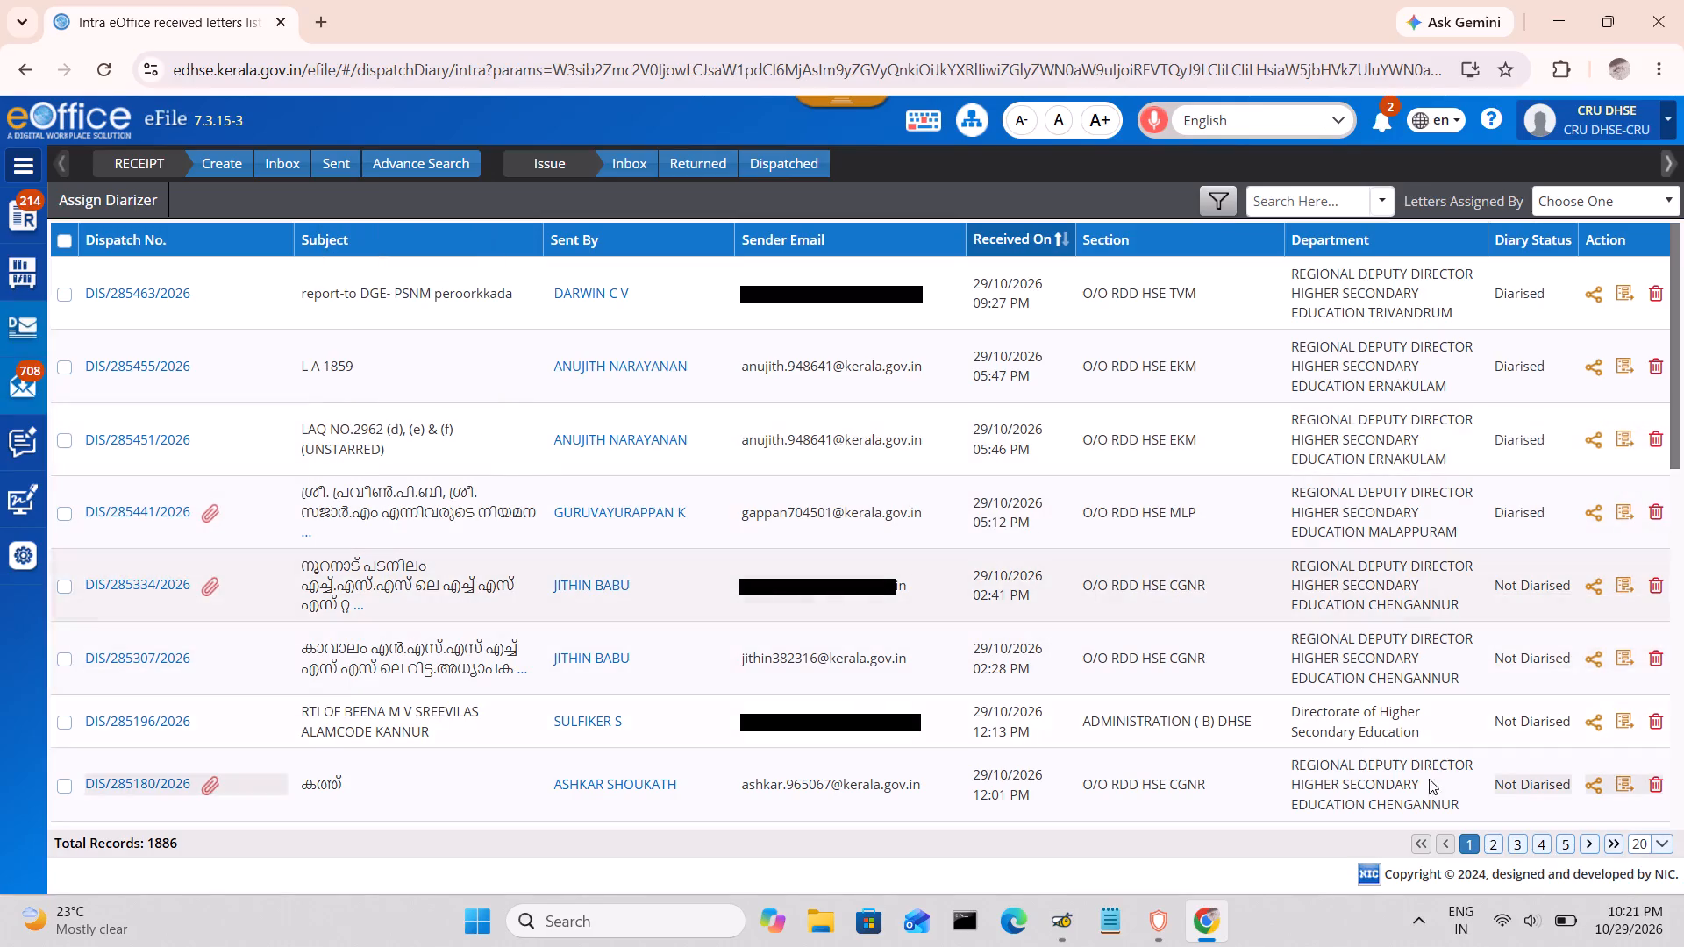
click(1621, 579)
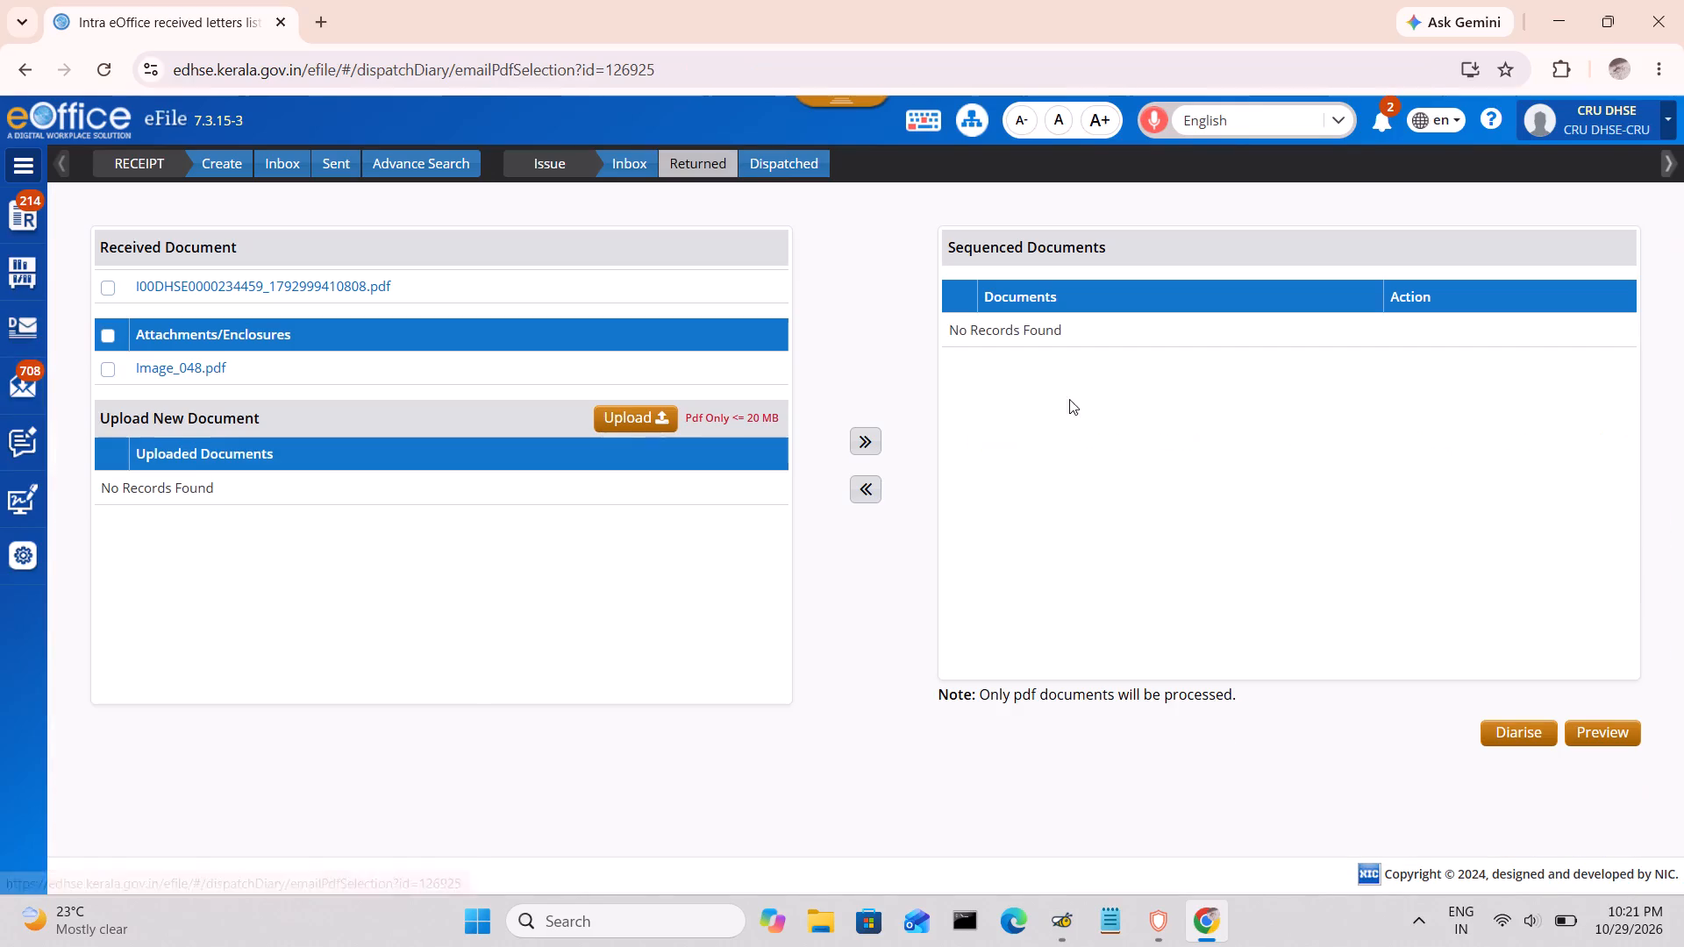
click(109, 285)
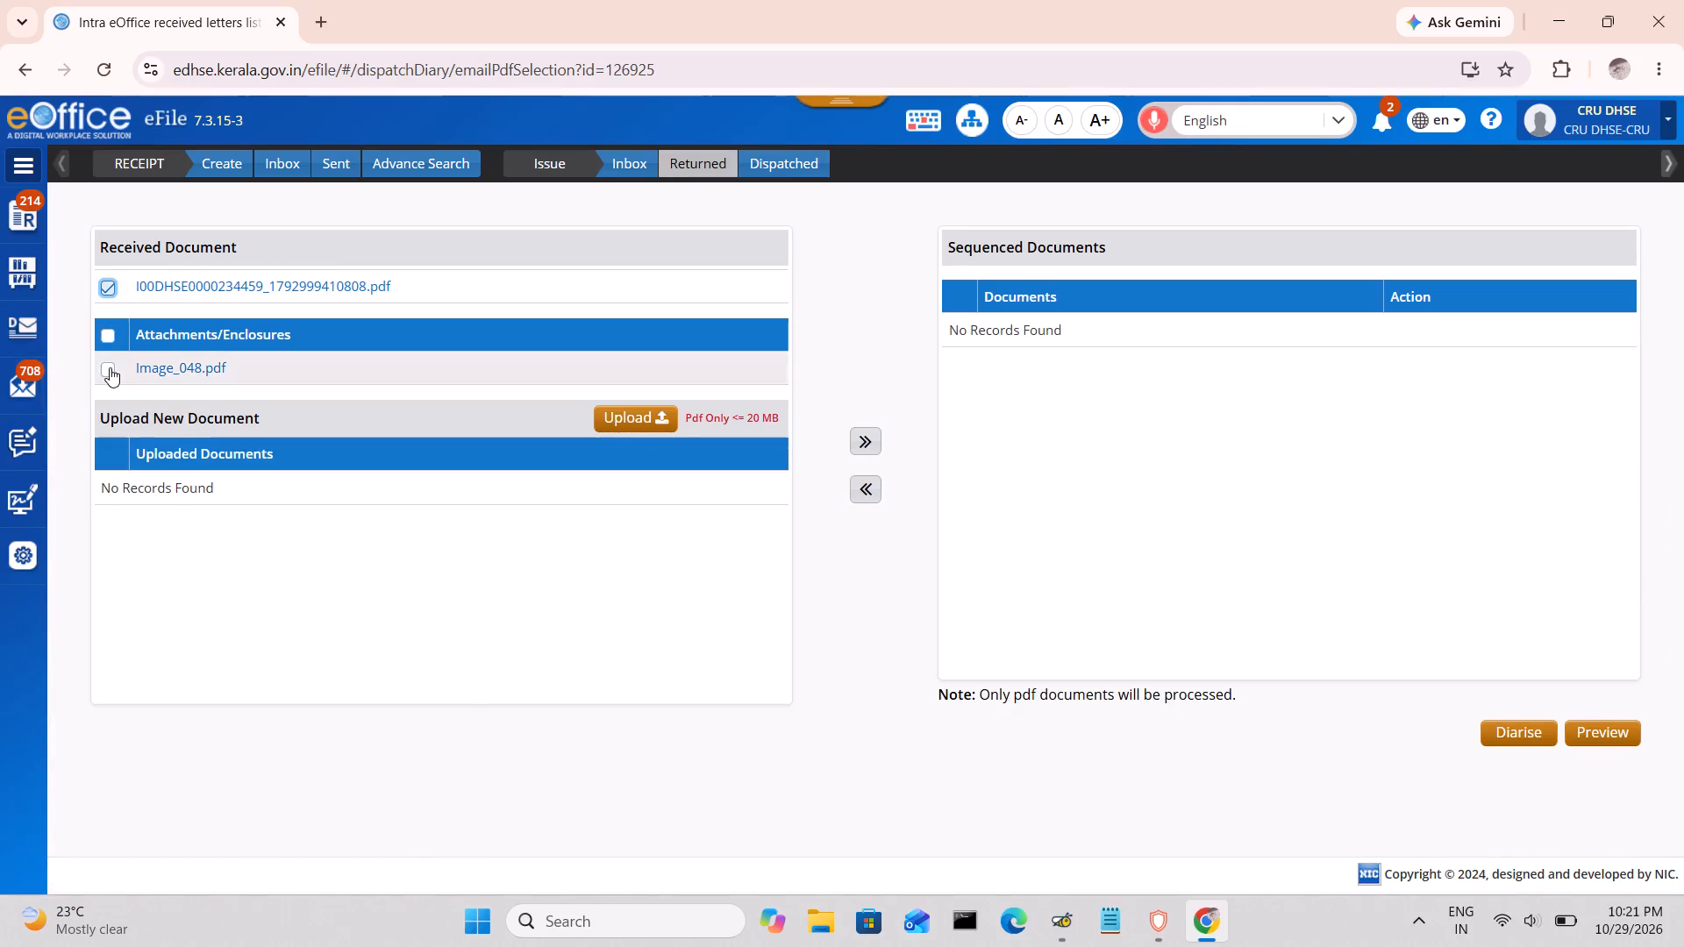
click(111, 368)
click(864, 443)
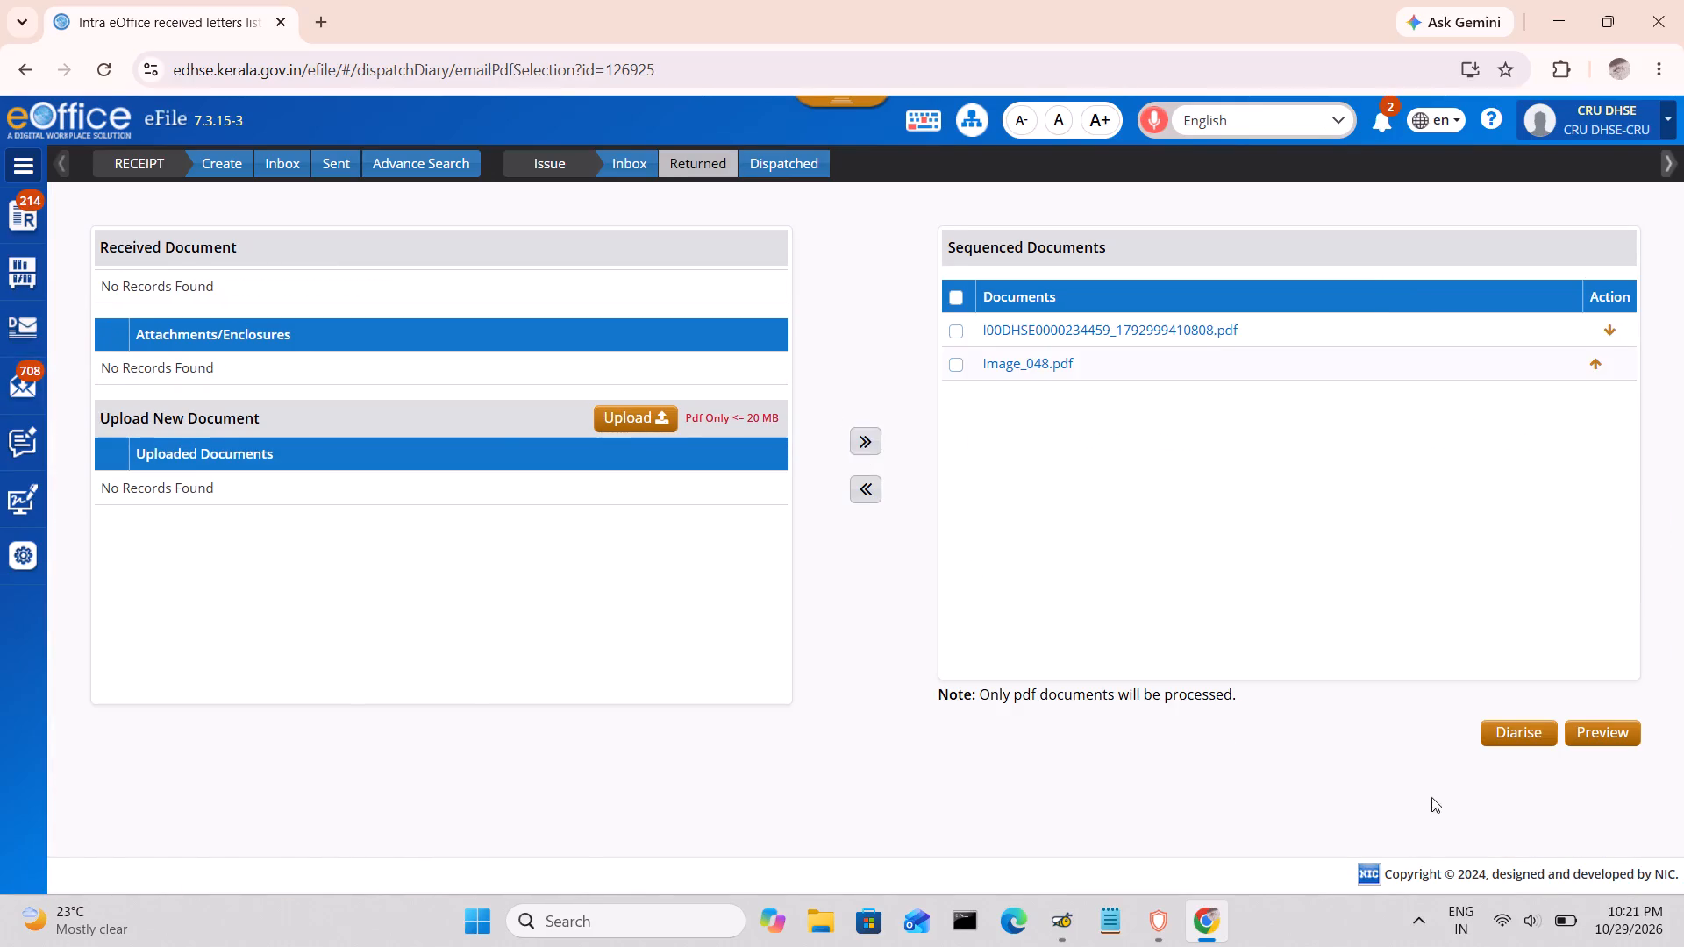
click(1509, 732)
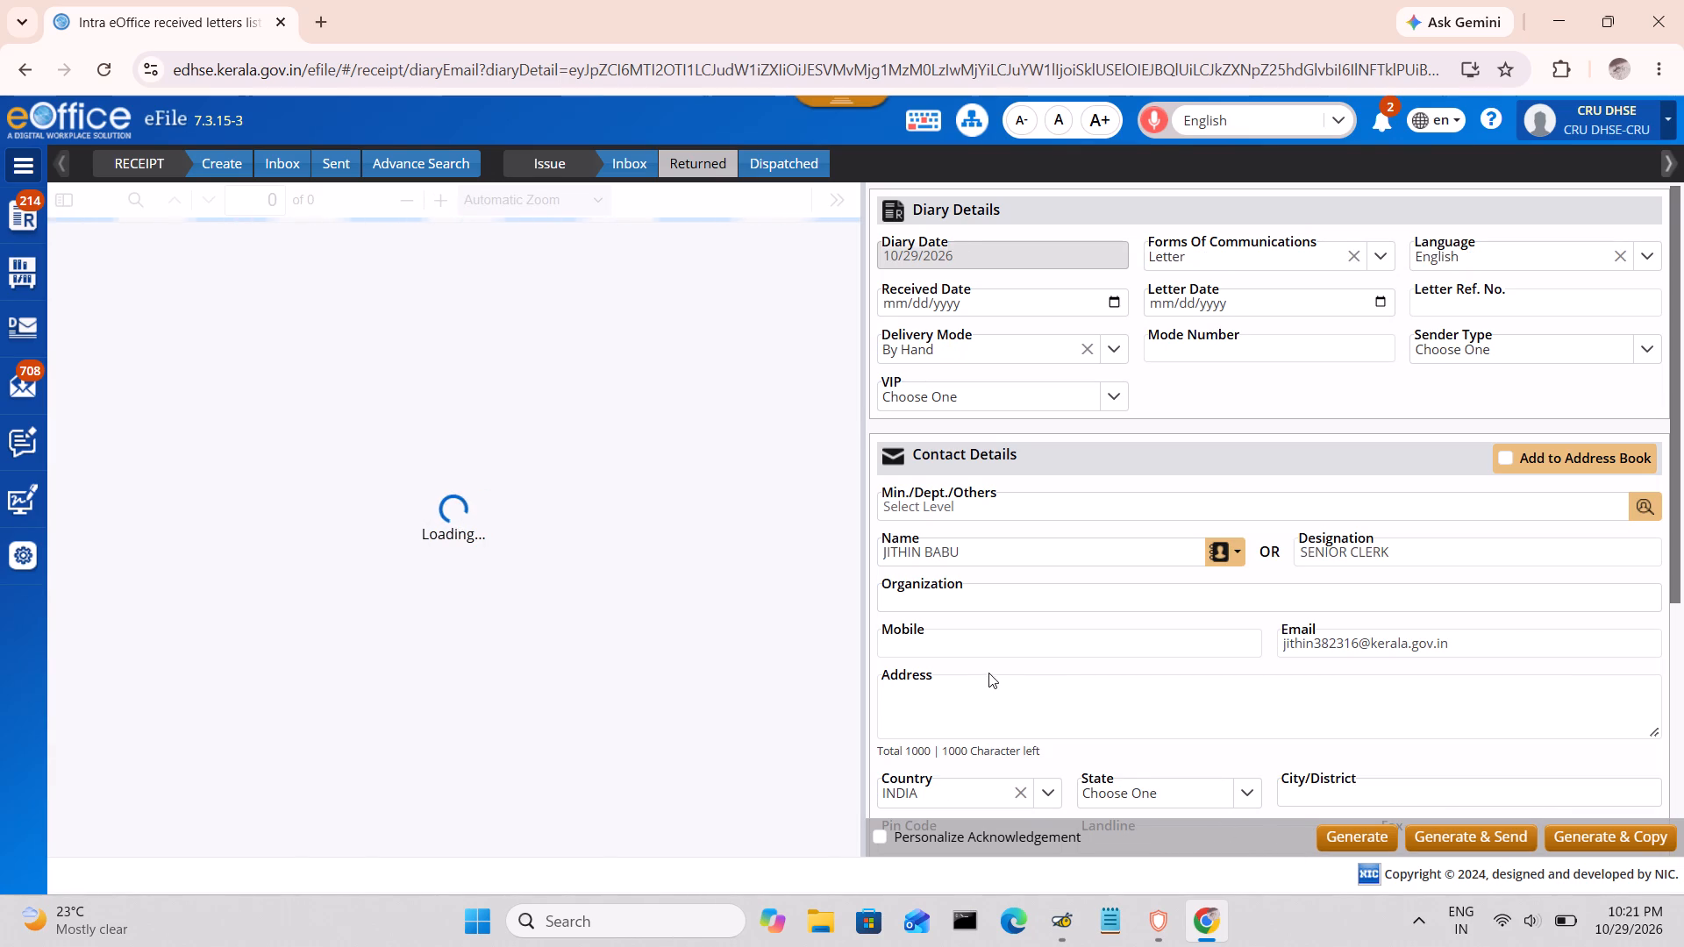
Enter the sender's address for this letter, beginning with "RDD".
click(967, 698)
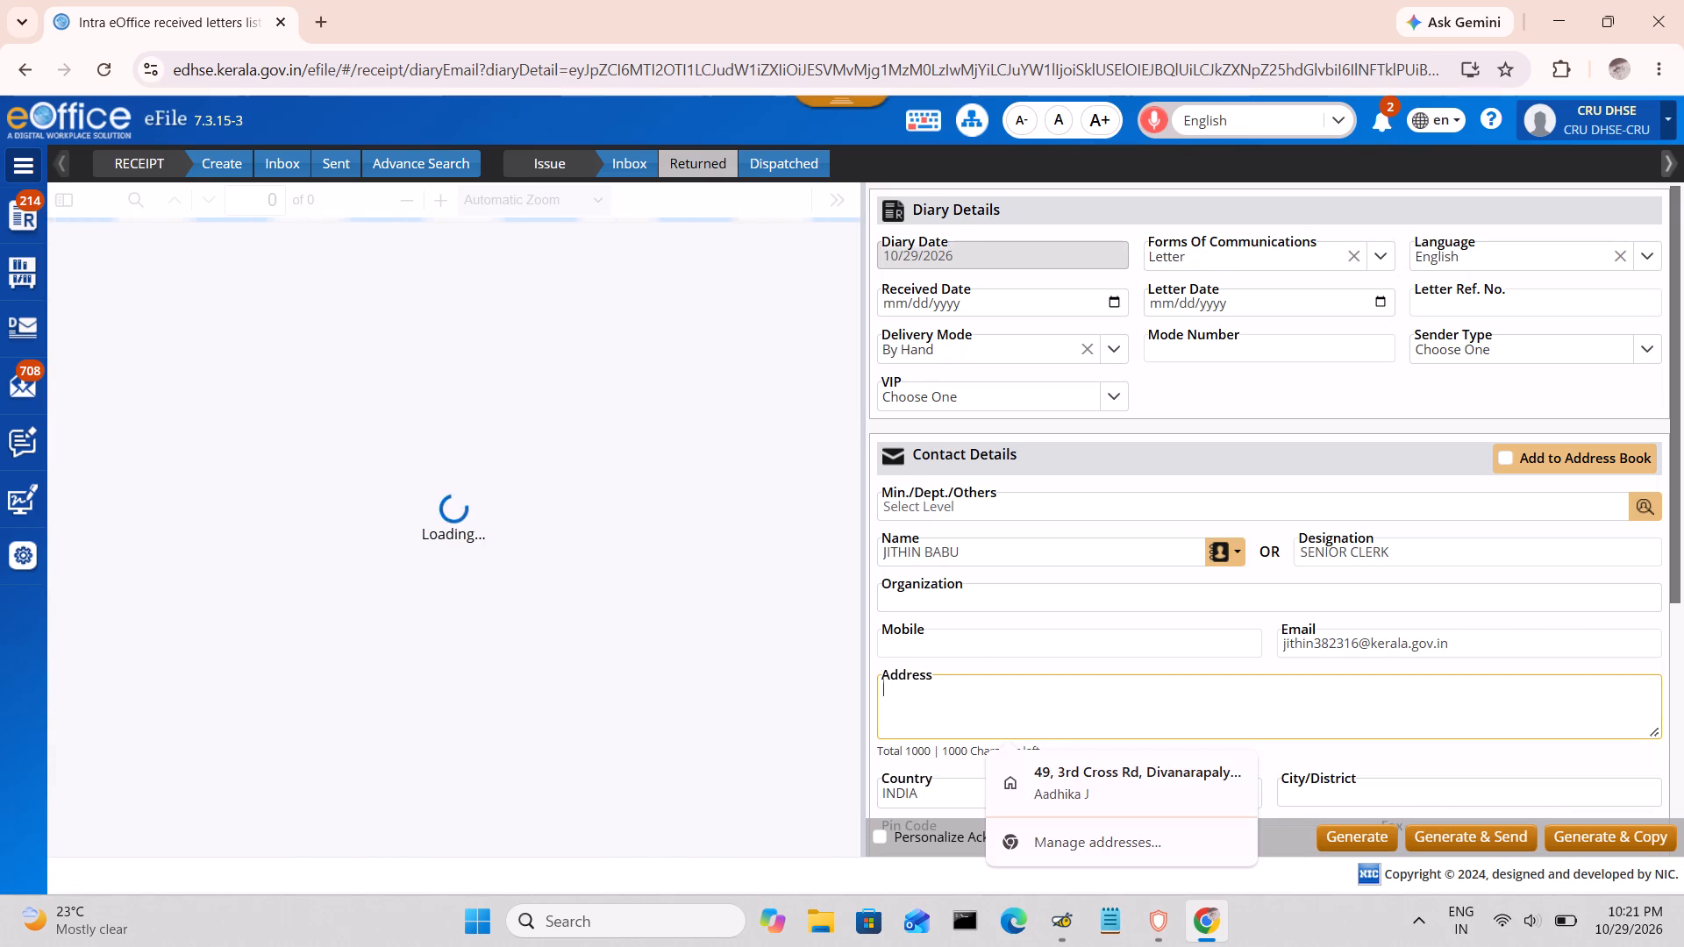
text(RDD)
key(space)
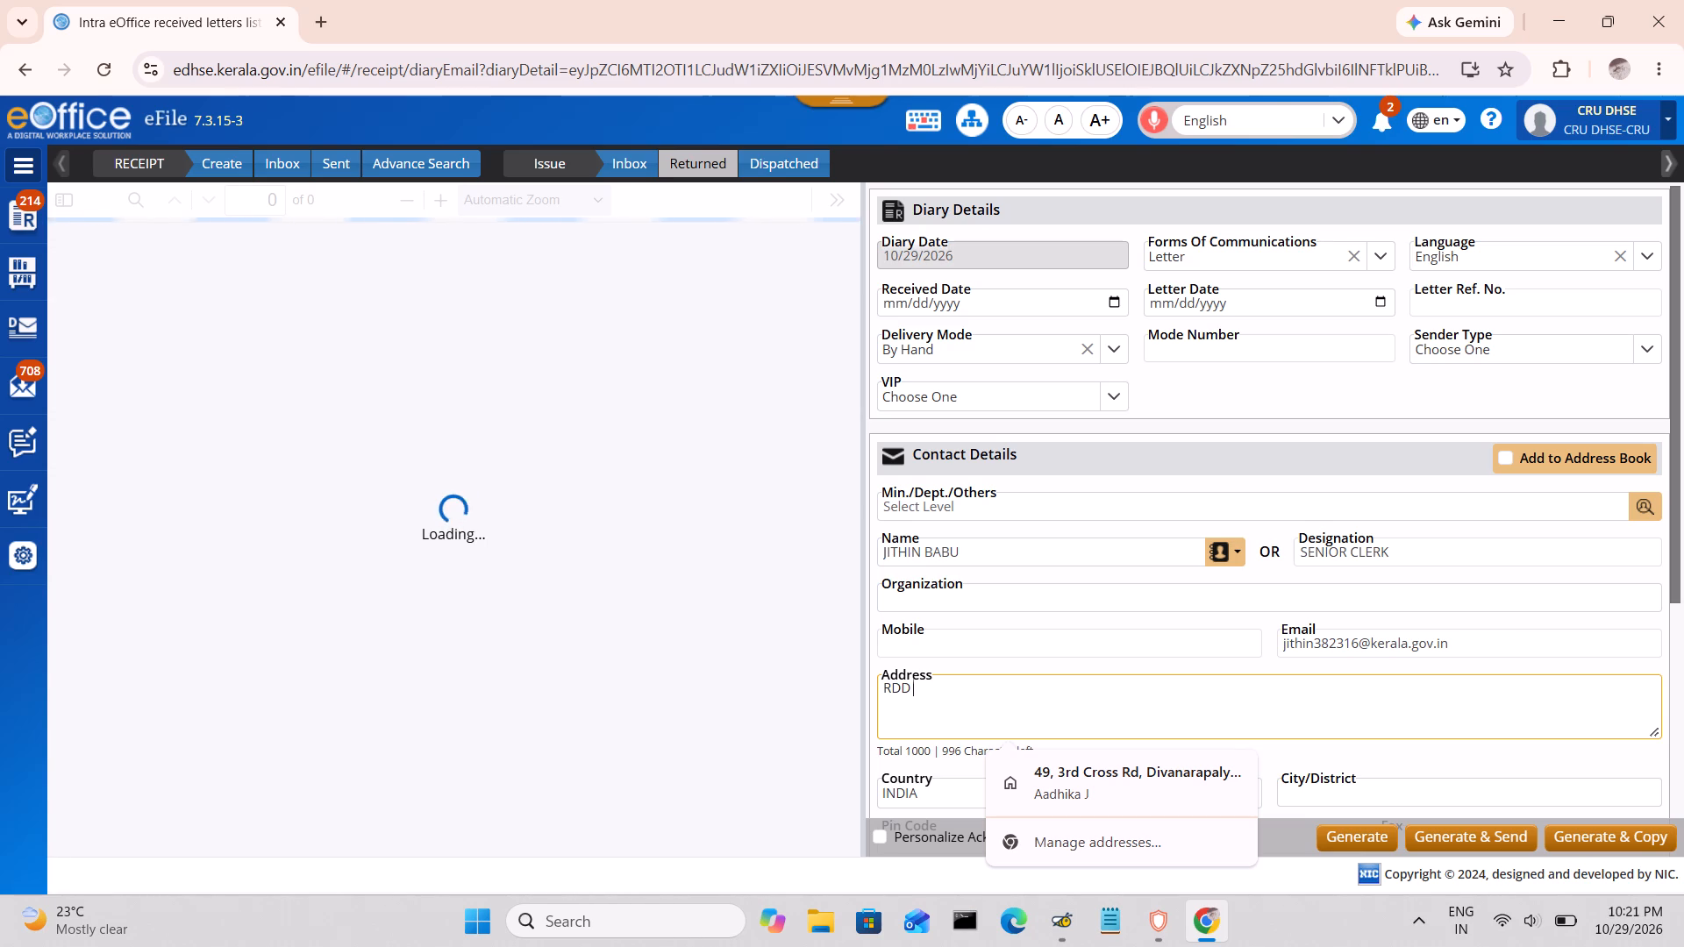
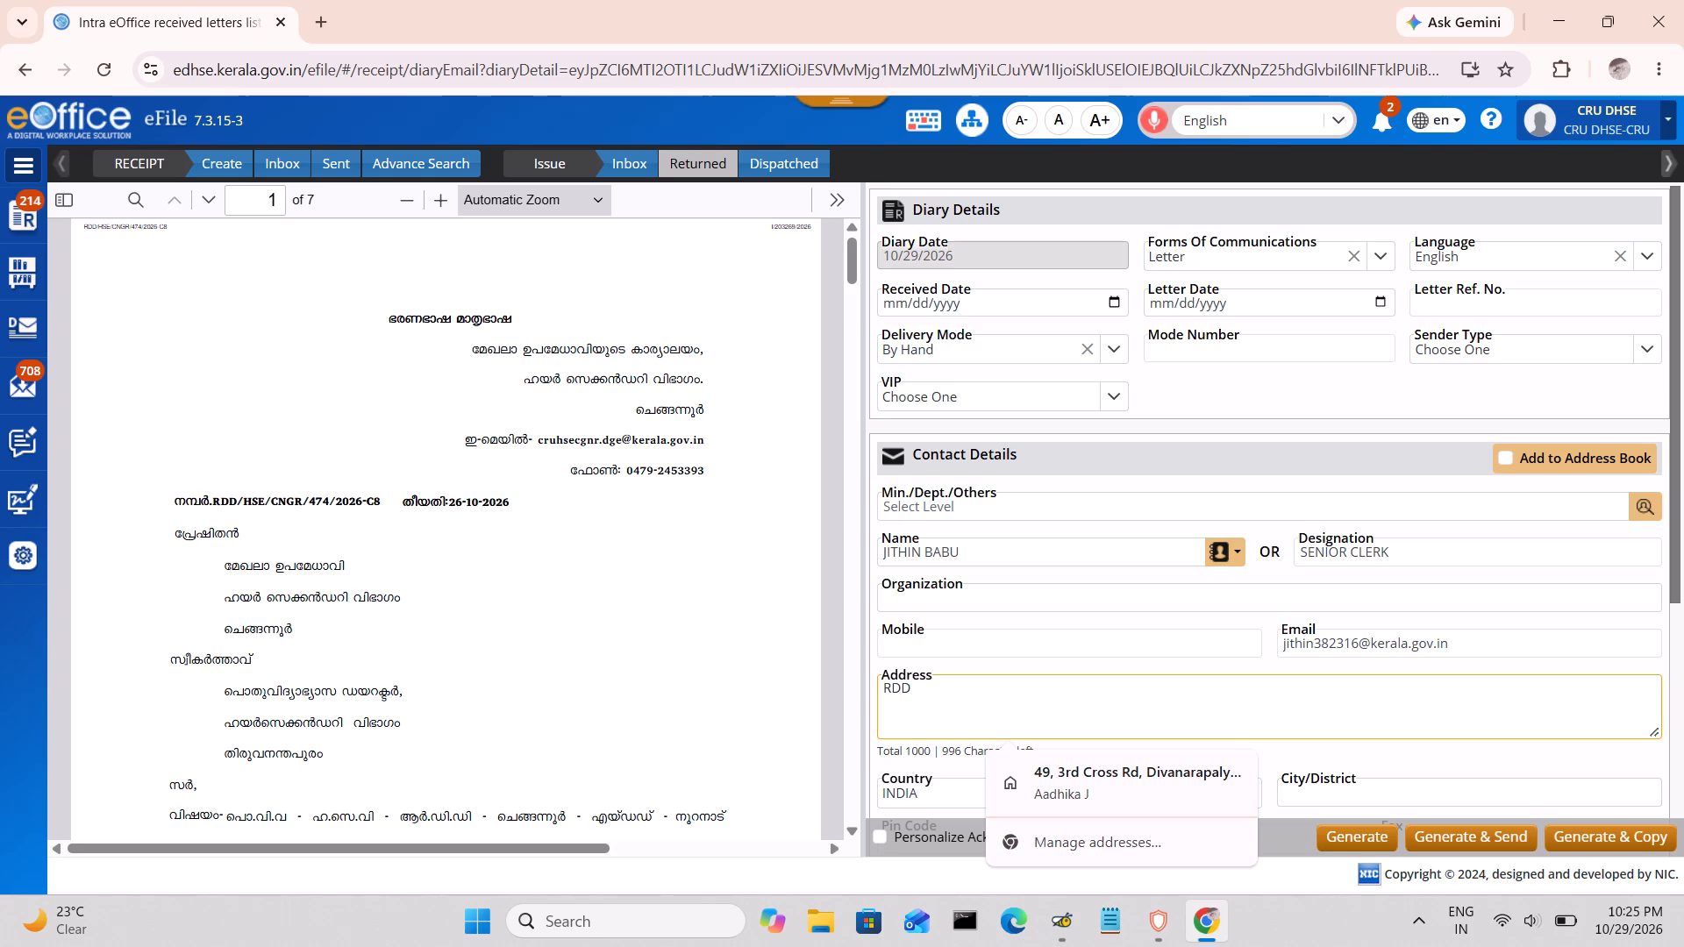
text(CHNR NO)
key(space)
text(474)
drag(1023, 690, 901, 690)
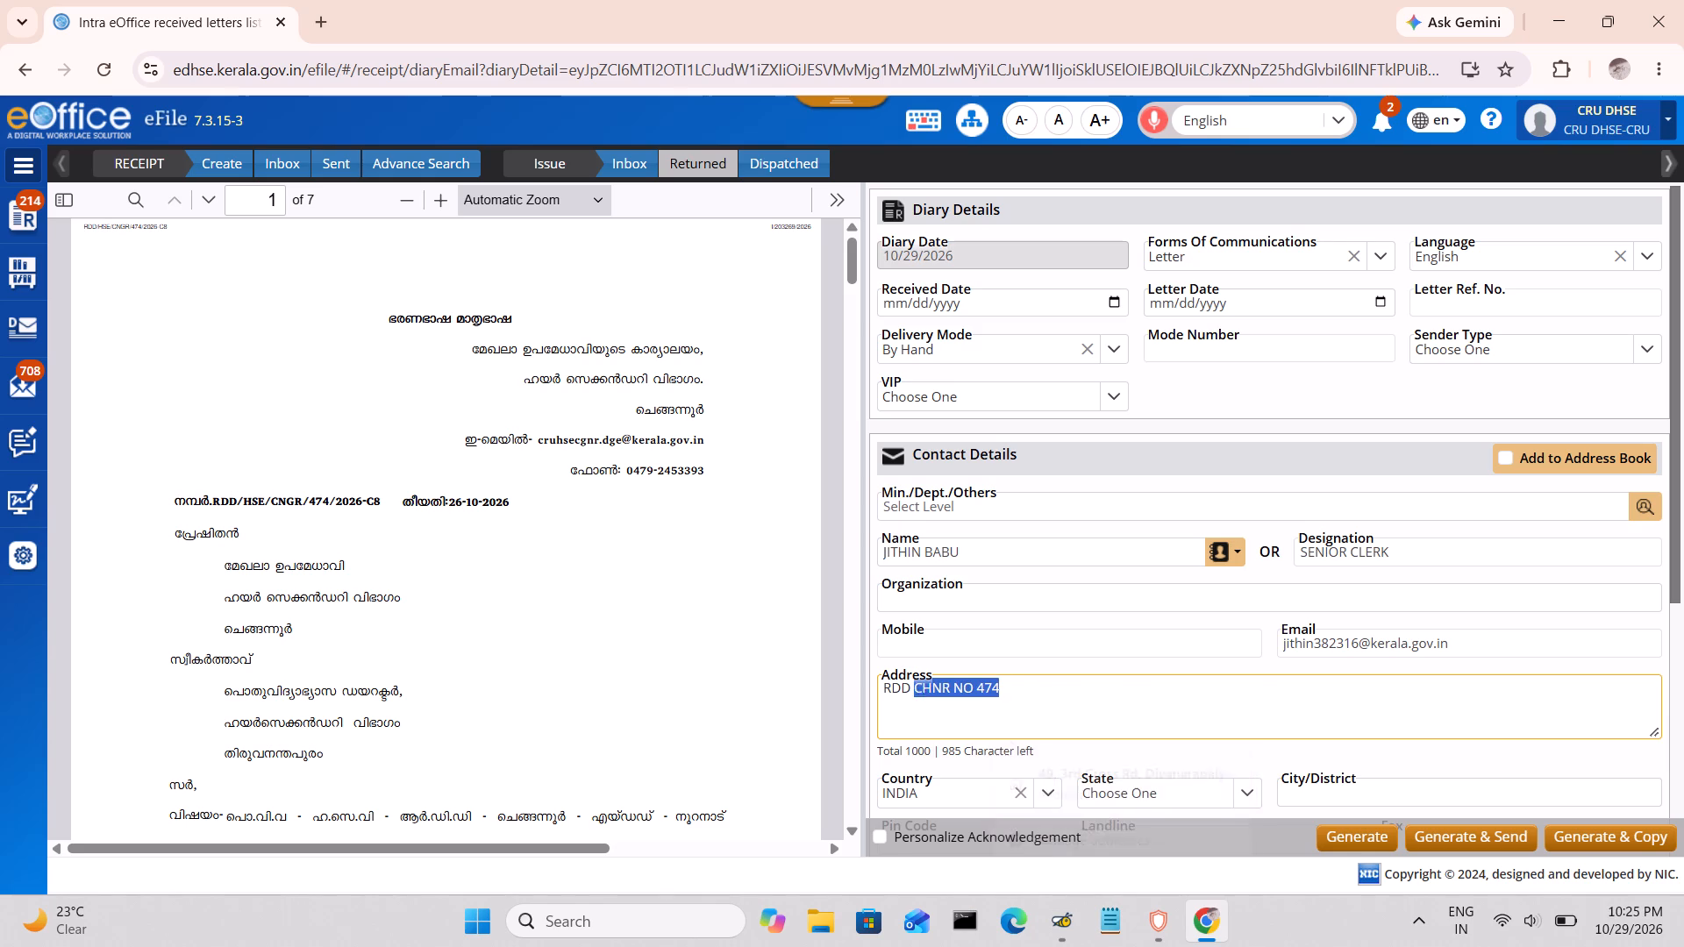
drag(901, 690, 814, 690)
key(ctrl+c)
Set the main category of this letter to General.
scroll(1111, 712, down, 5)
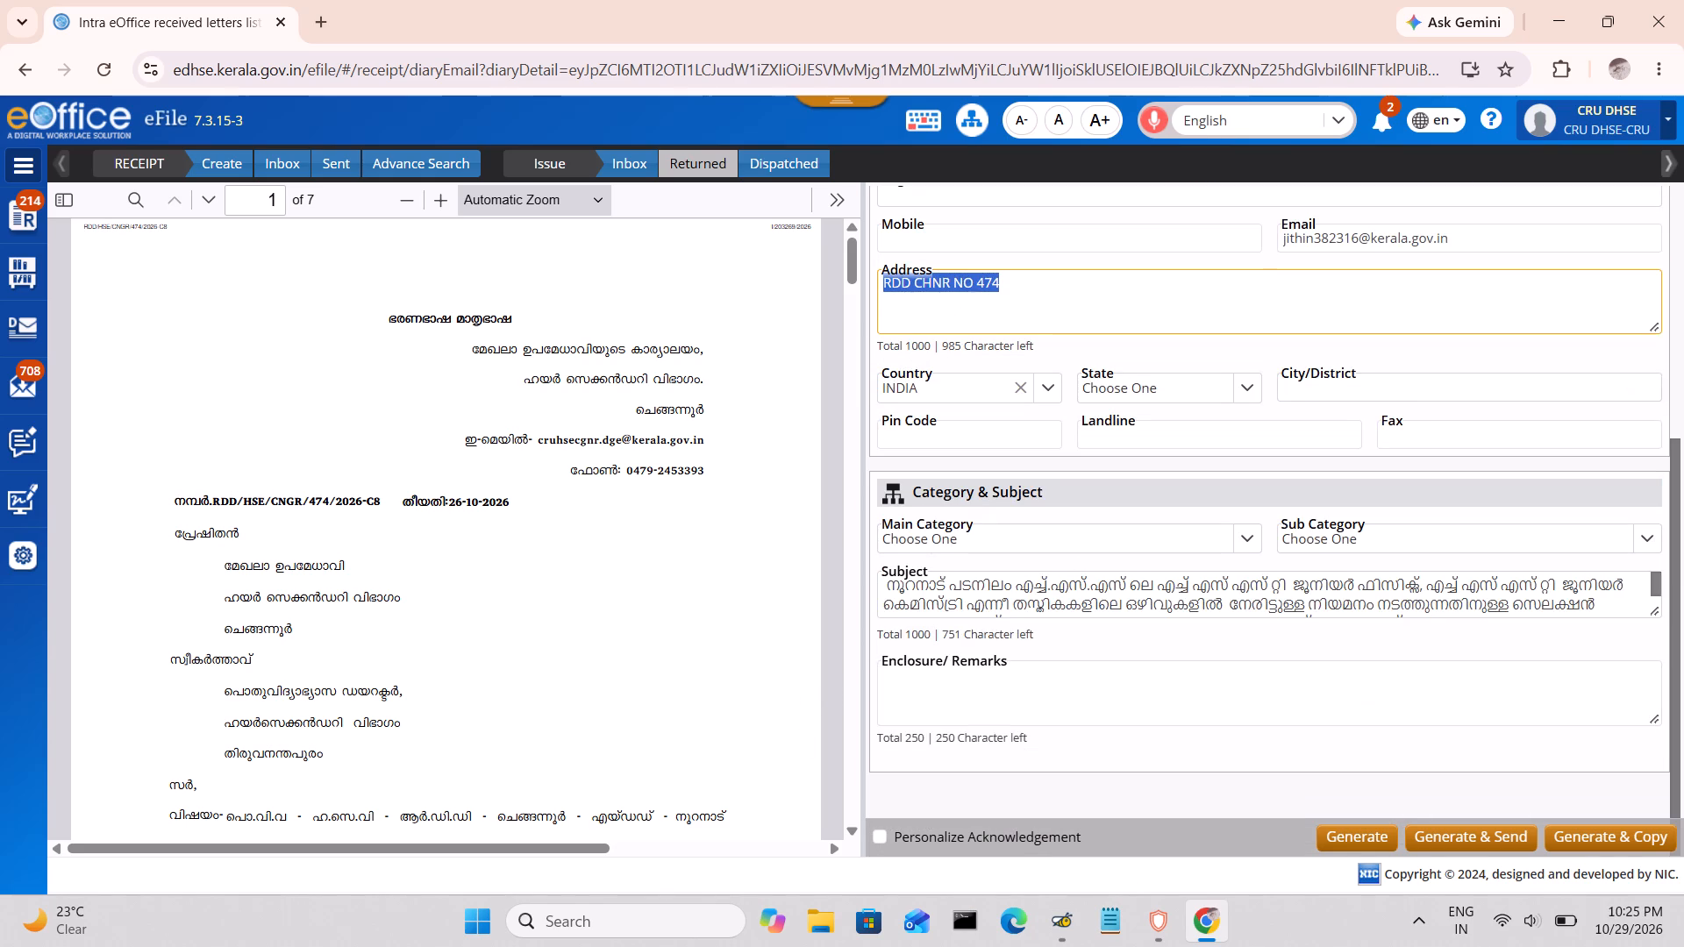
click(926, 540)
key(g)
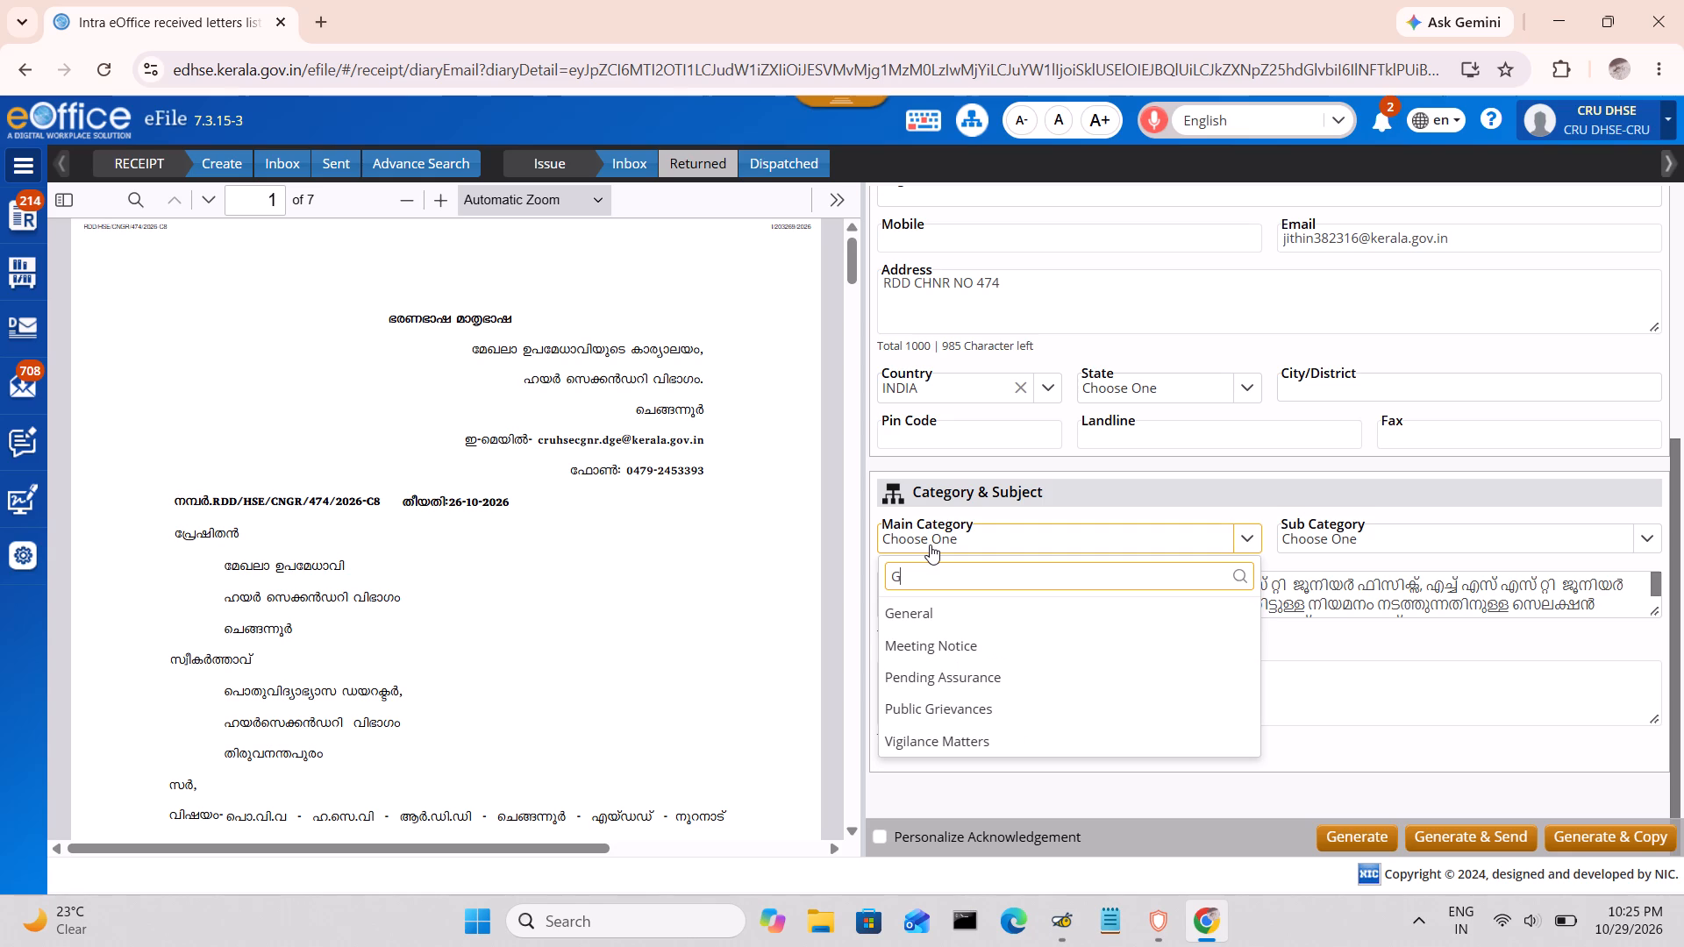
click(910, 624)
Replace the subject text after "നൂറനാട് പടനിലം എച്ച്.എസ്.എസ് ലെ" with "GOVT NOMINEE - RDD CHNR NO 474", reusing the copied address, and generate the receipt for sending.
click(1606, 609)
scroll(1605, 609, down, 2)
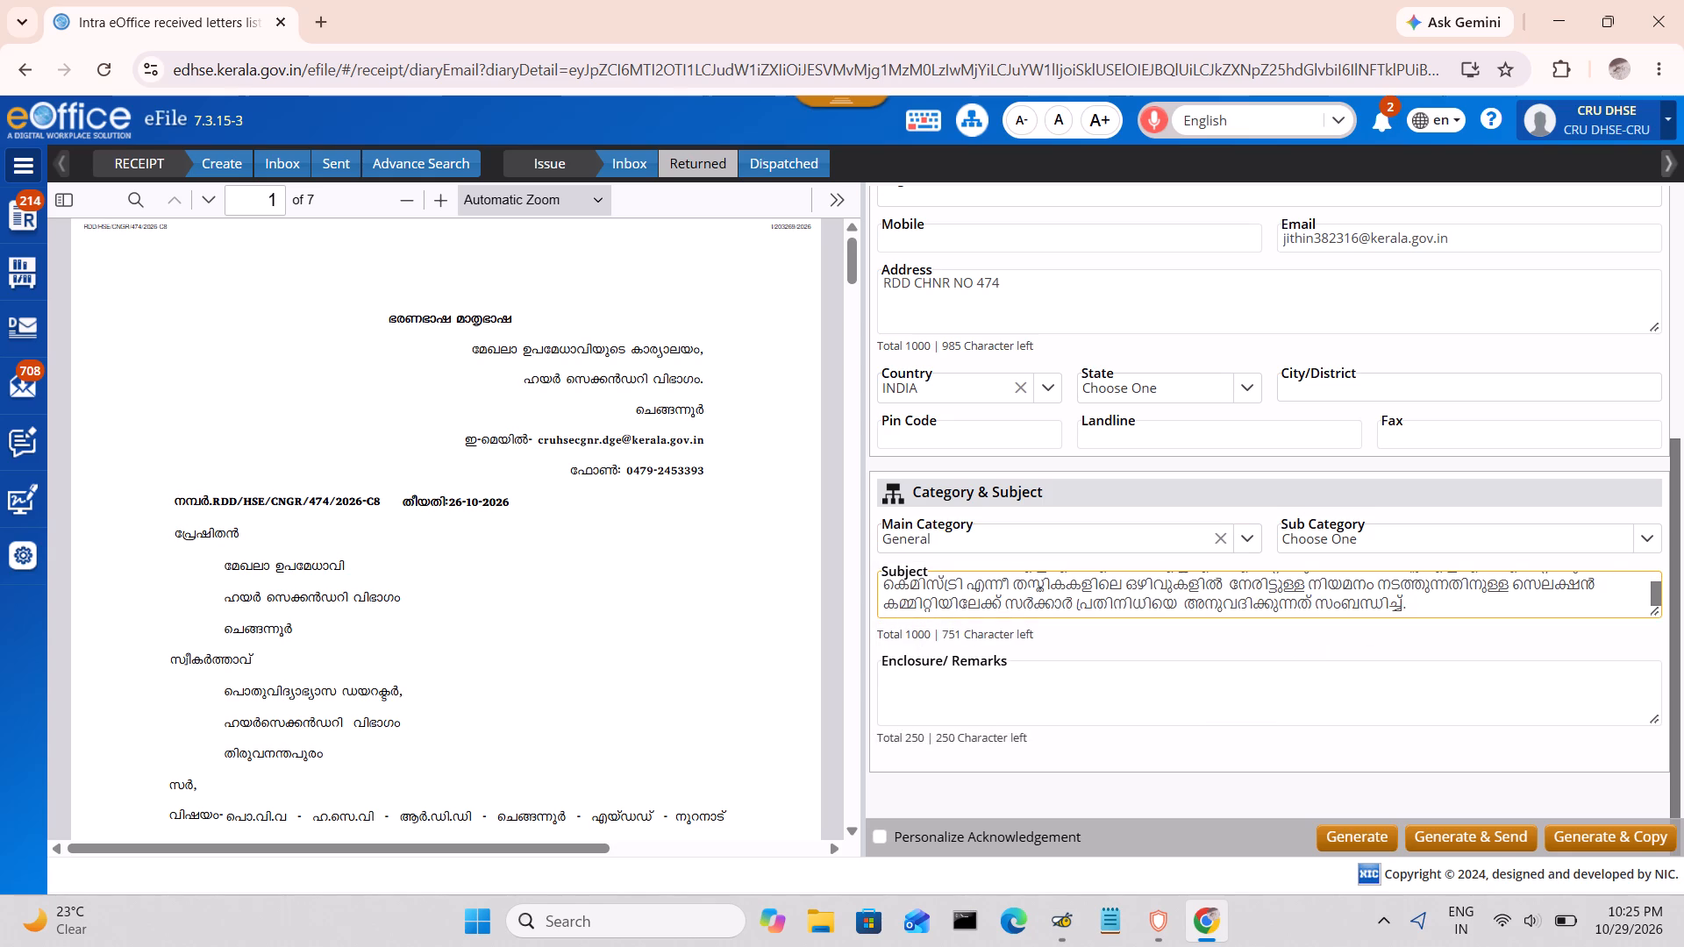
scroll(1605, 609, up, 2)
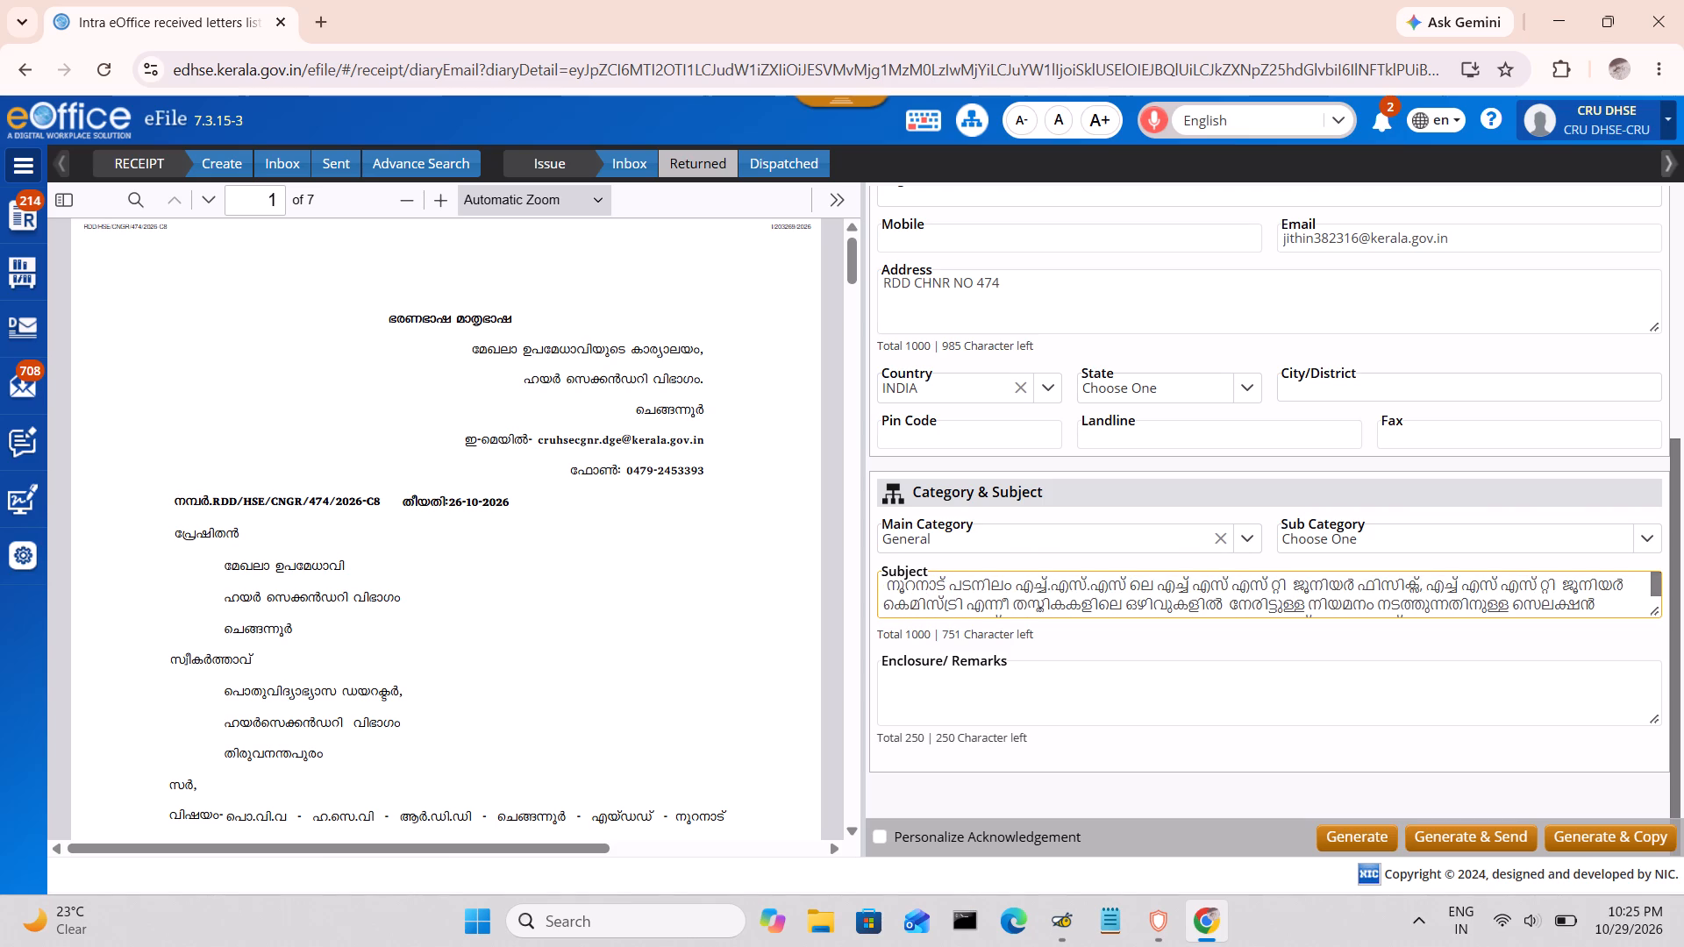
drag(1160, 586, 1392, 600)
drag(1574, 588, 1618, 594)
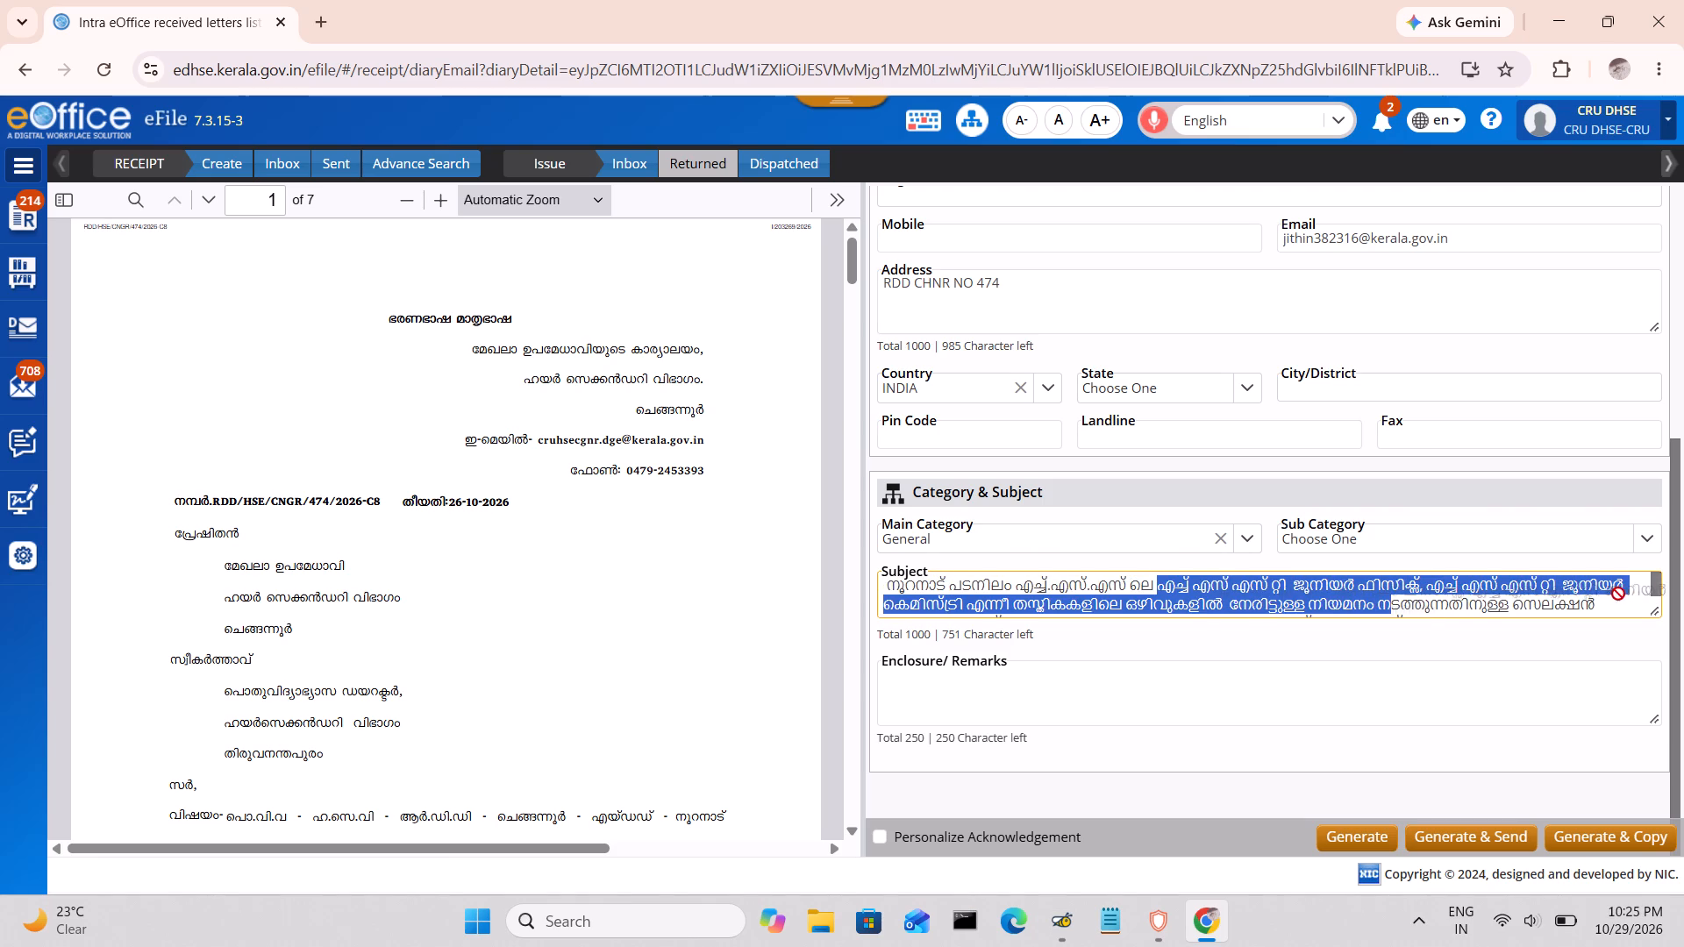
drag(1618, 594, 1621, 609)
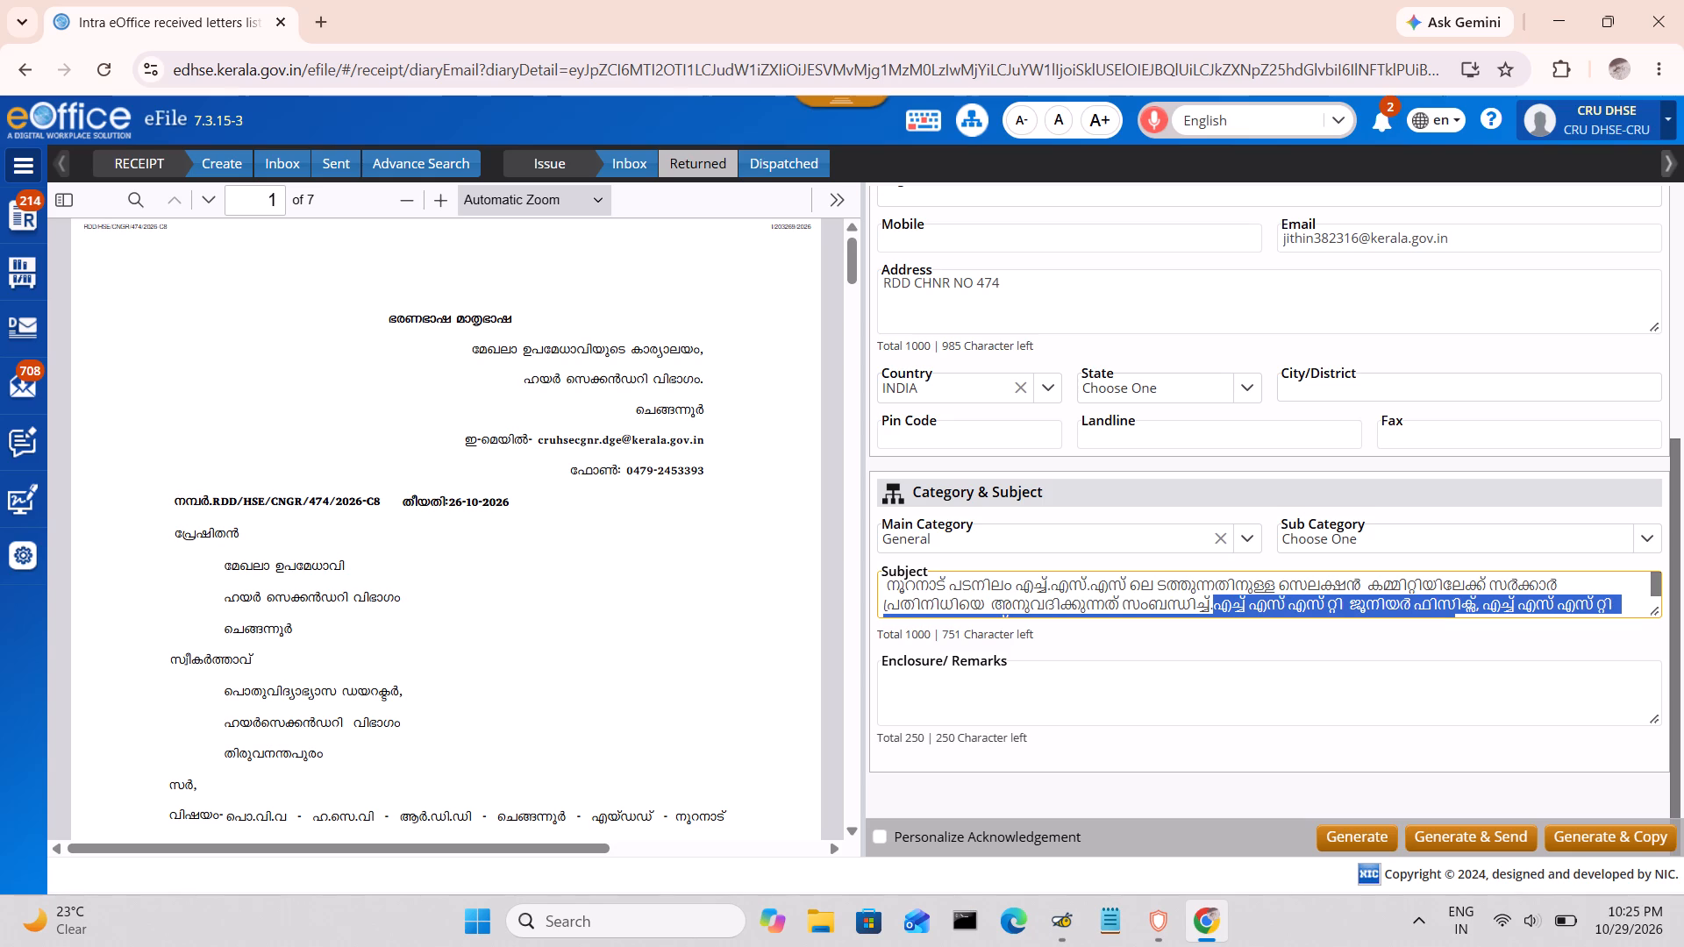
drag(1160, 590, 1233, 593)
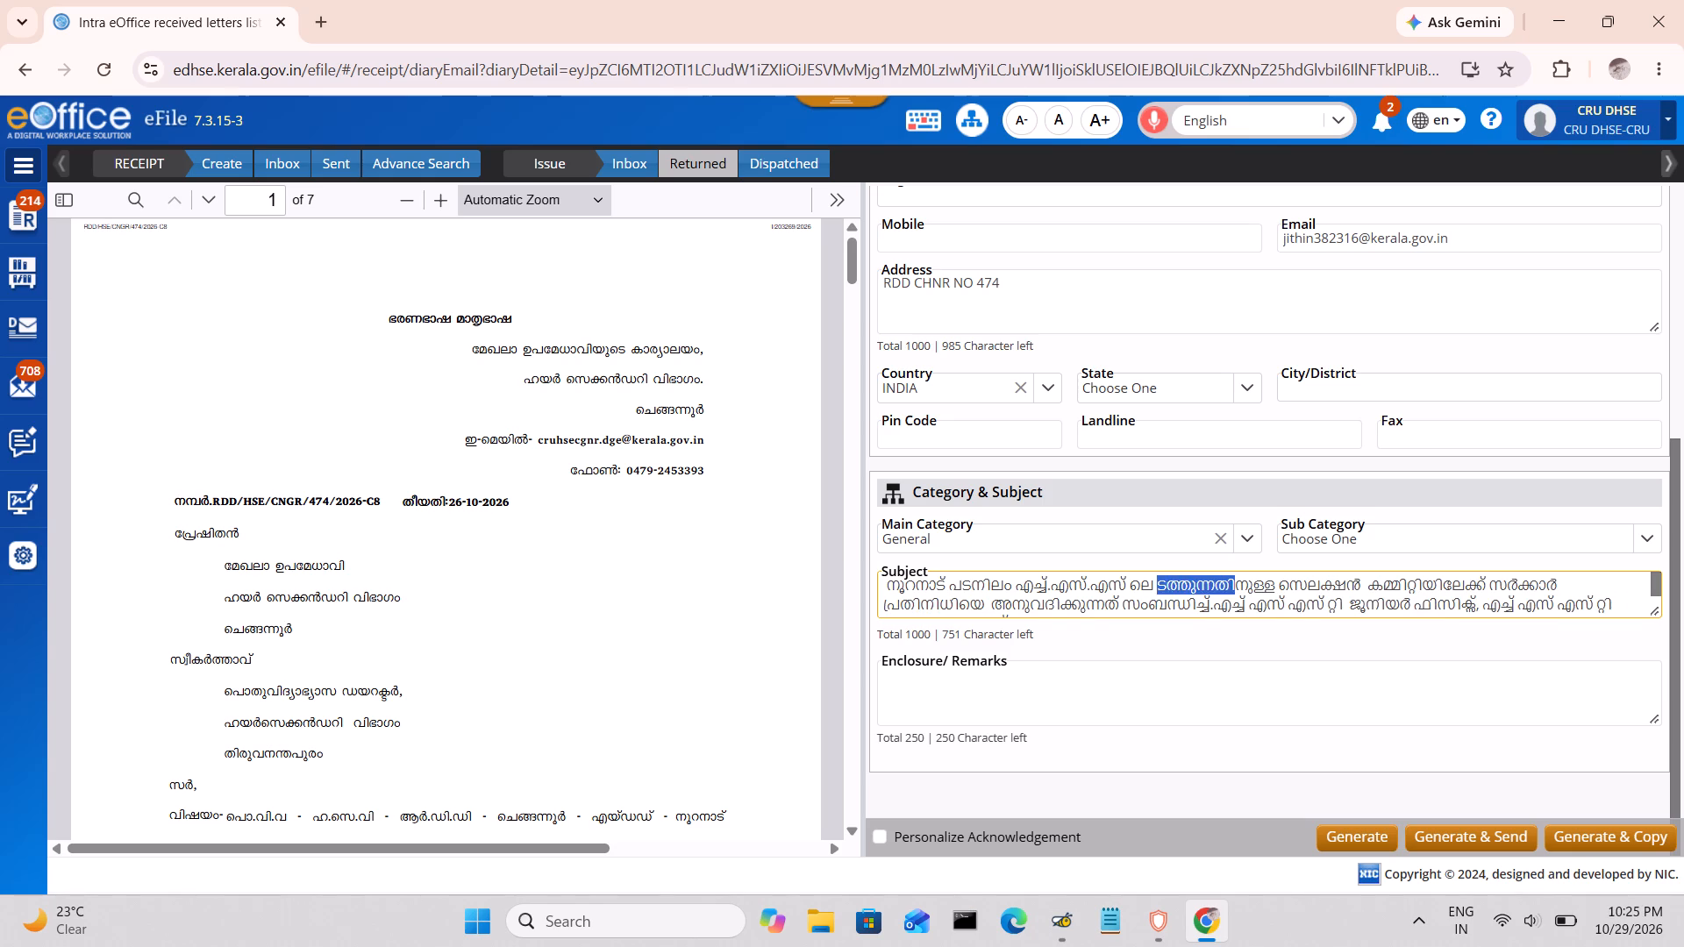
drag(1233, 593, 1476, 605)
key(BackSpace)
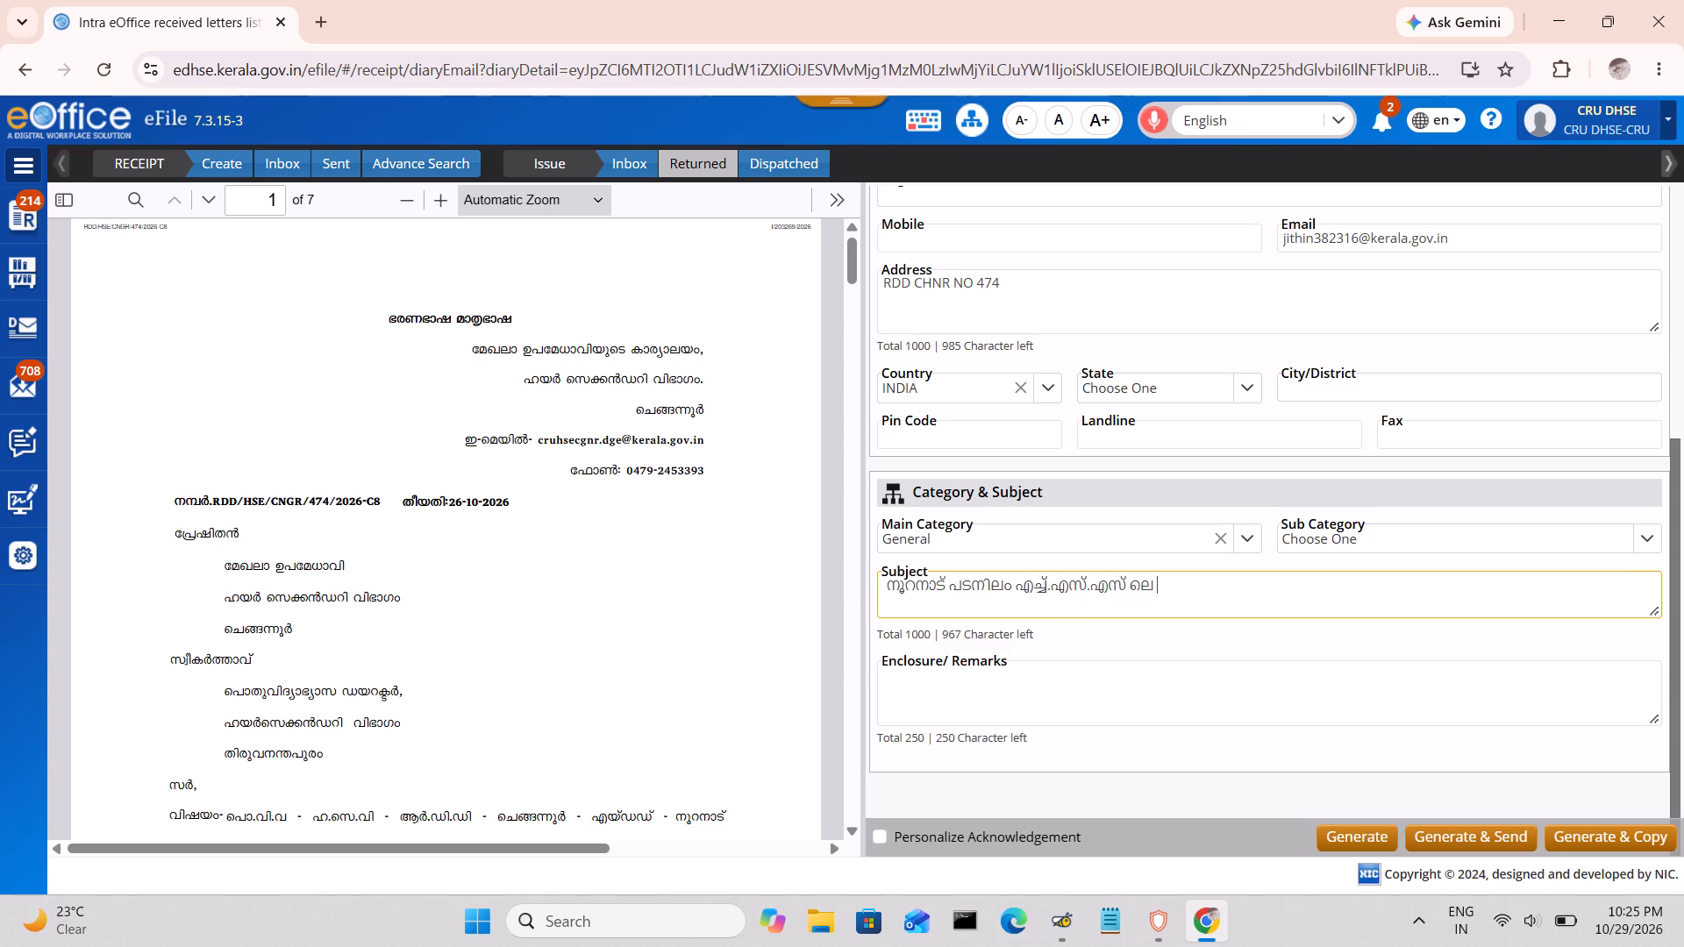
text(GOVT NOMINEE -)
key(space)
key(ctrl+v)
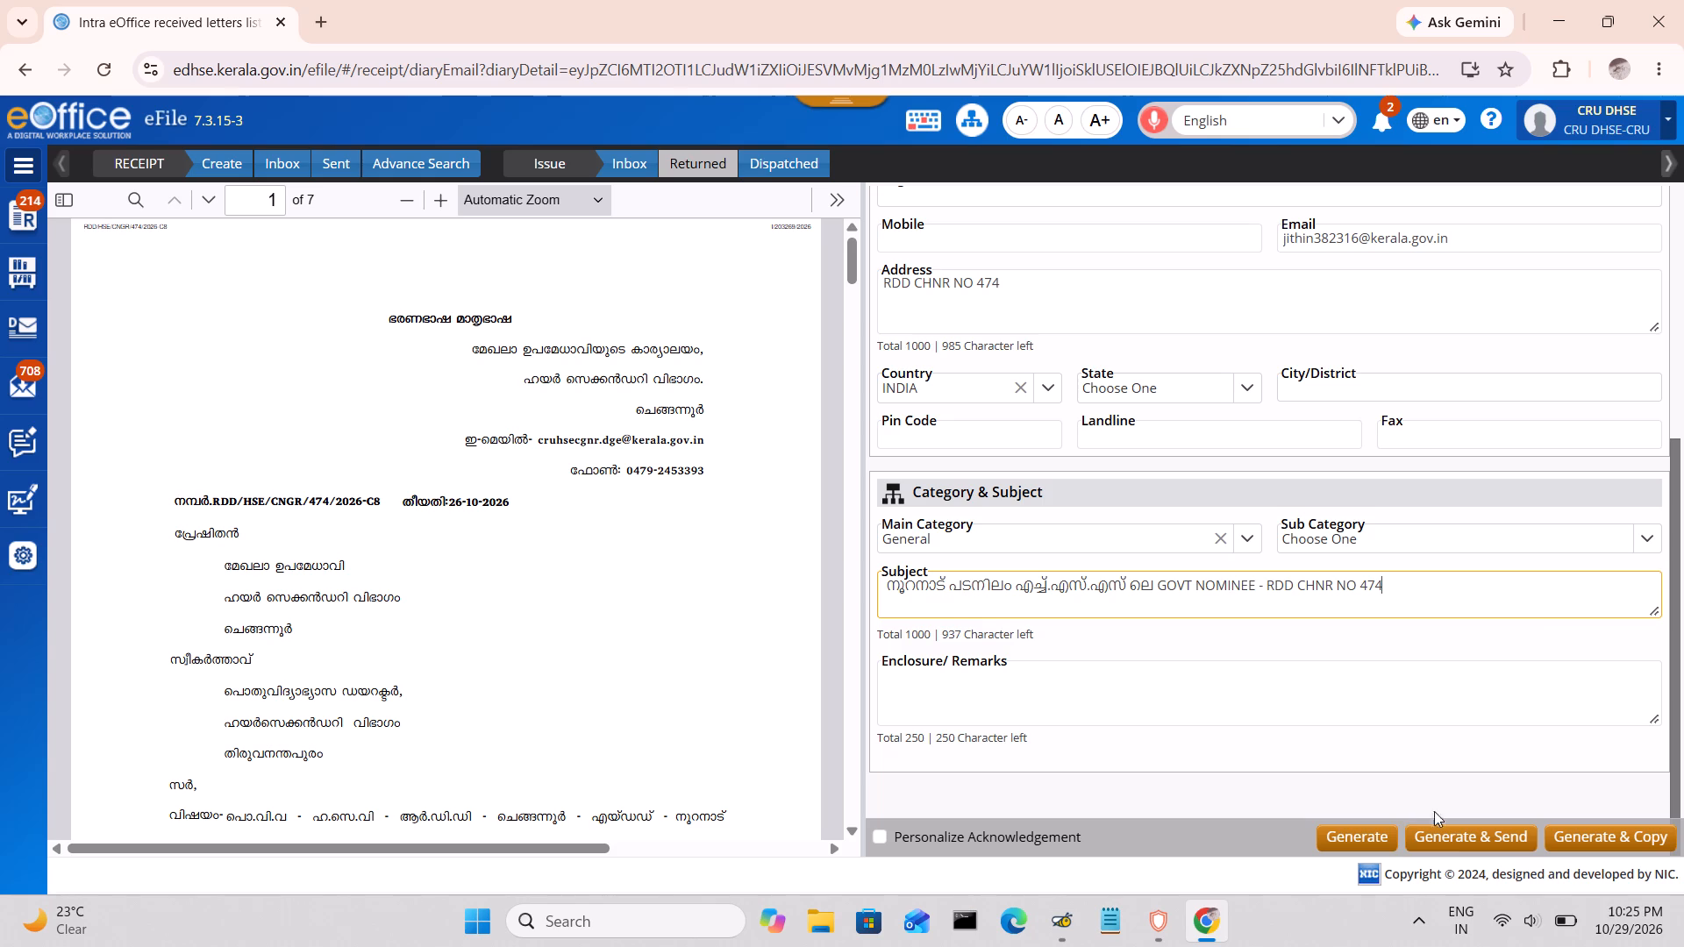
click(1458, 833)
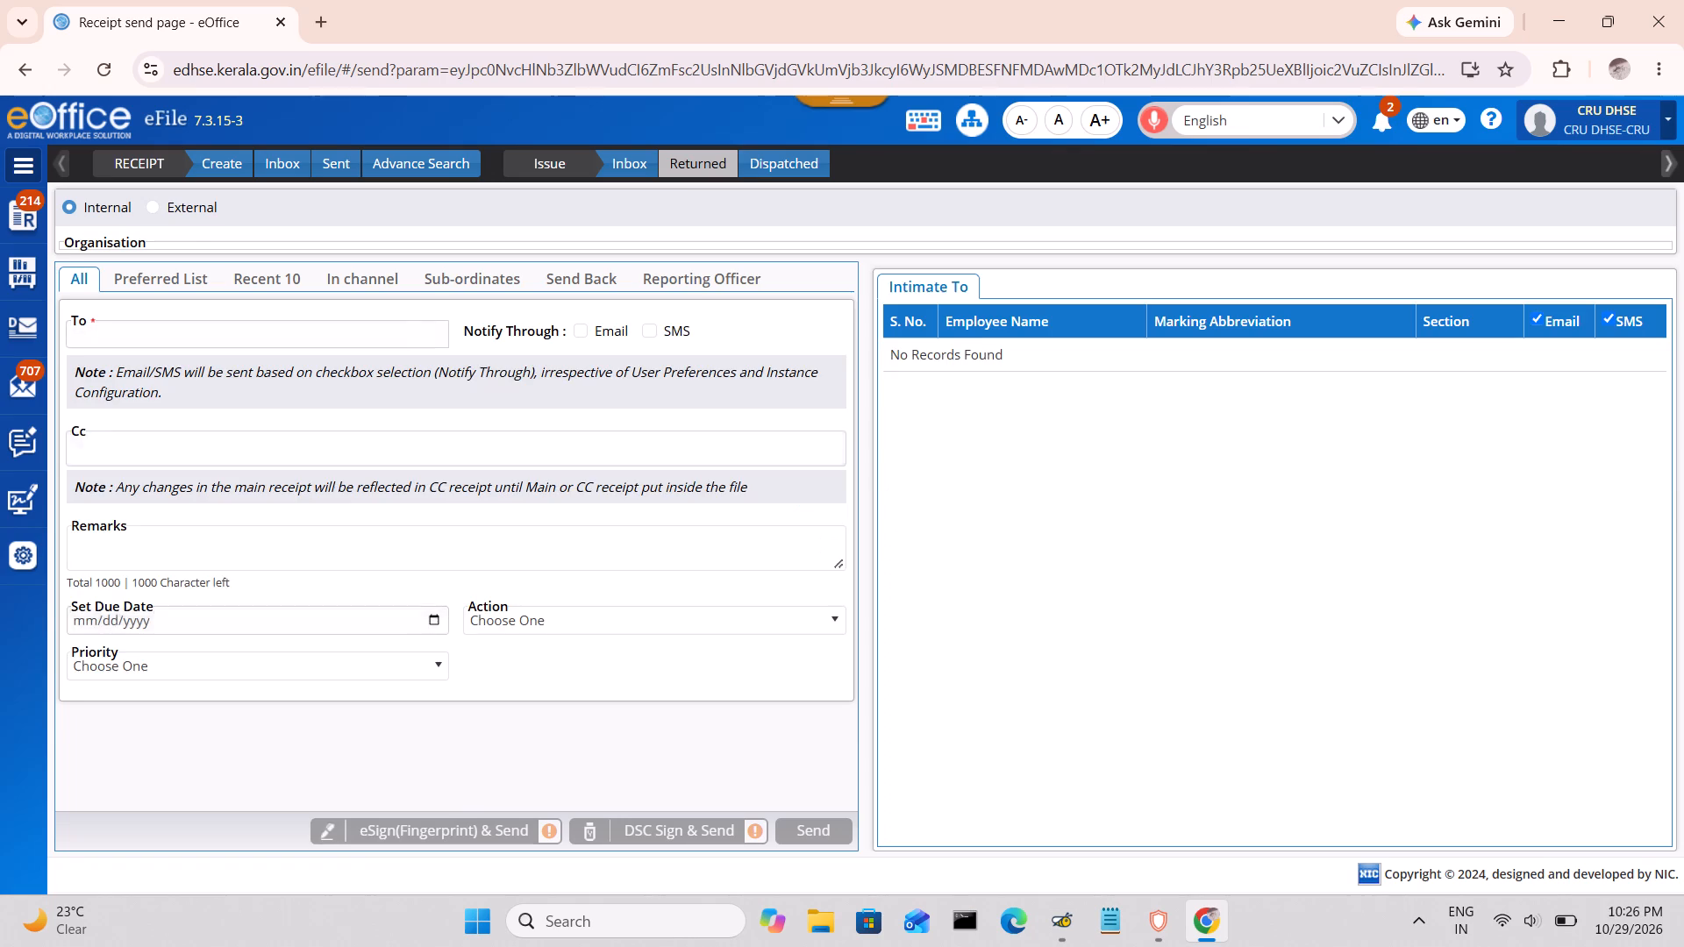
Send the generated receipt internally to the JS (ACD C) of DHSE-ACADEMIC ( C ), found by searching "ACD C".
click(422, 377)
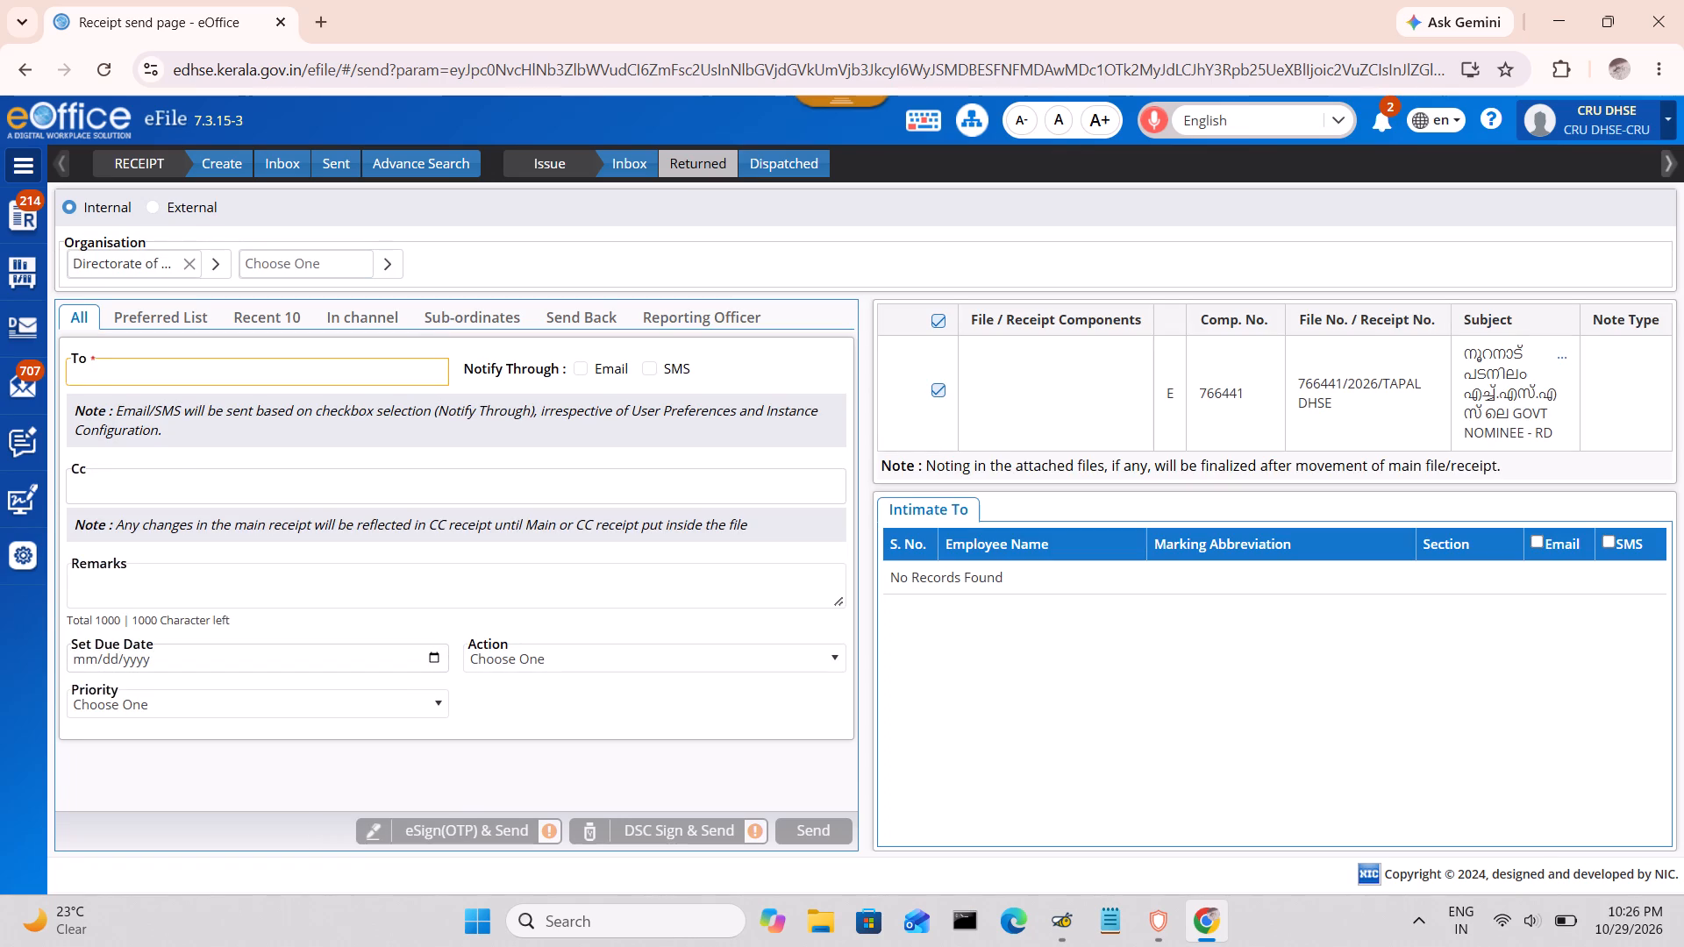
text(ACD C)
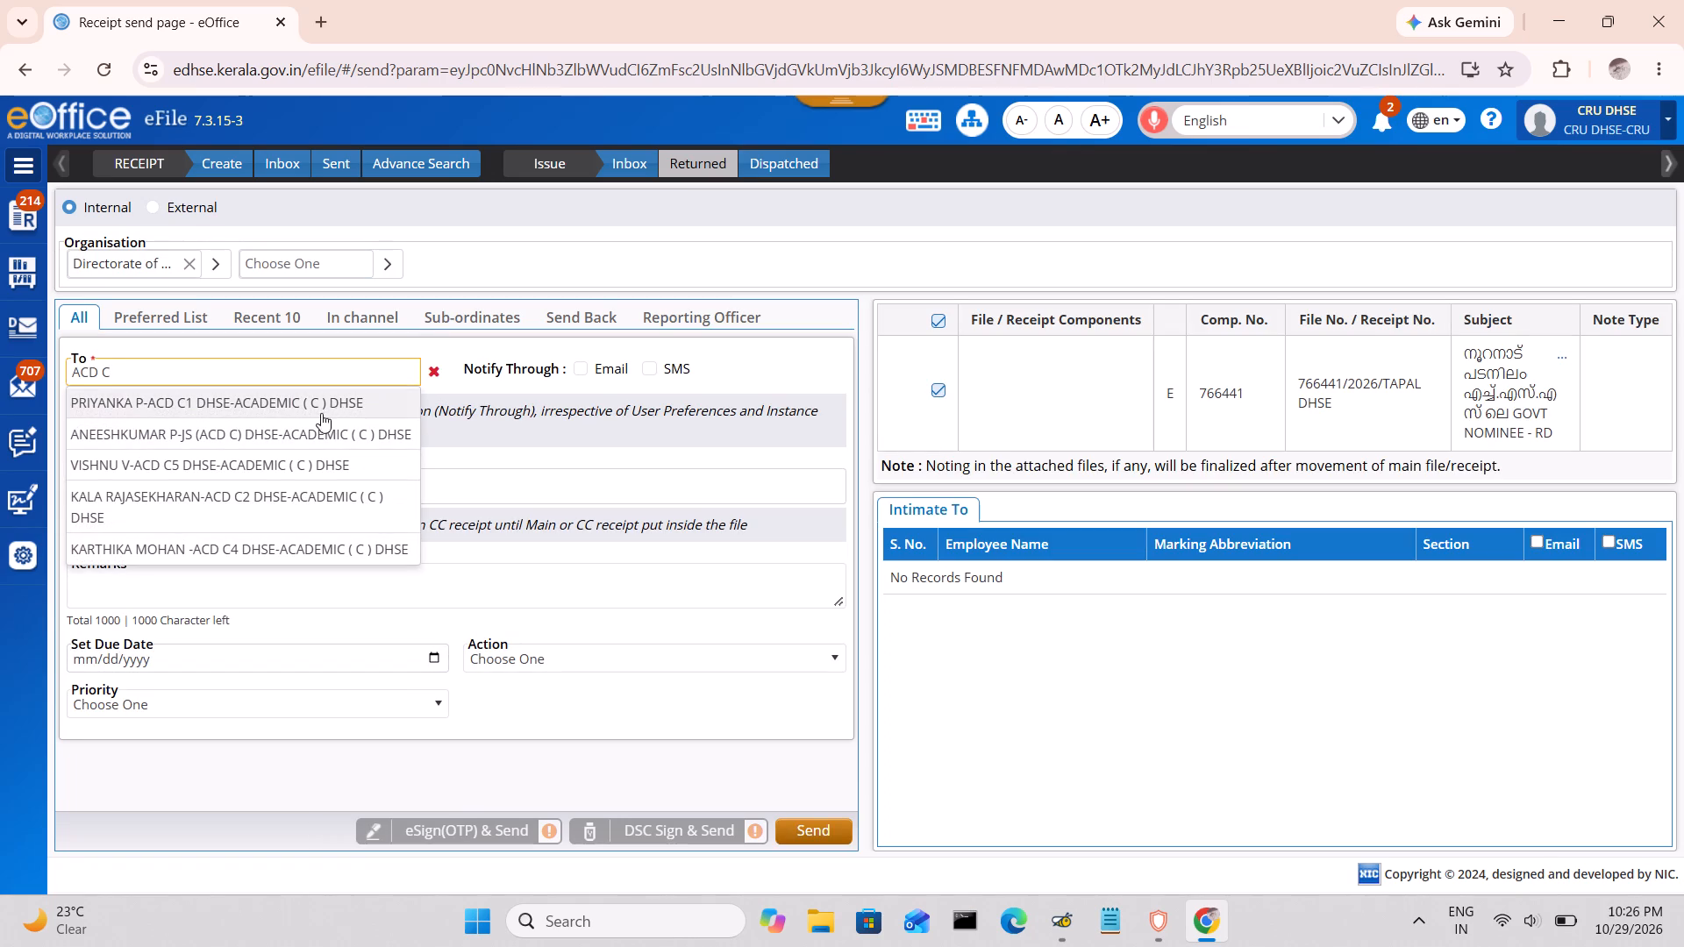
click(310, 431)
click(811, 830)
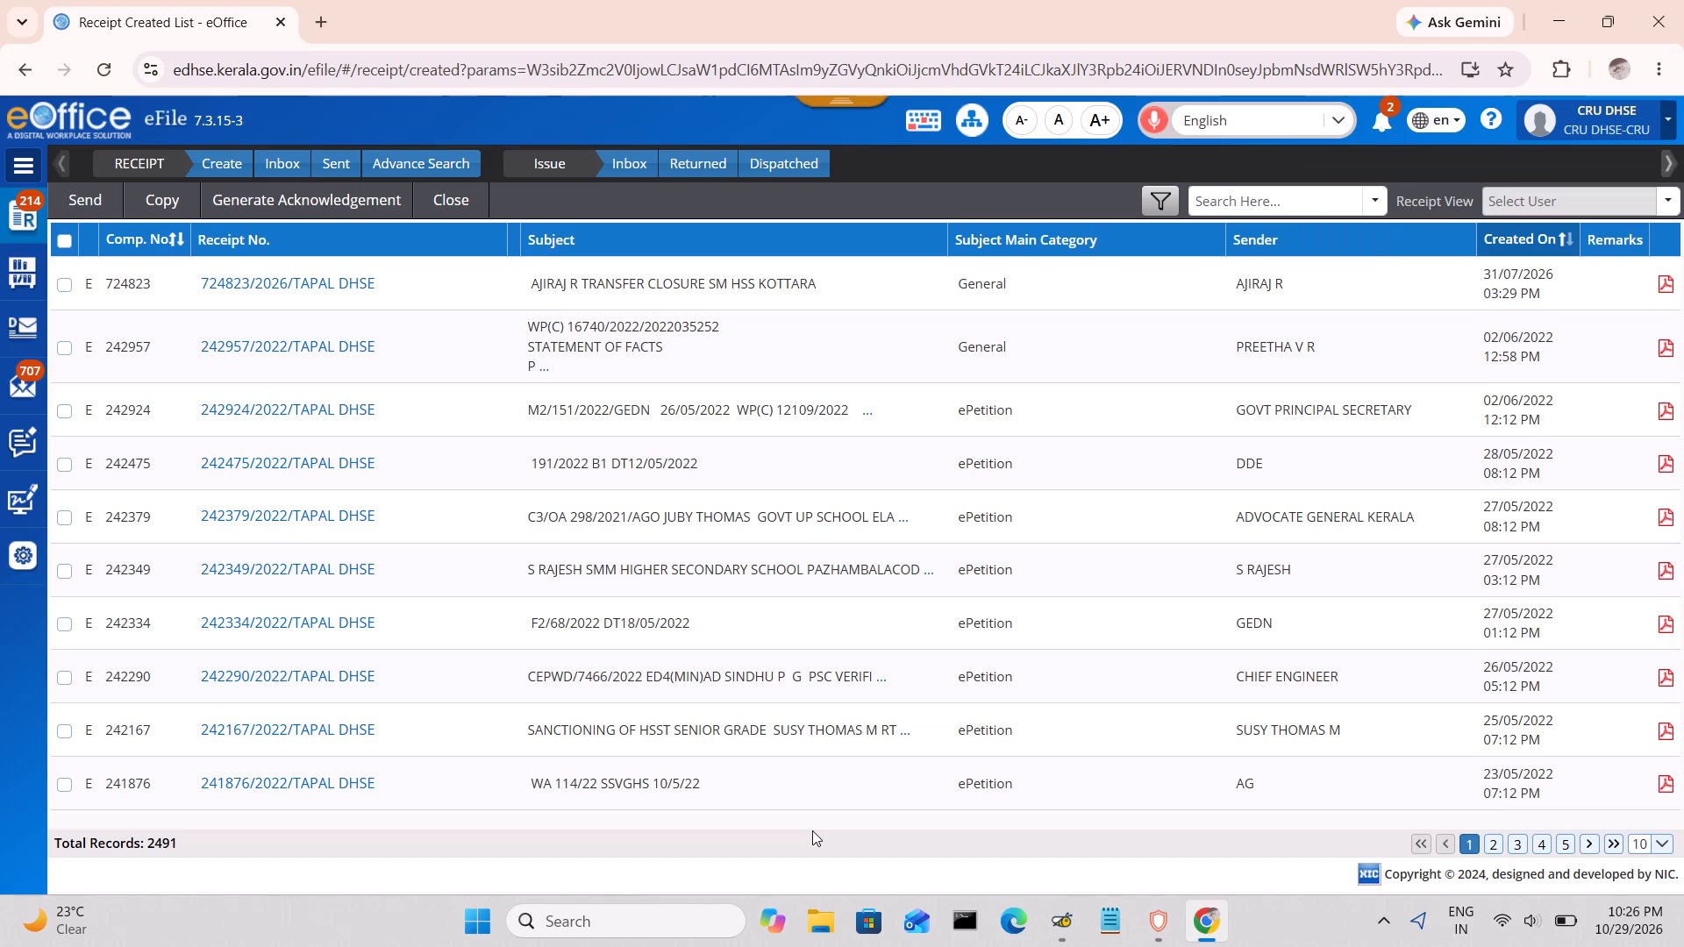
From the Intra eOffice received letters, start diarising DIS/285307/2026 with its received PDF as the sequenced document.
click(25, 377)
click(83, 427)
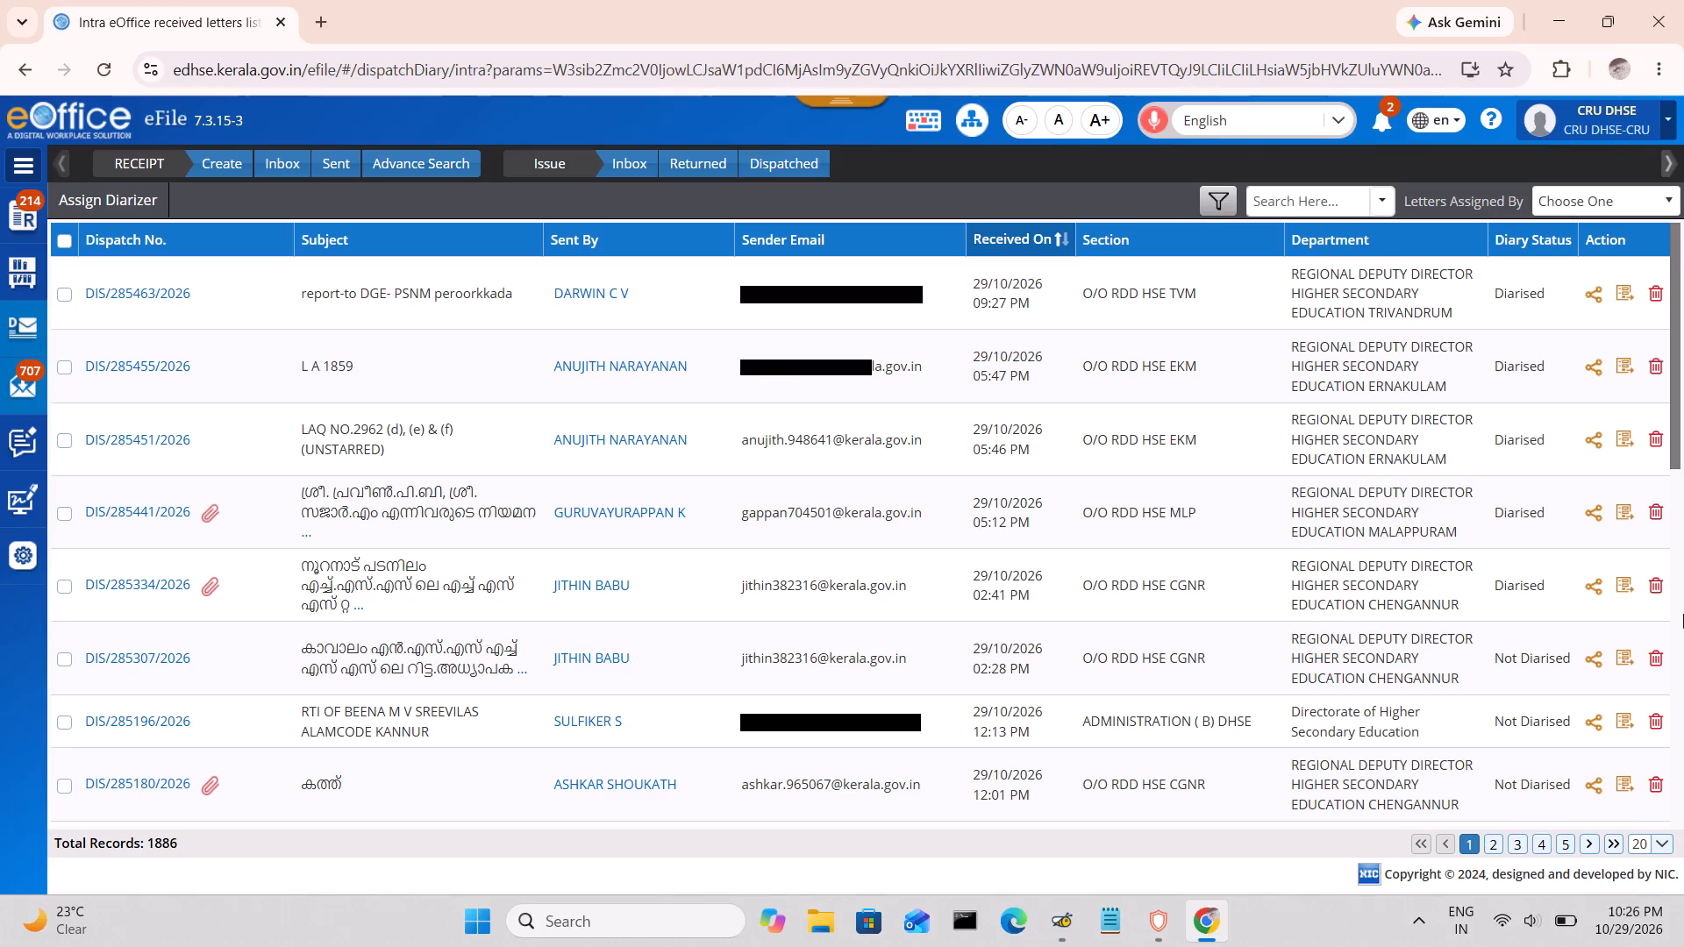
click(1626, 659)
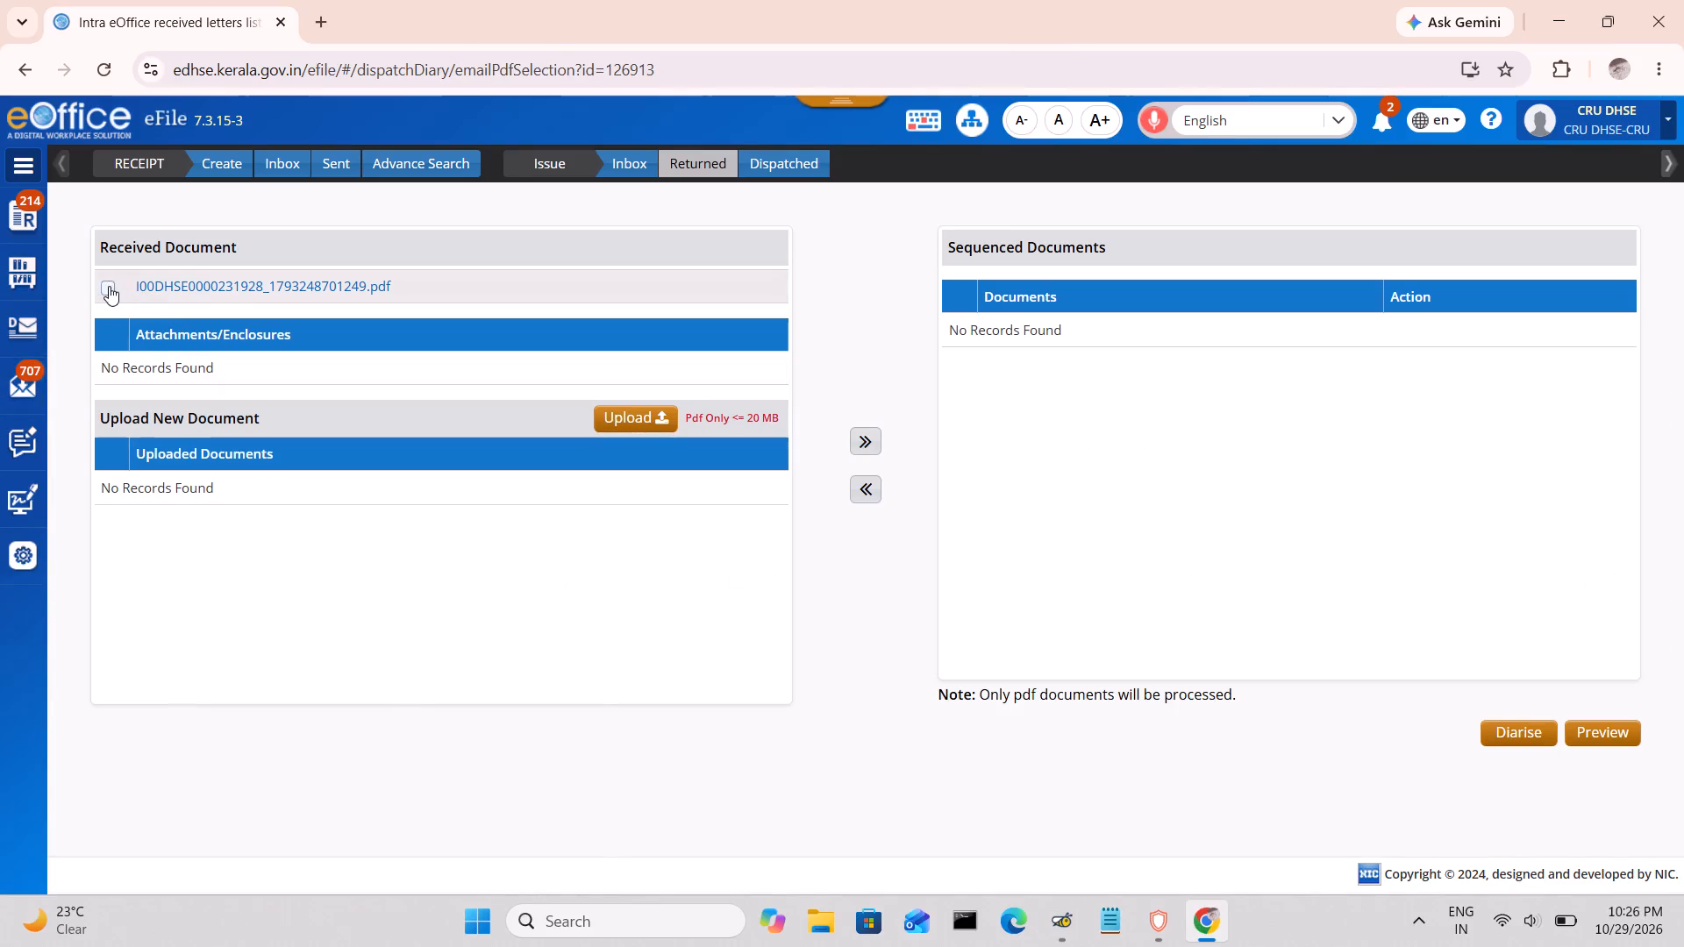
click(109, 286)
click(871, 443)
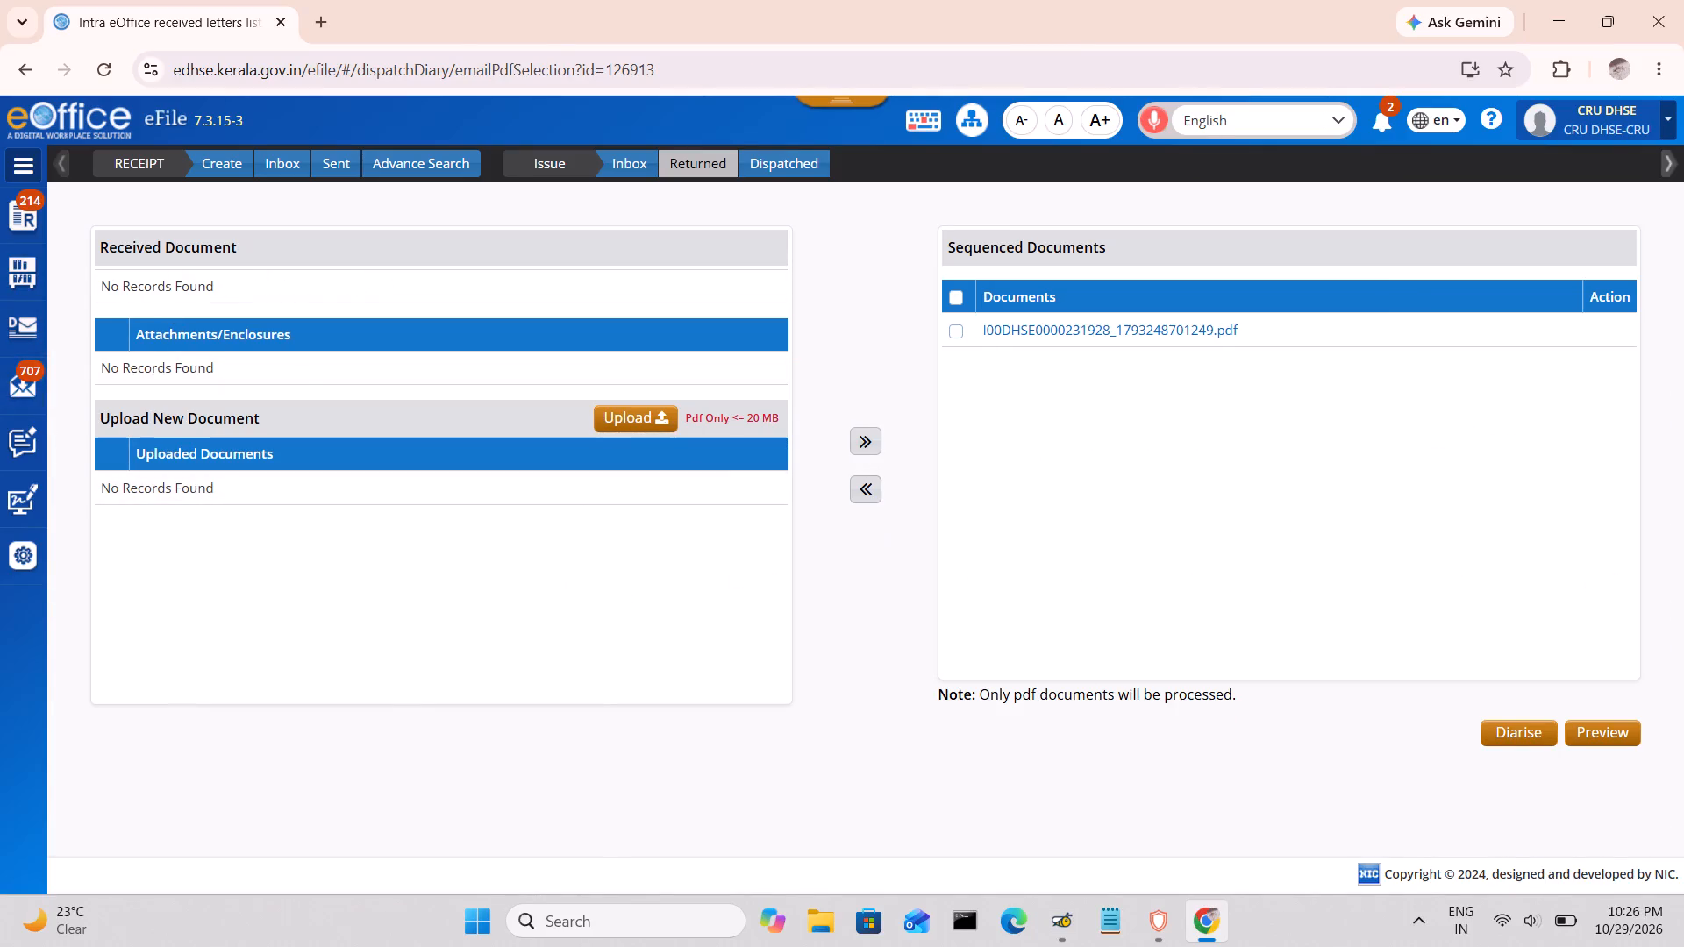
click(1541, 735)
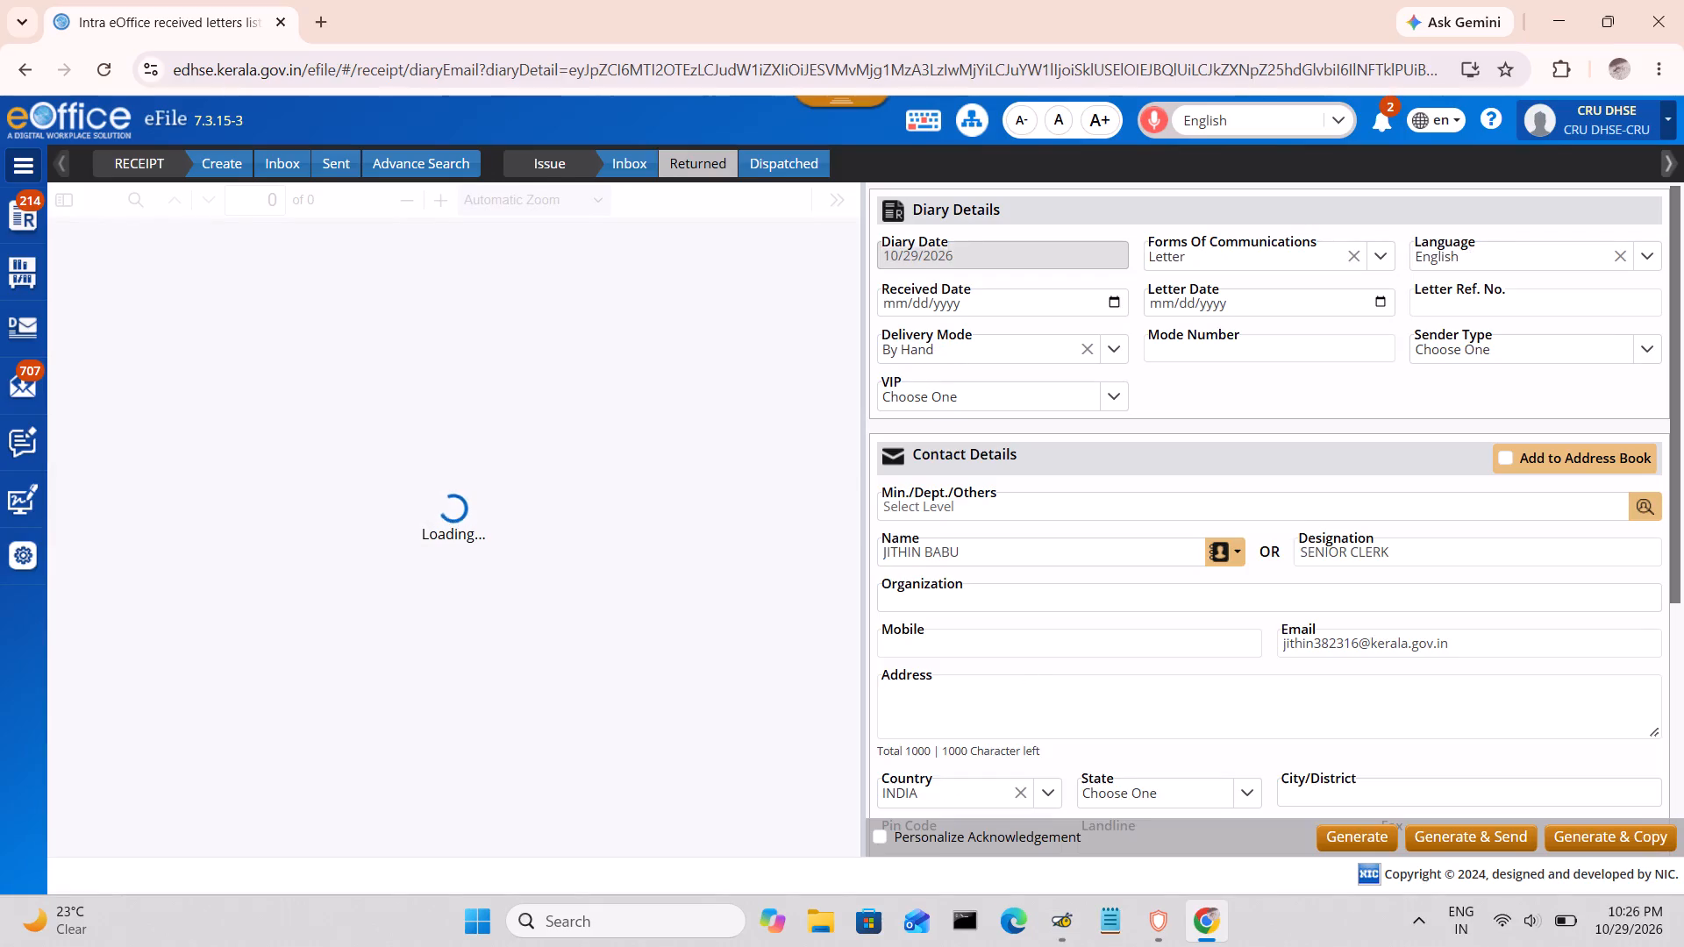
click(984, 713)
key(r)
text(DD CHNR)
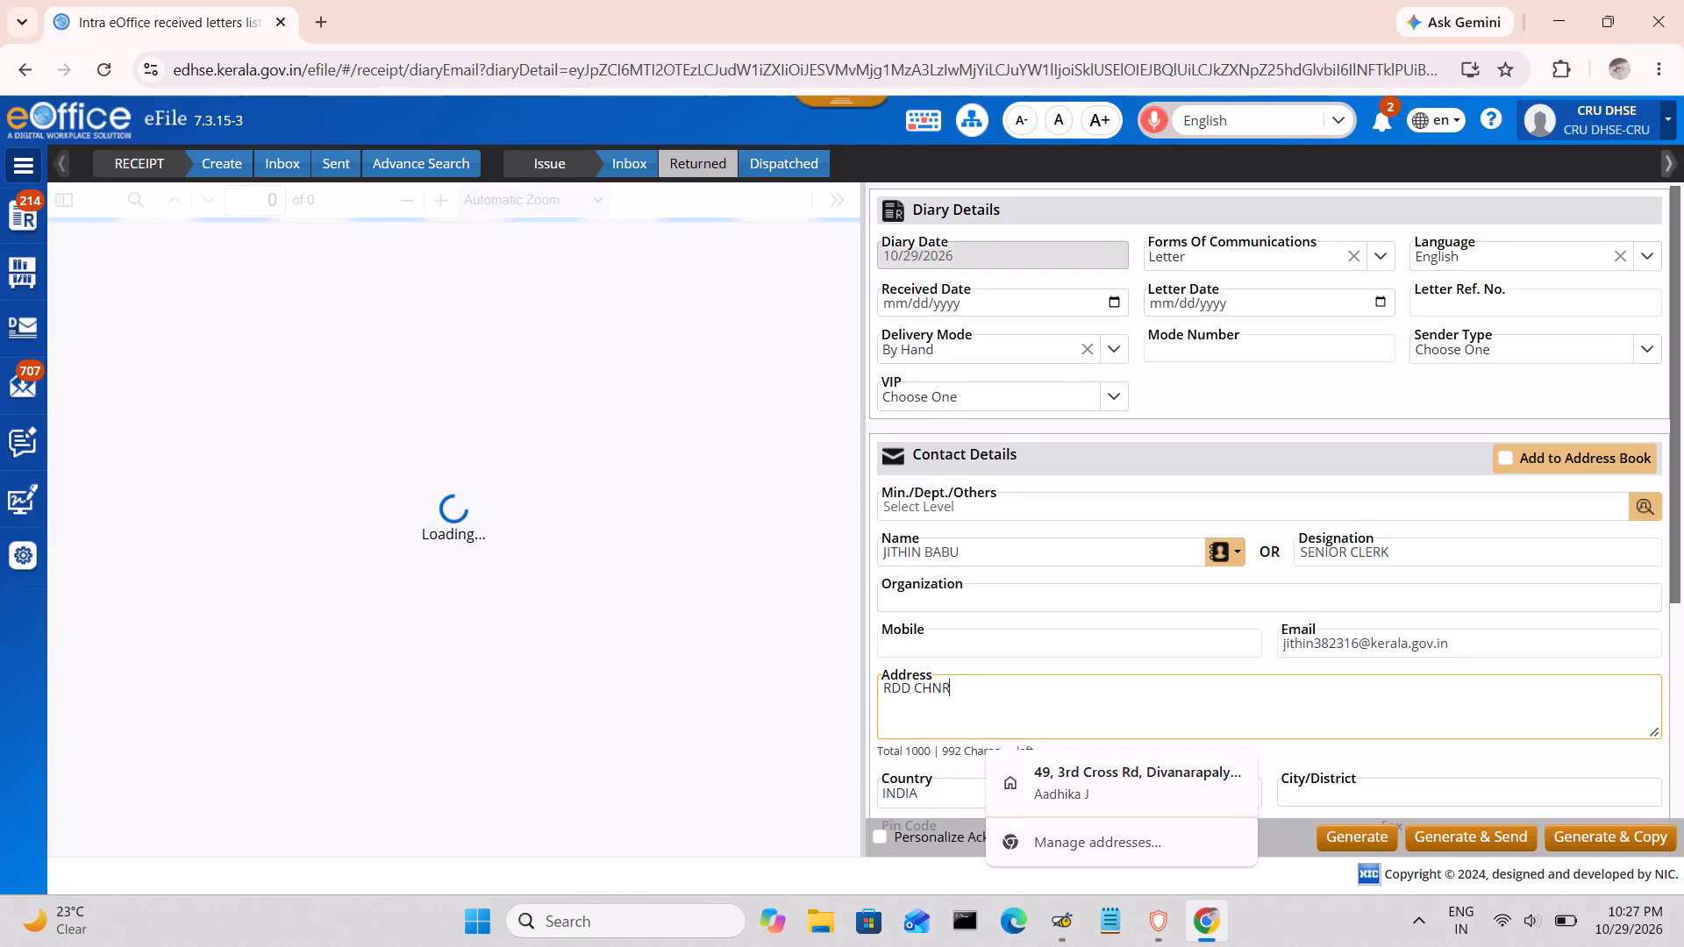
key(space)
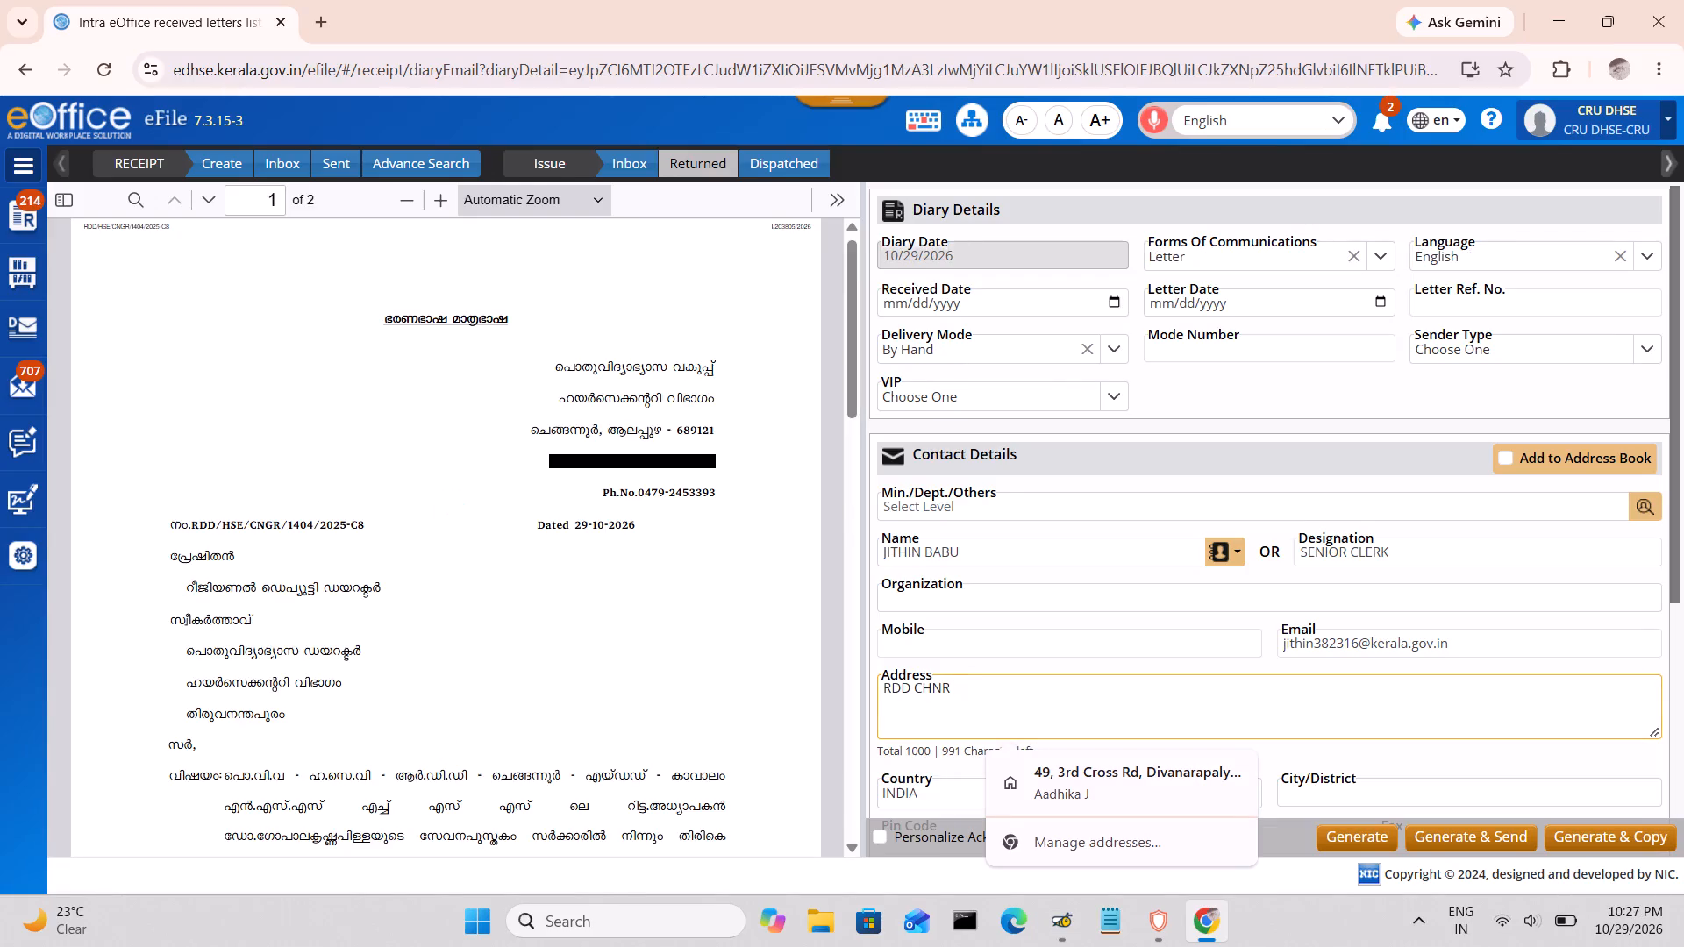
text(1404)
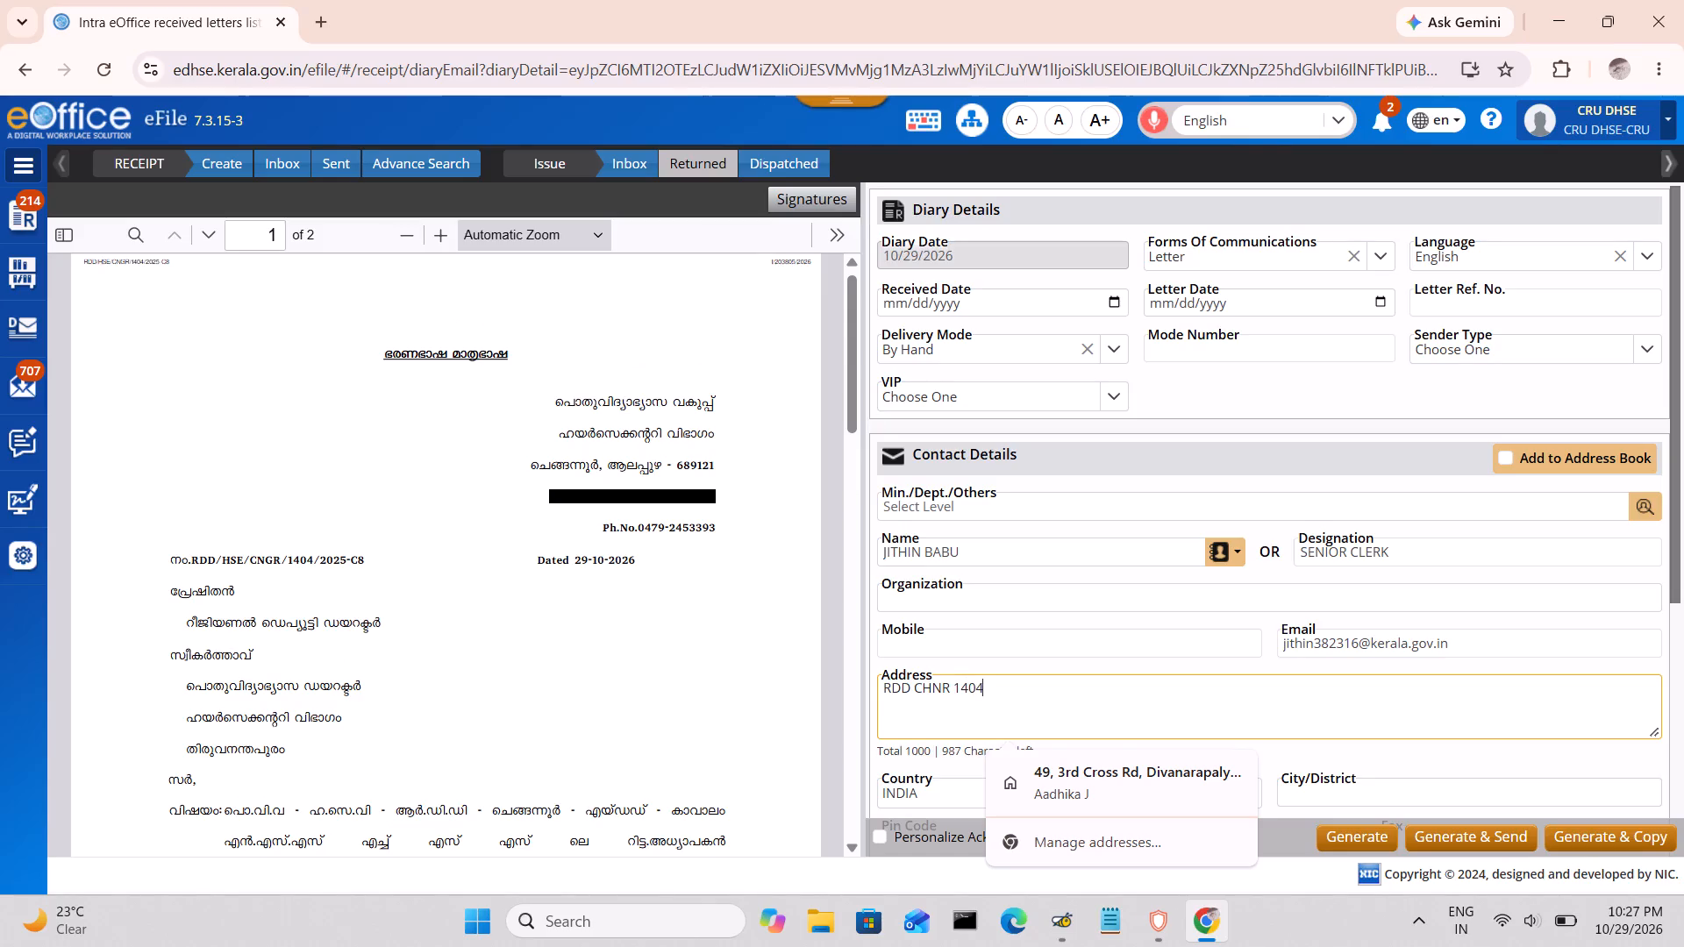
drag(991, 694, 847, 693)
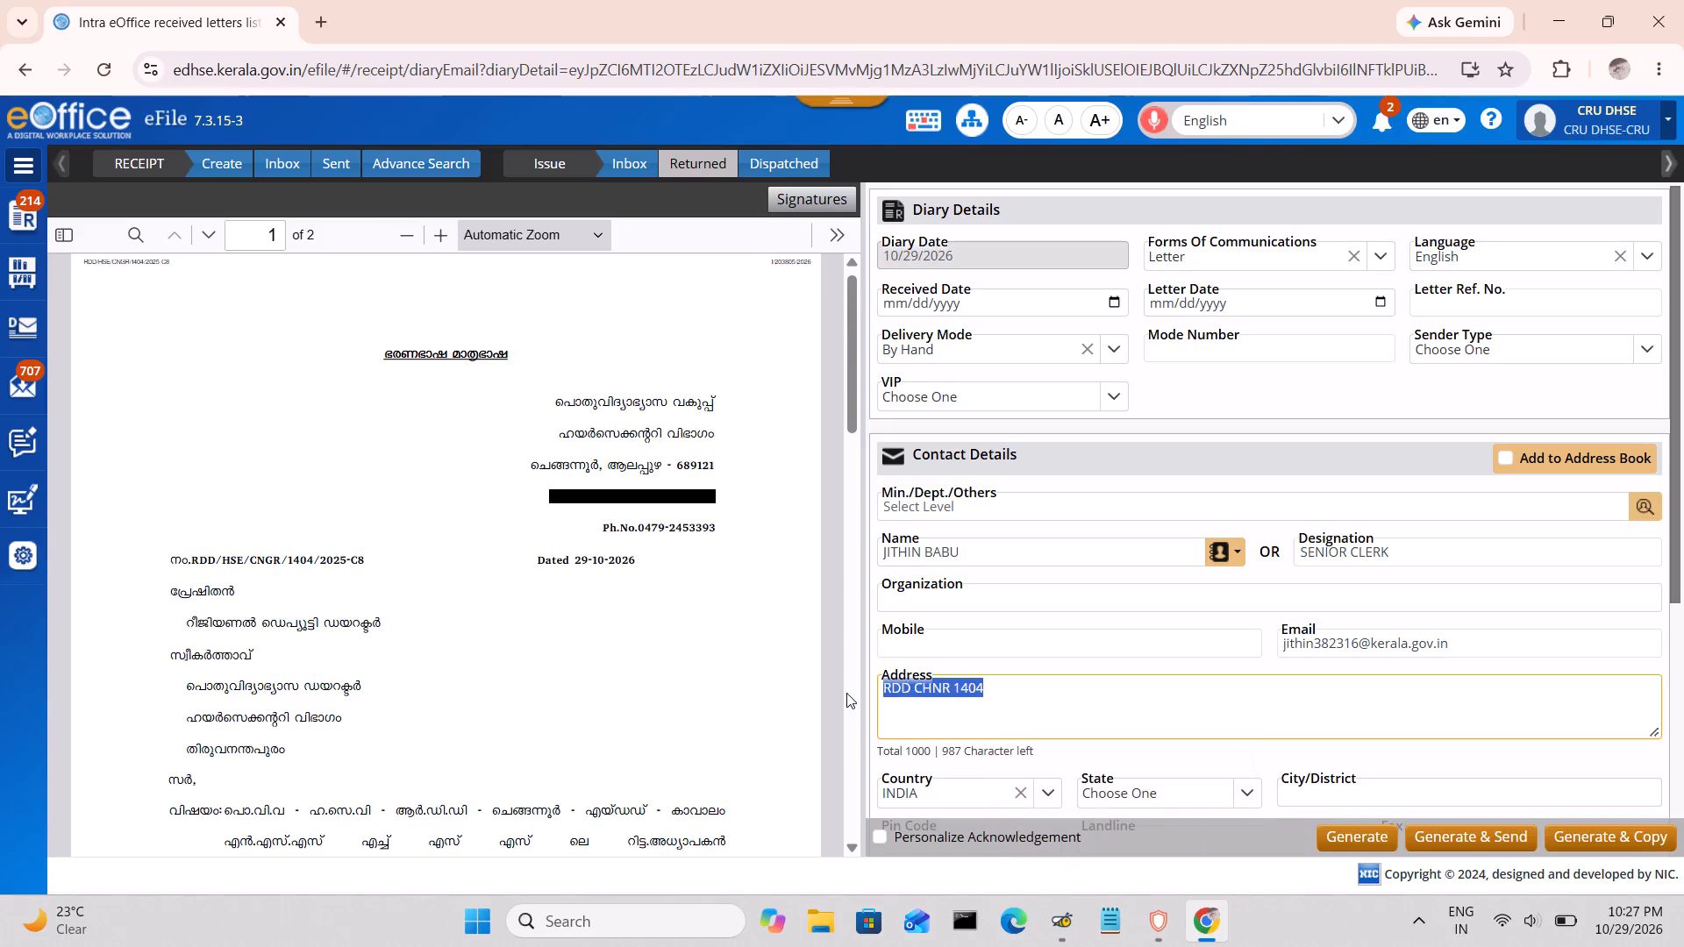
key(ctrl+c)
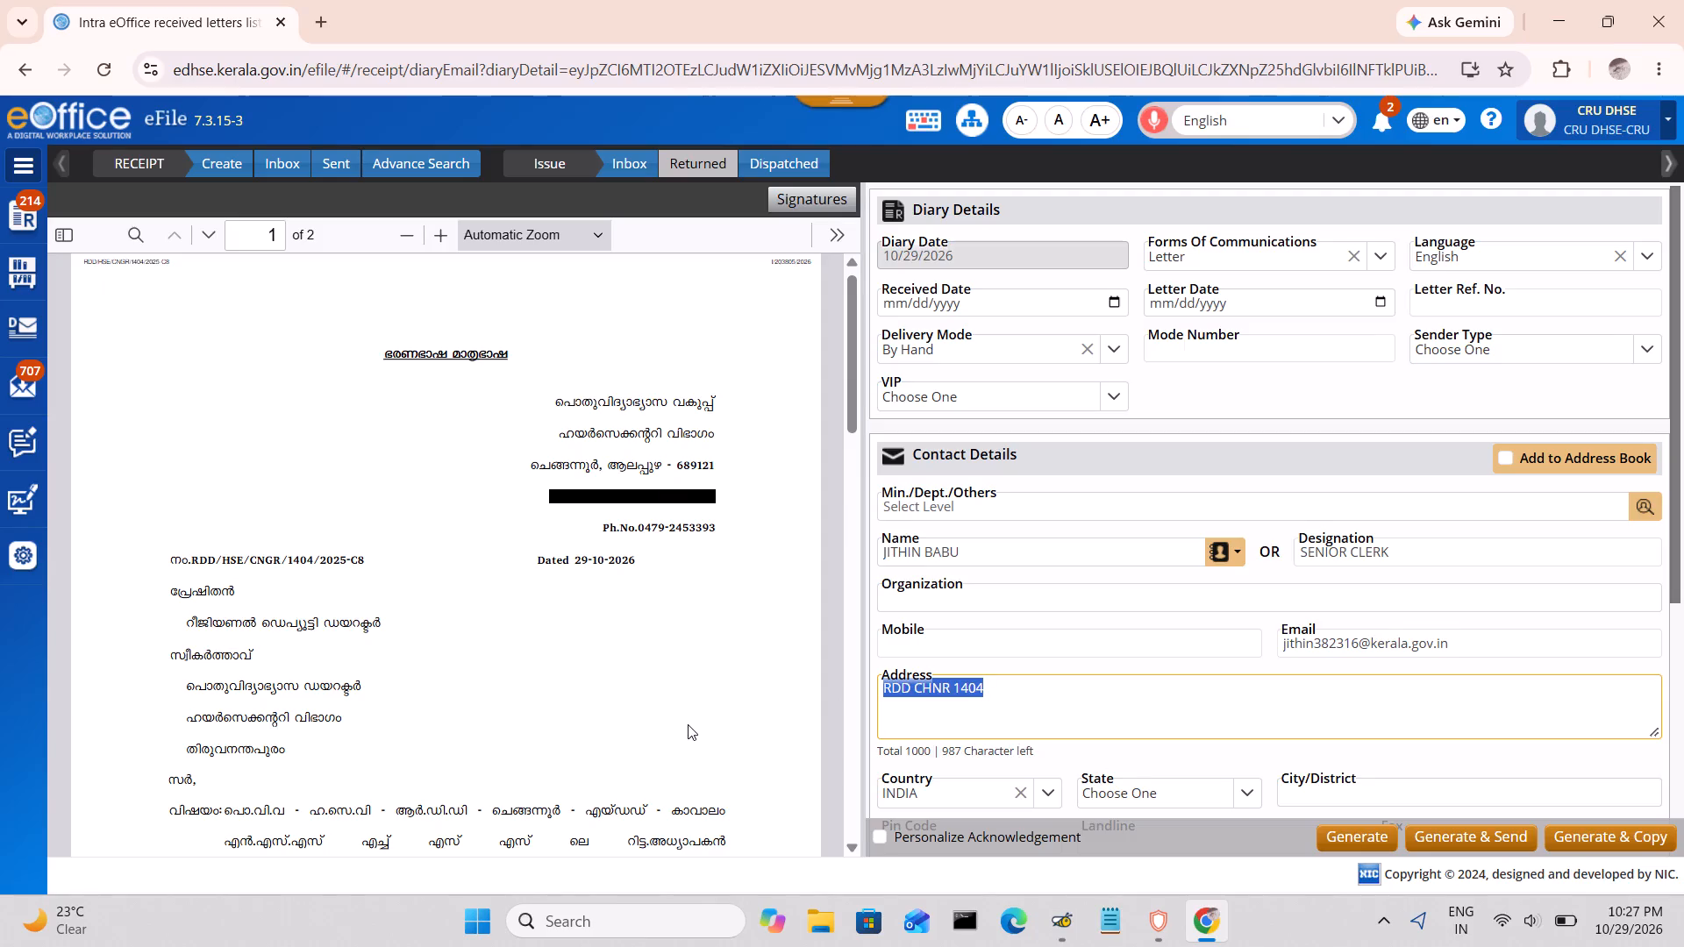
Set the main category of this letter to General.
scroll(1102, 695, down, 3)
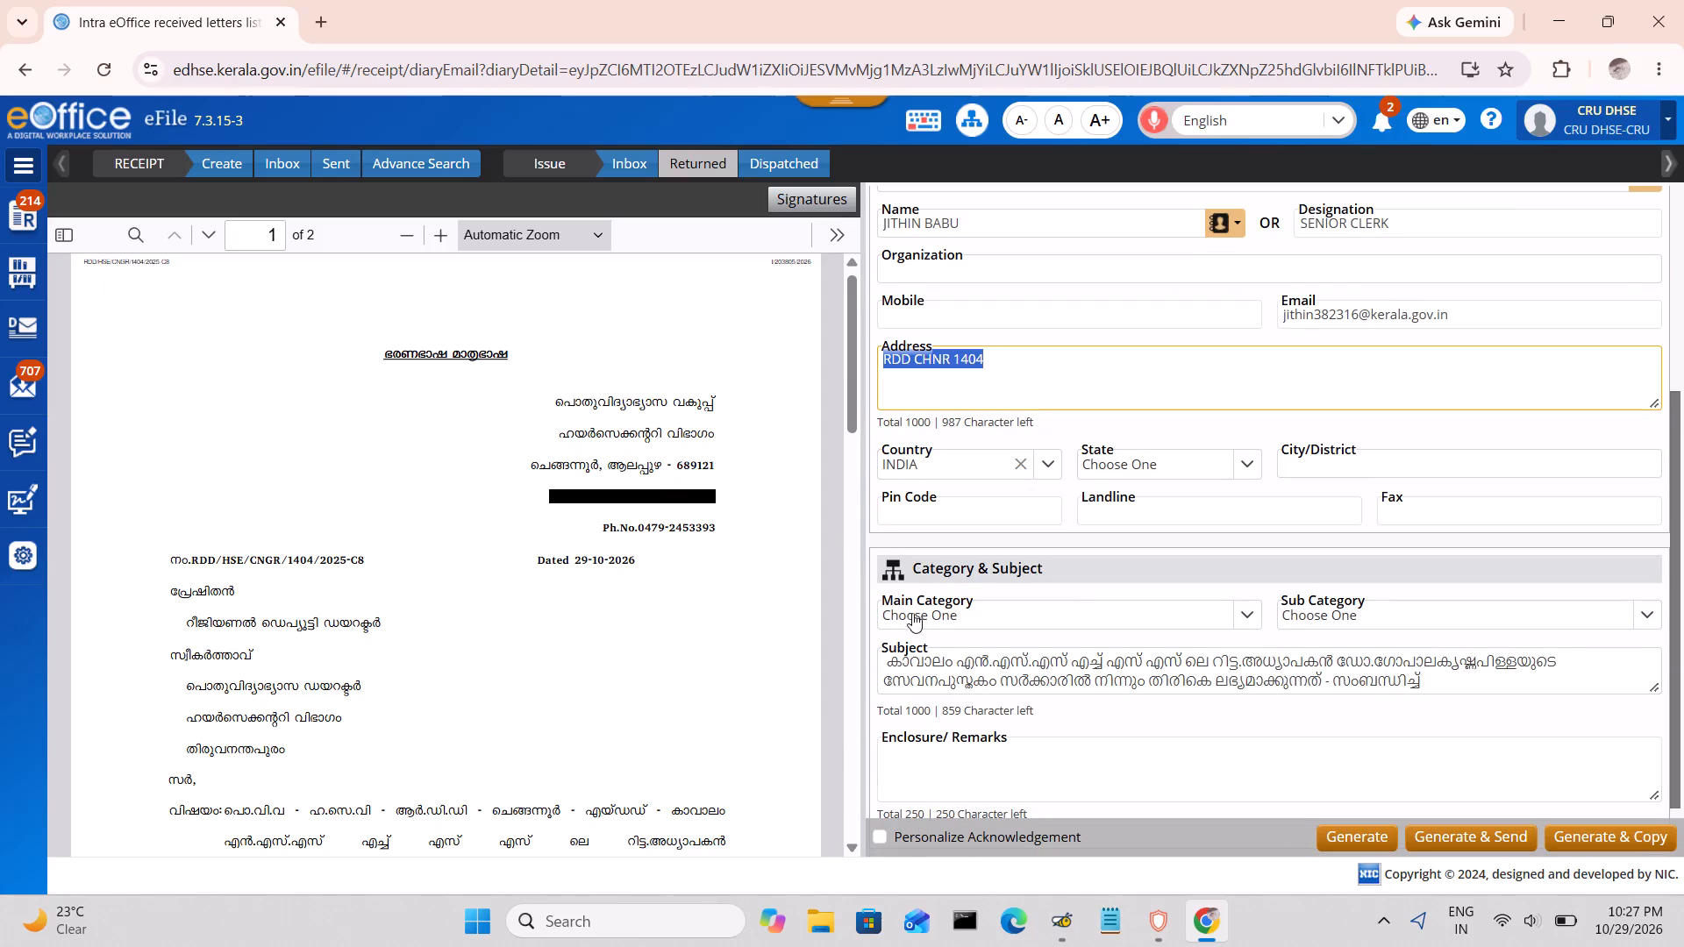
click(909, 616)
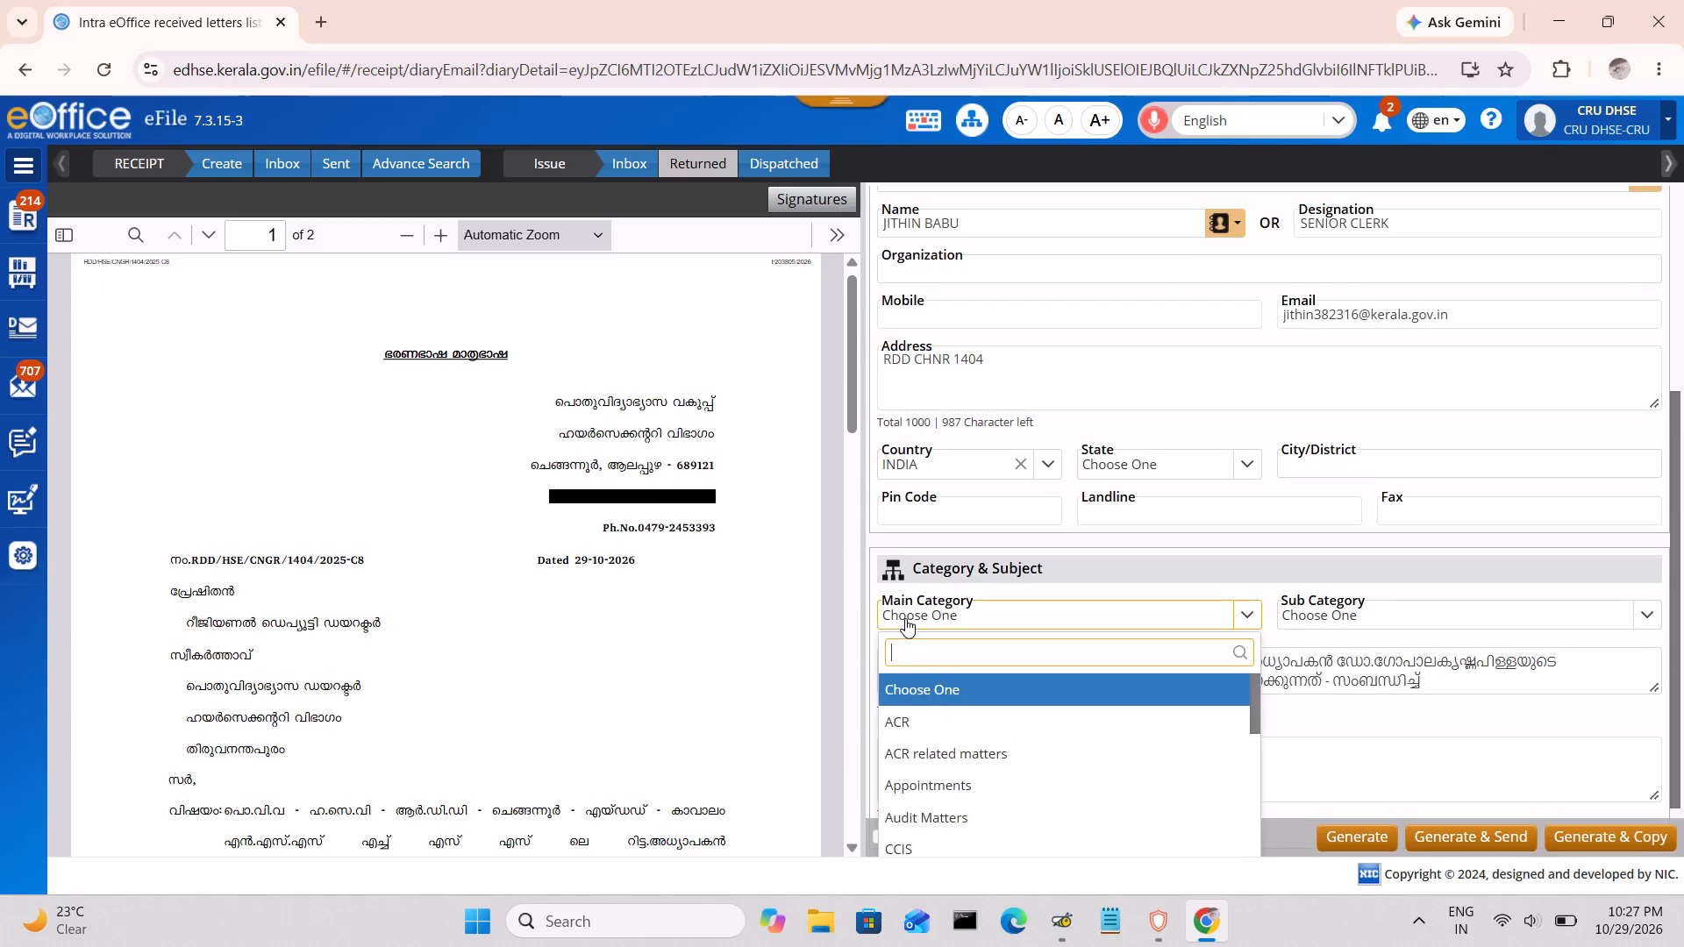
key(g)
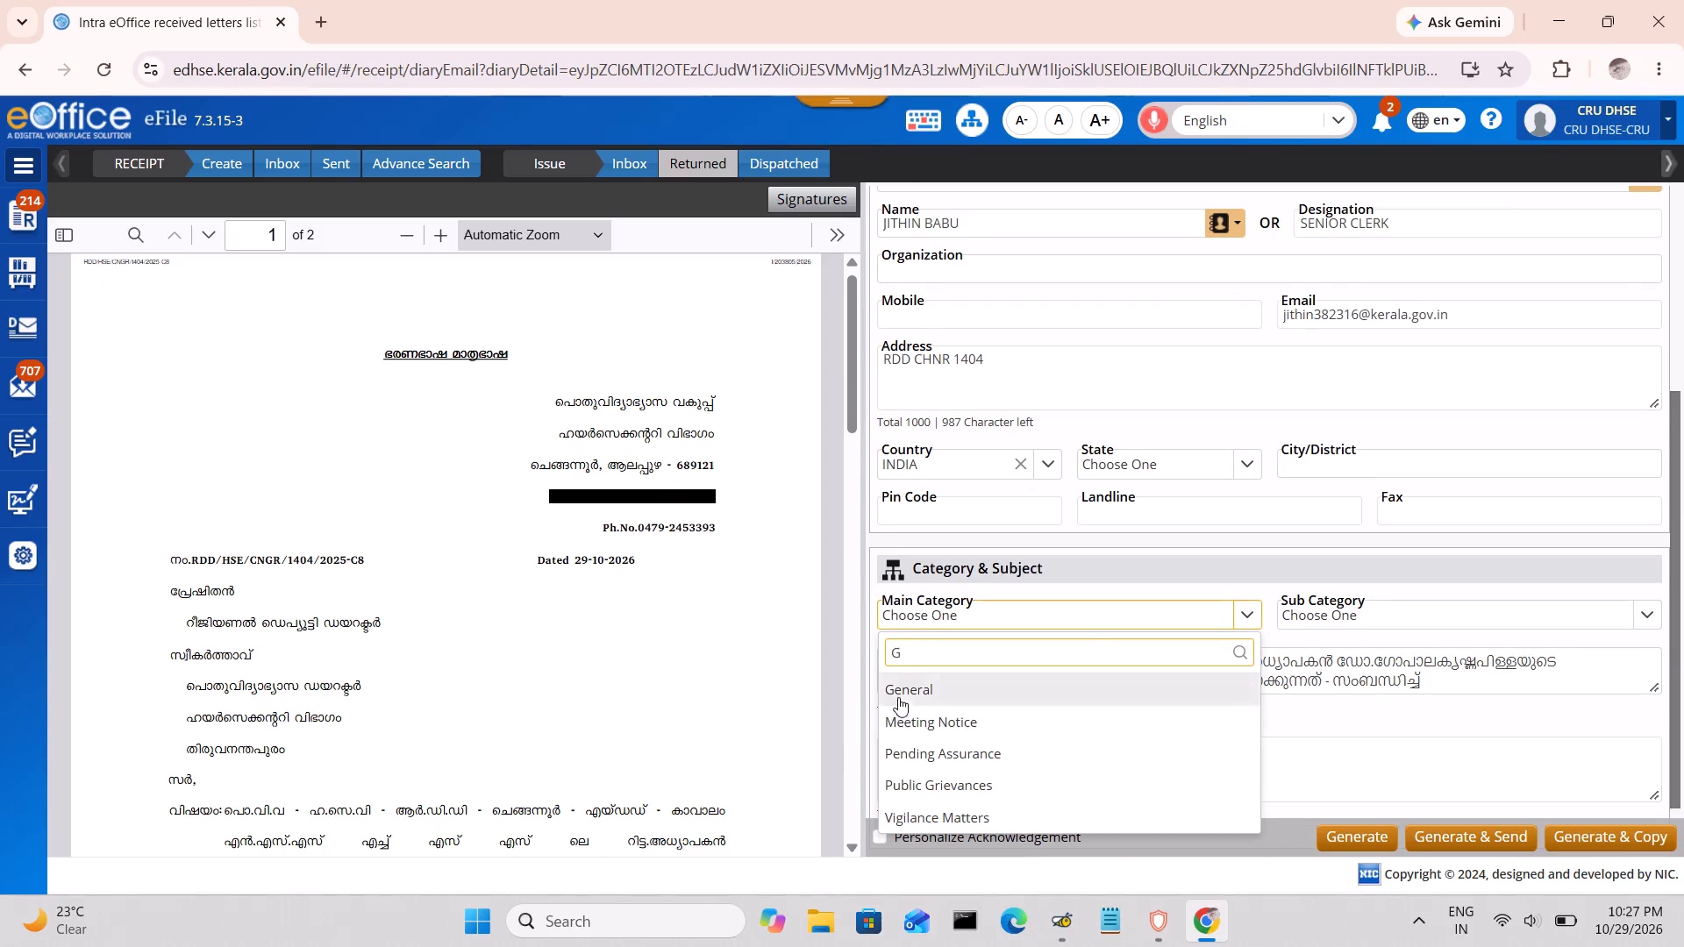
click(900, 695)
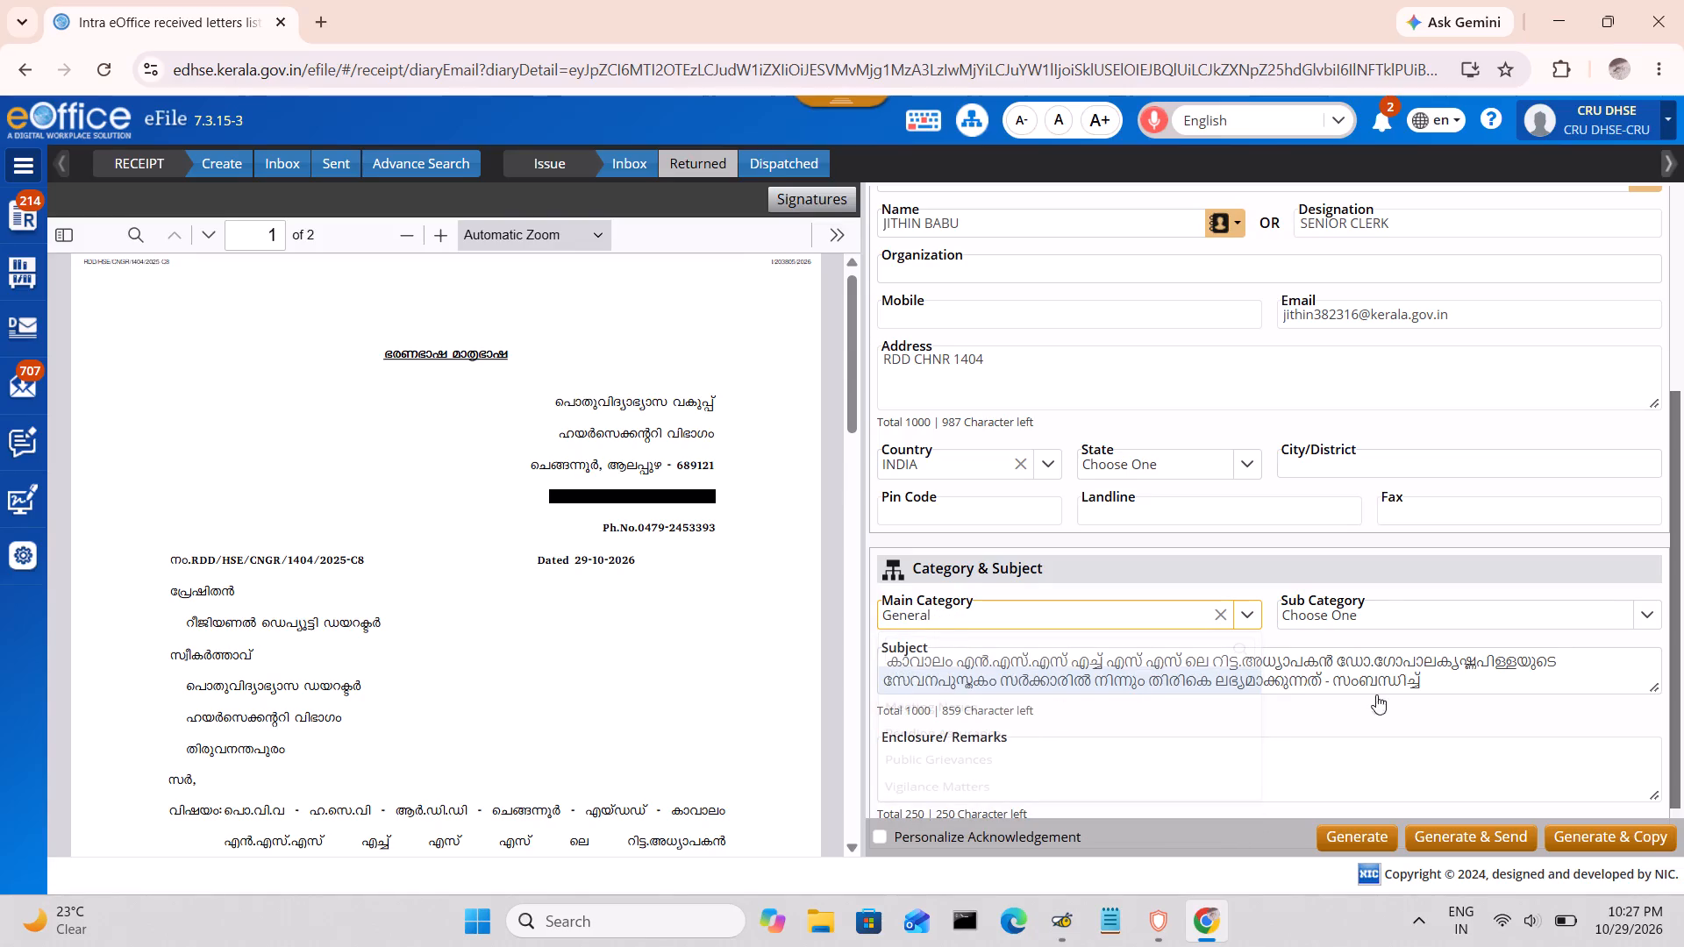
Replace the subject's closing word "സംബന്ധിച്ച്" with the copied "RDD CHNR 1404" and generate the receipt for sending.
drag(1335, 678, 1486, 680)
key(ctrl+v)
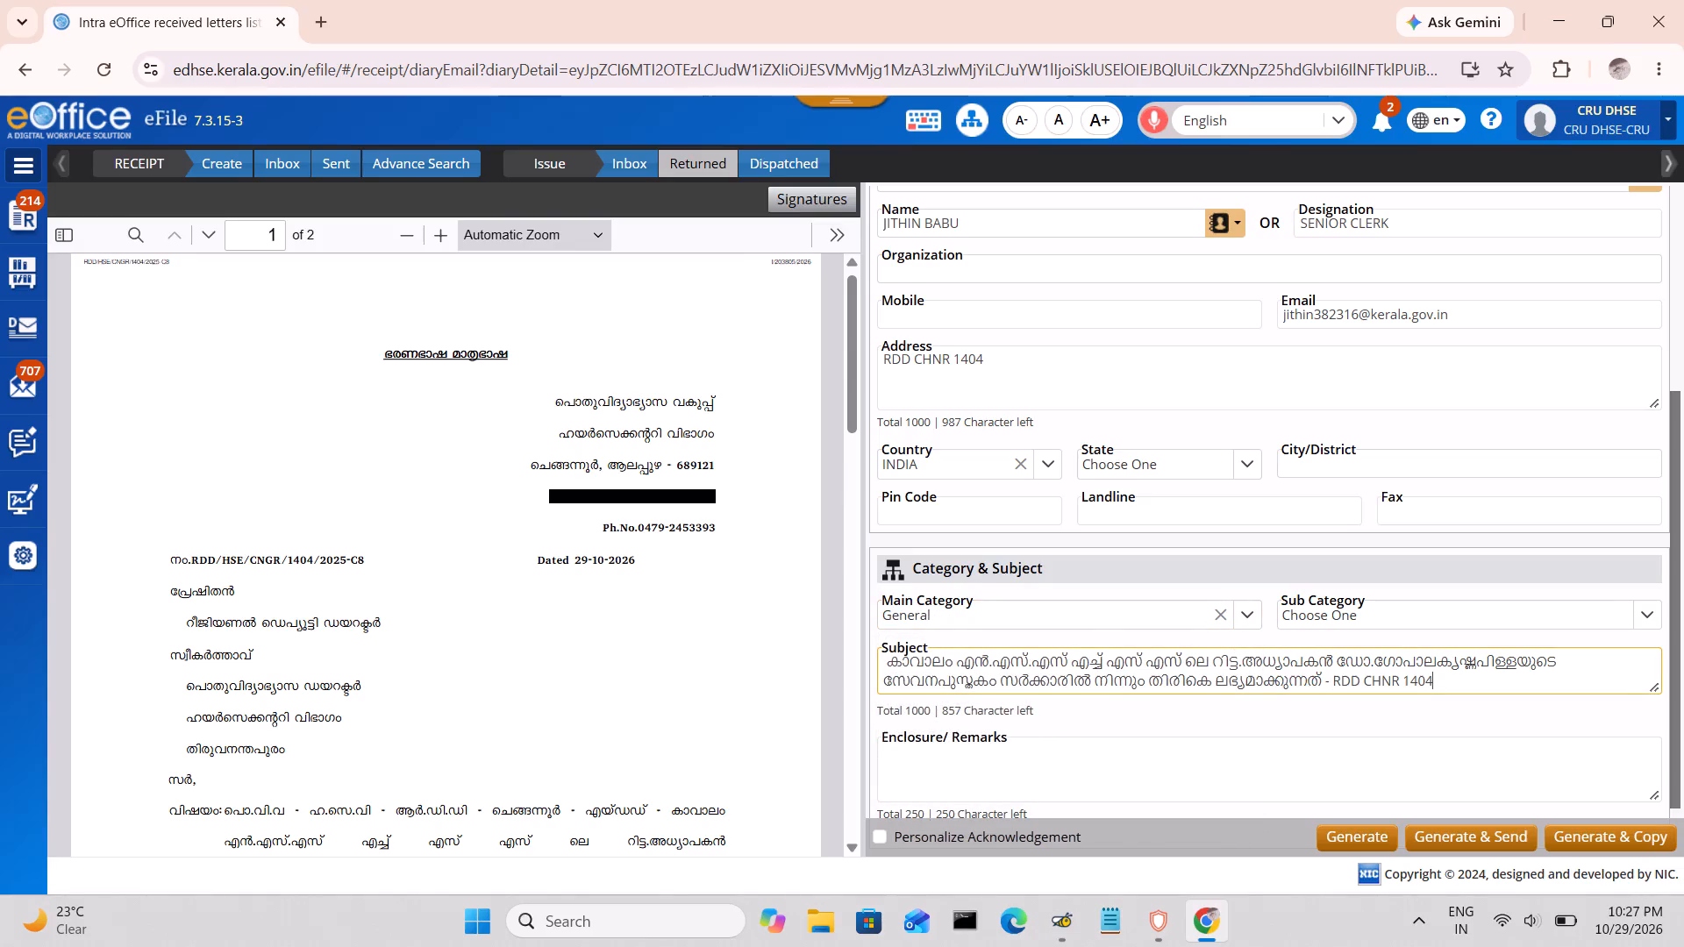
click(1497, 834)
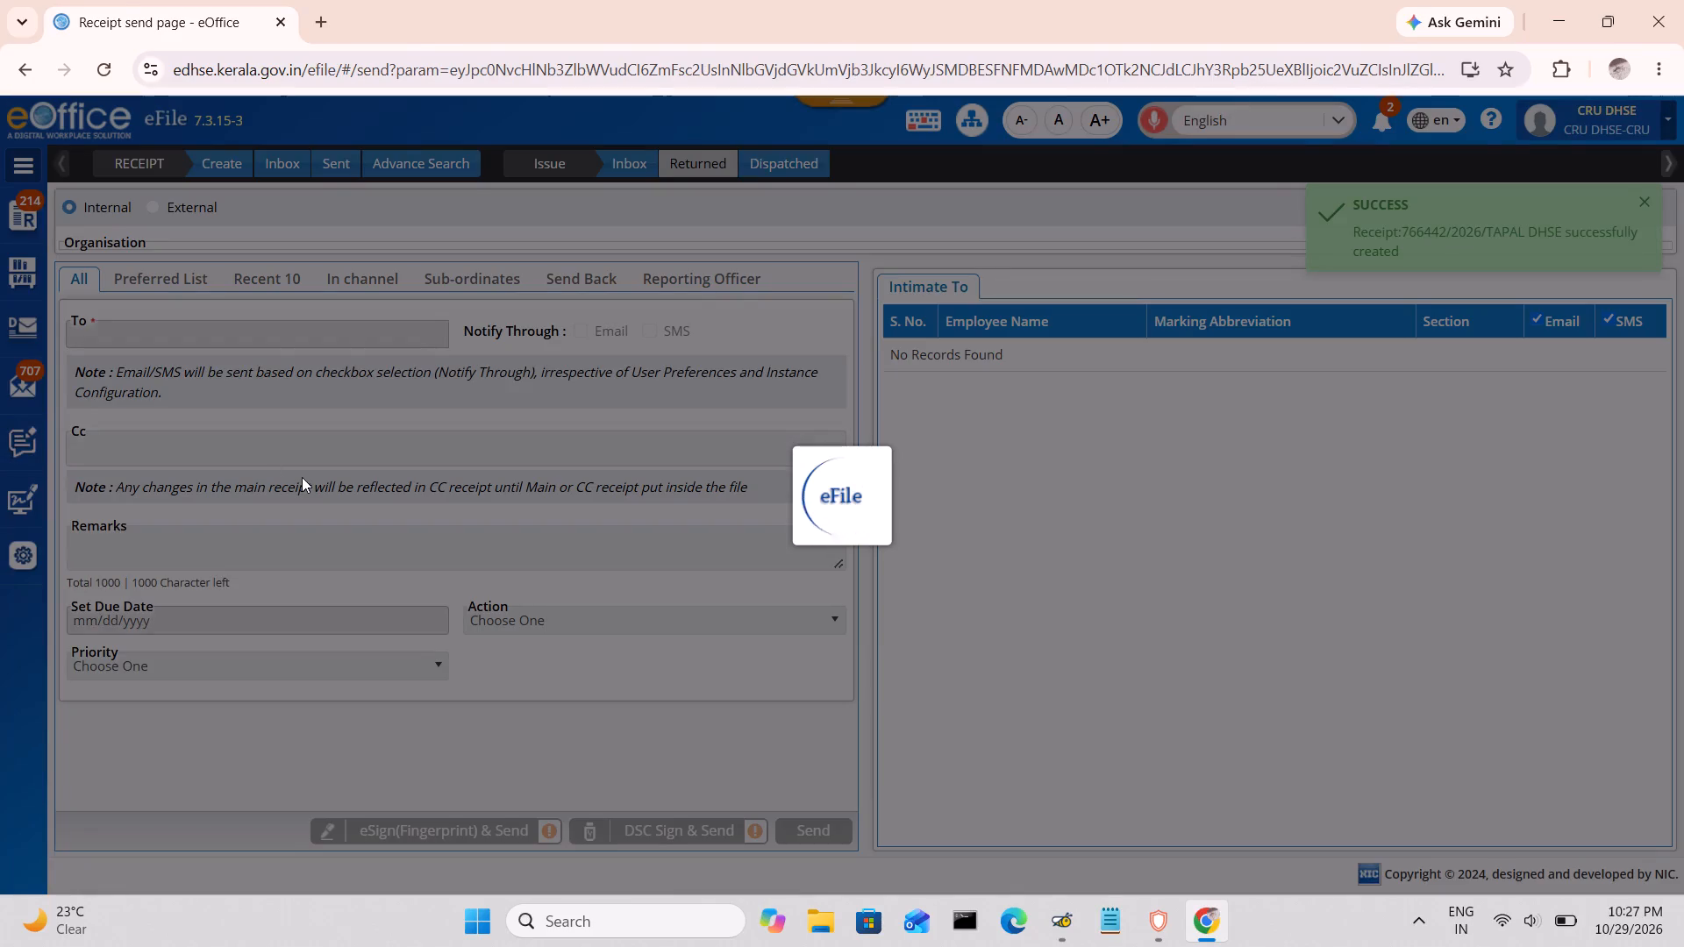
Send the receipt to the JS(FIN B) officer in DHSE-FINANCE (B).
click(313, 370)
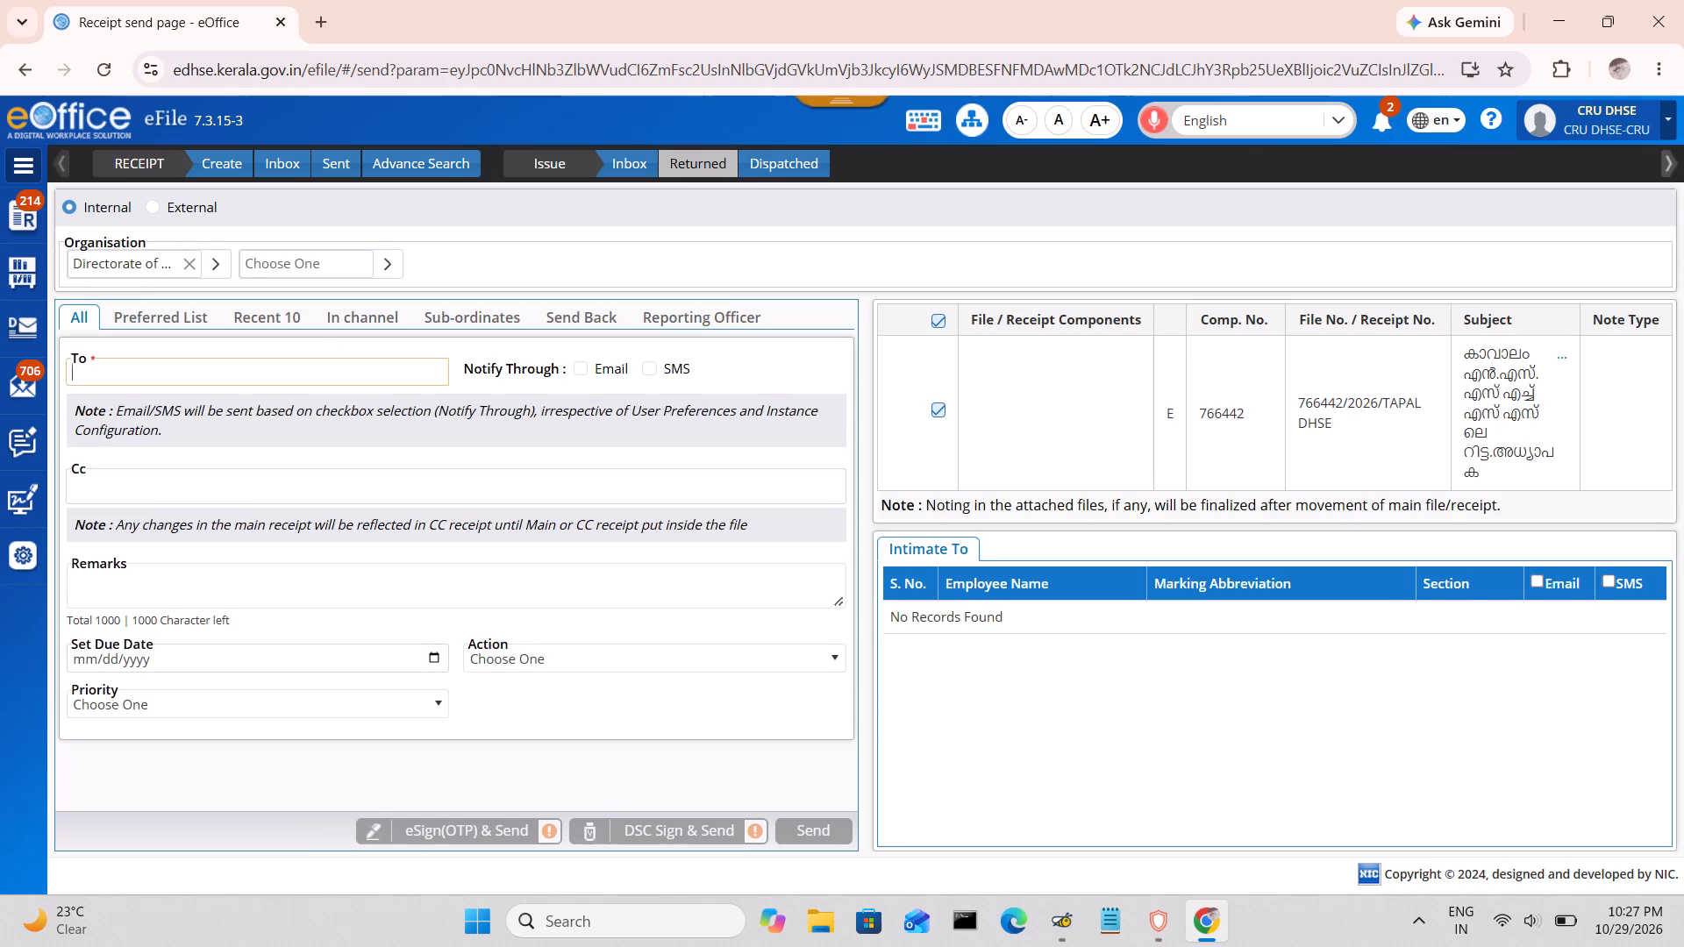
text(FIN B)
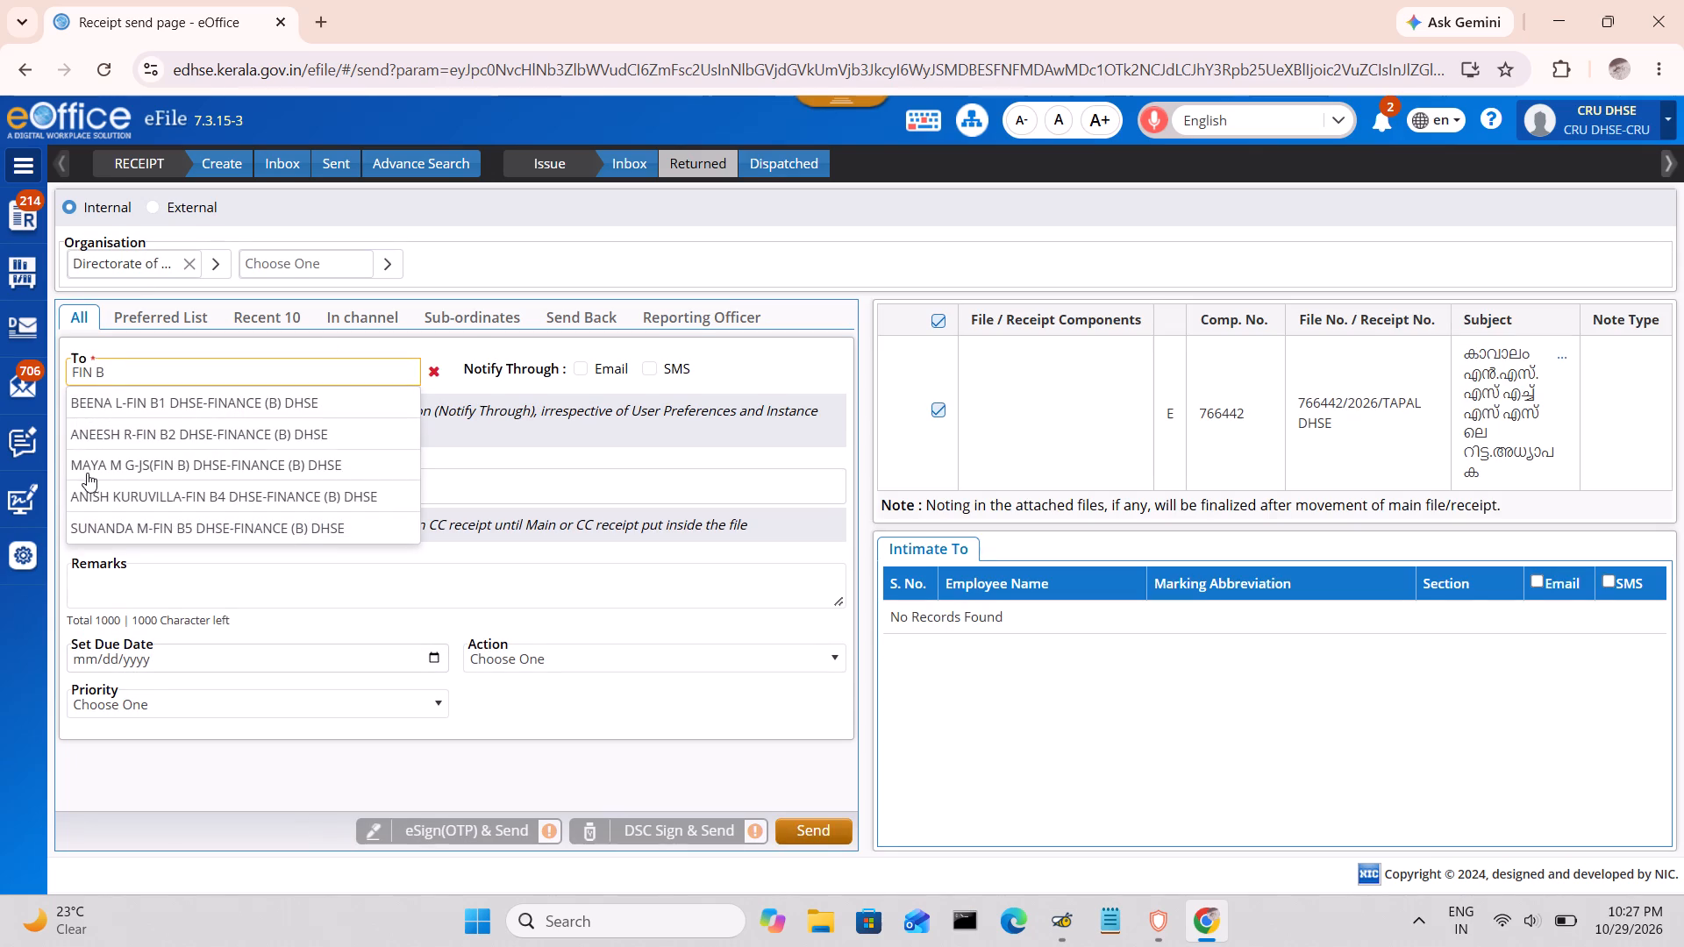
click(87, 470)
click(799, 833)
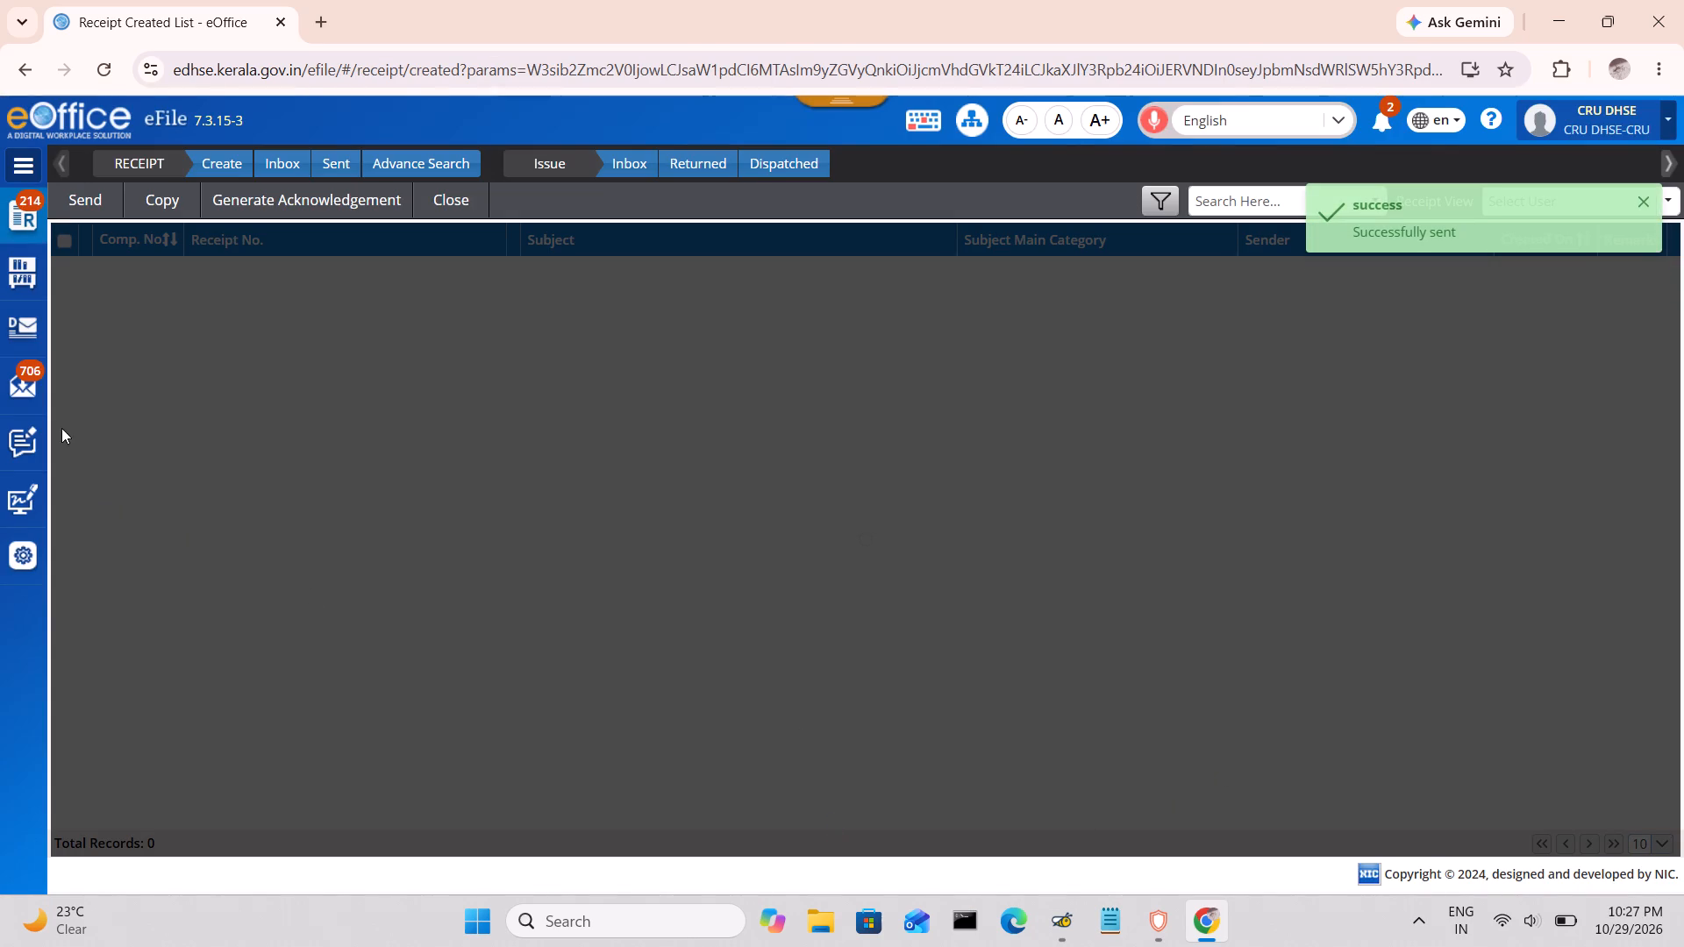
Delete the letter DIS/285196/2026 from the Intra eOffice received letters.
click(29, 381)
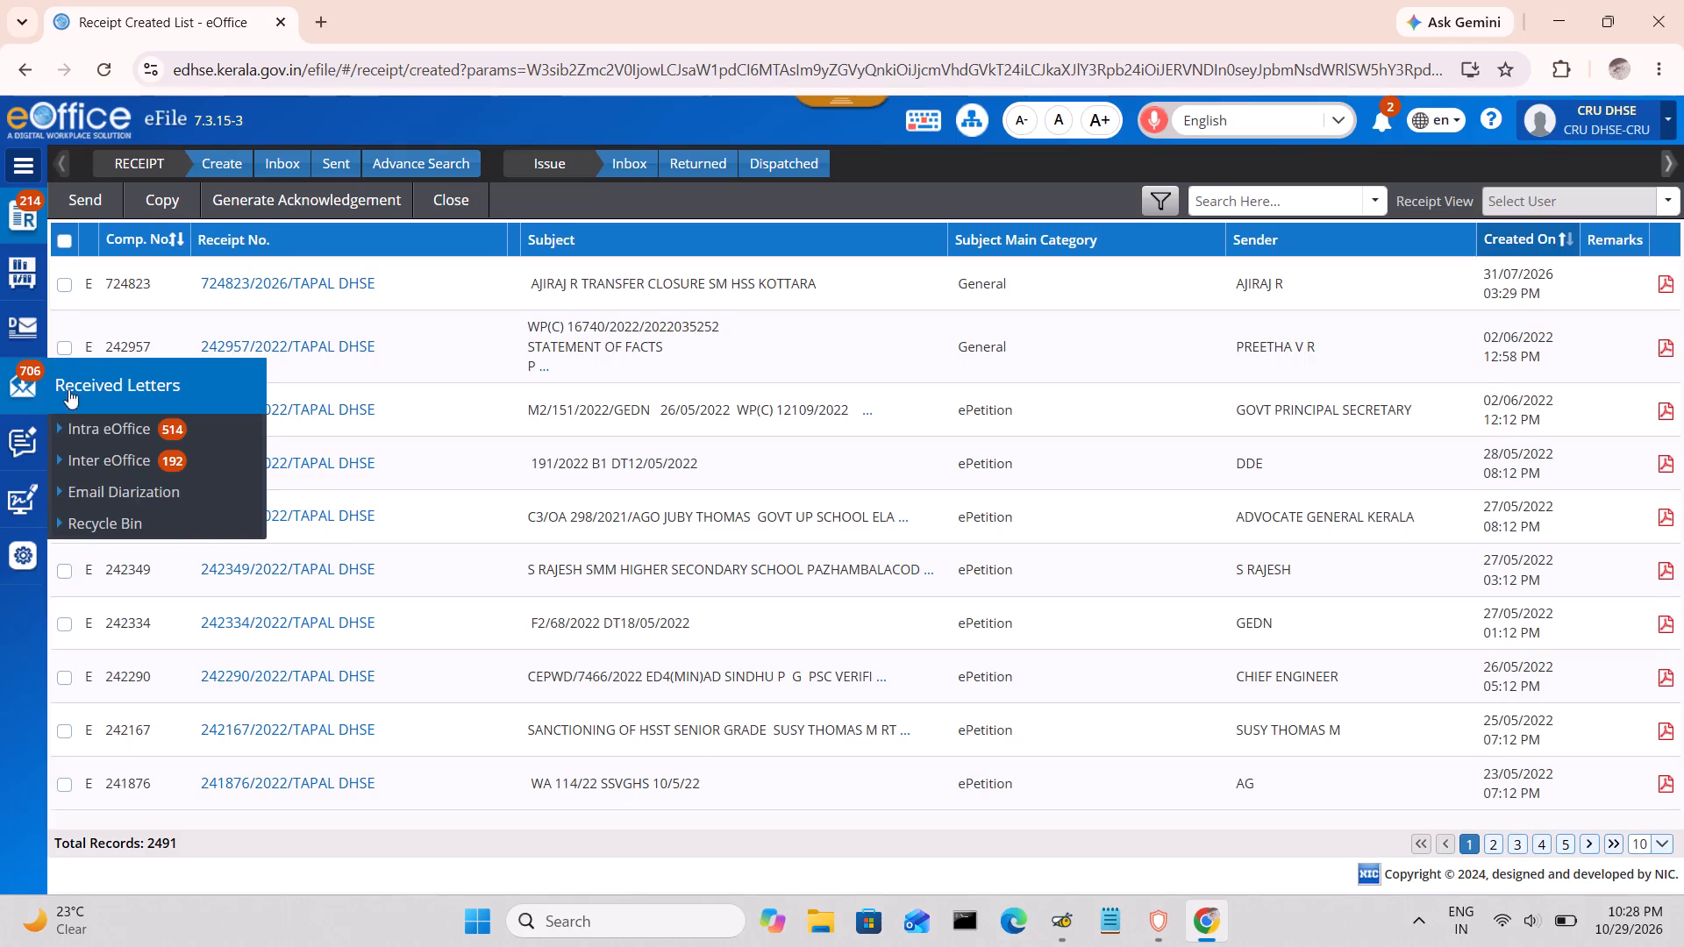
click(91, 427)
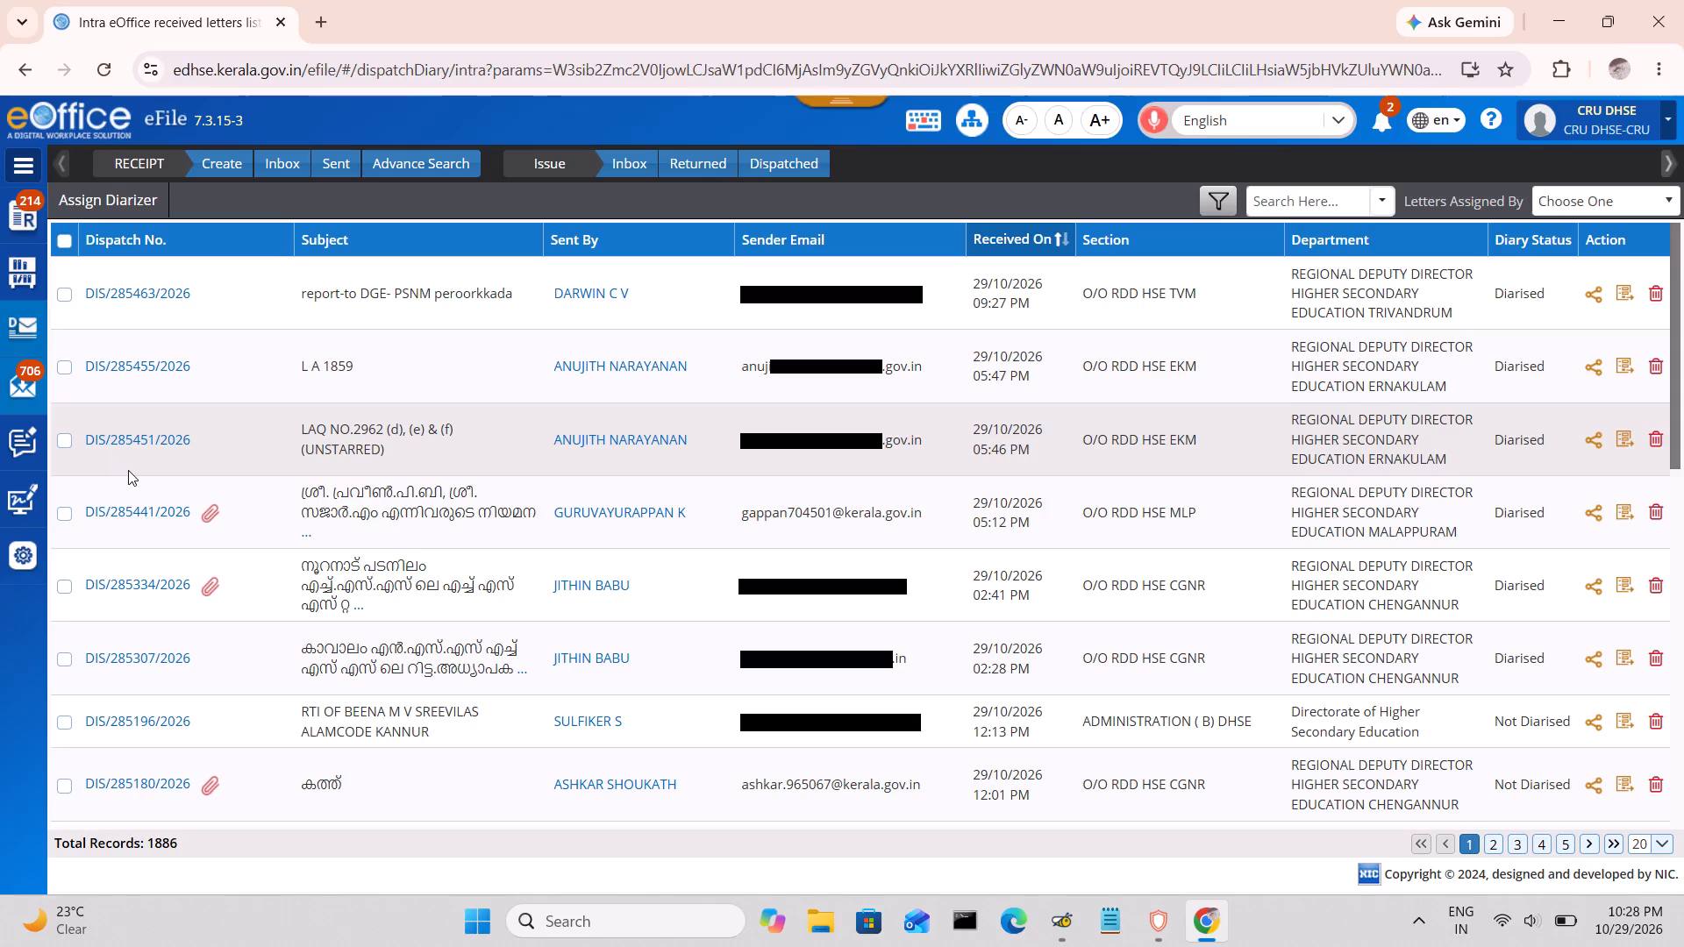
scroll(1411, 594, down, 3)
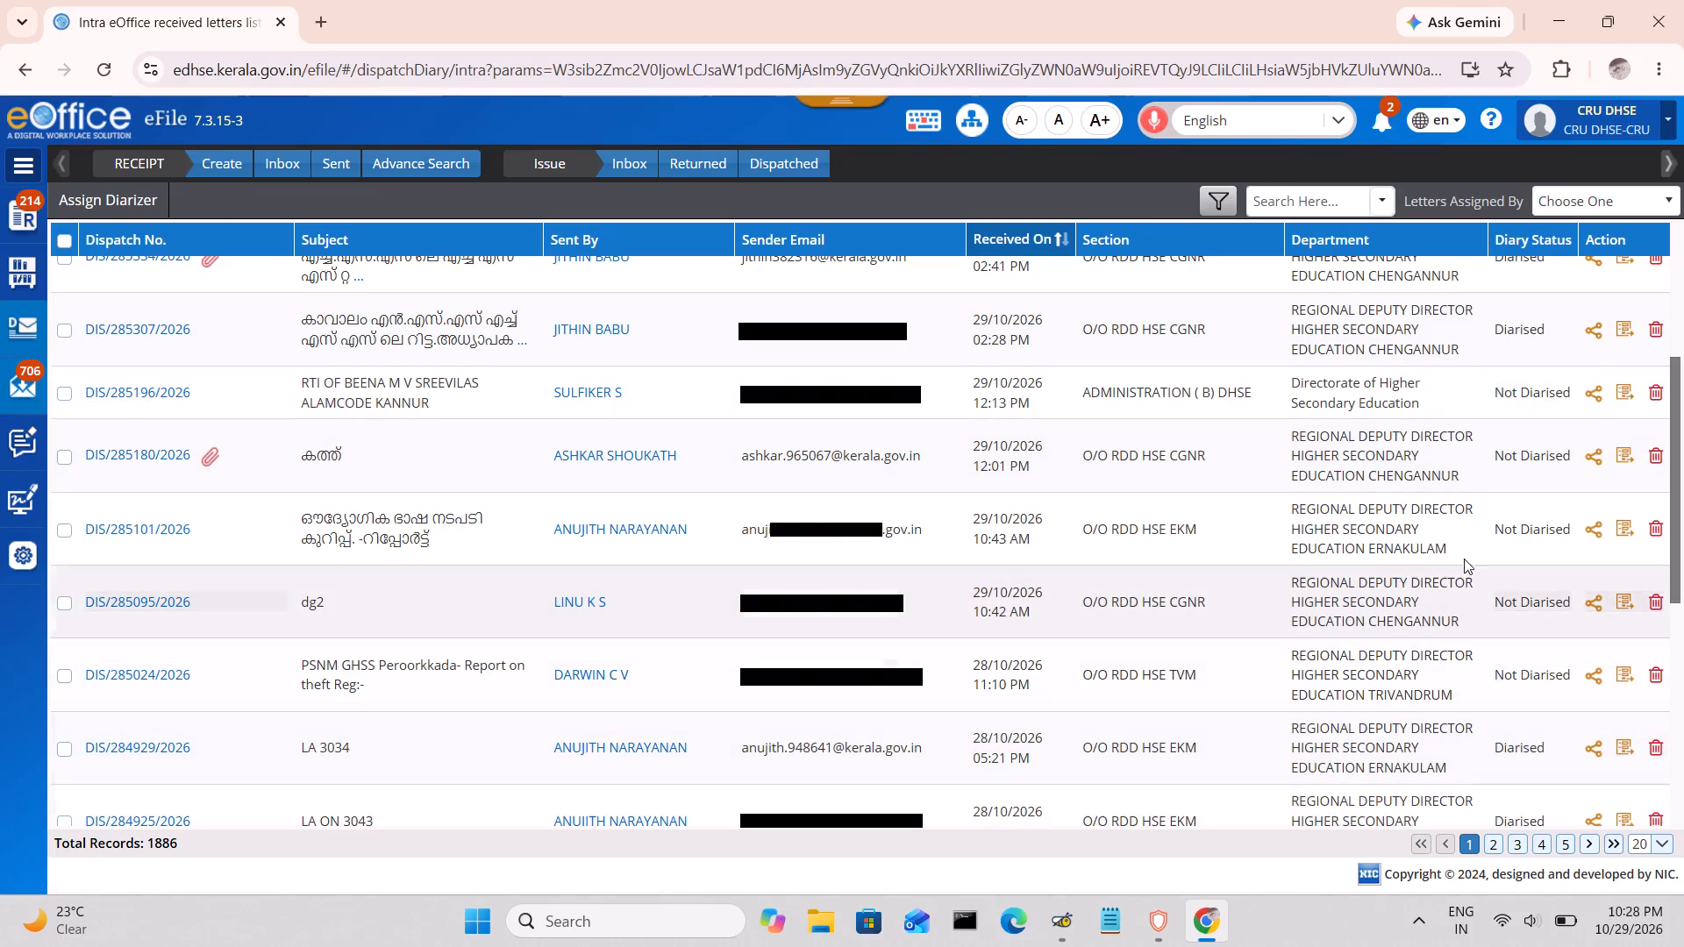
click(1659, 395)
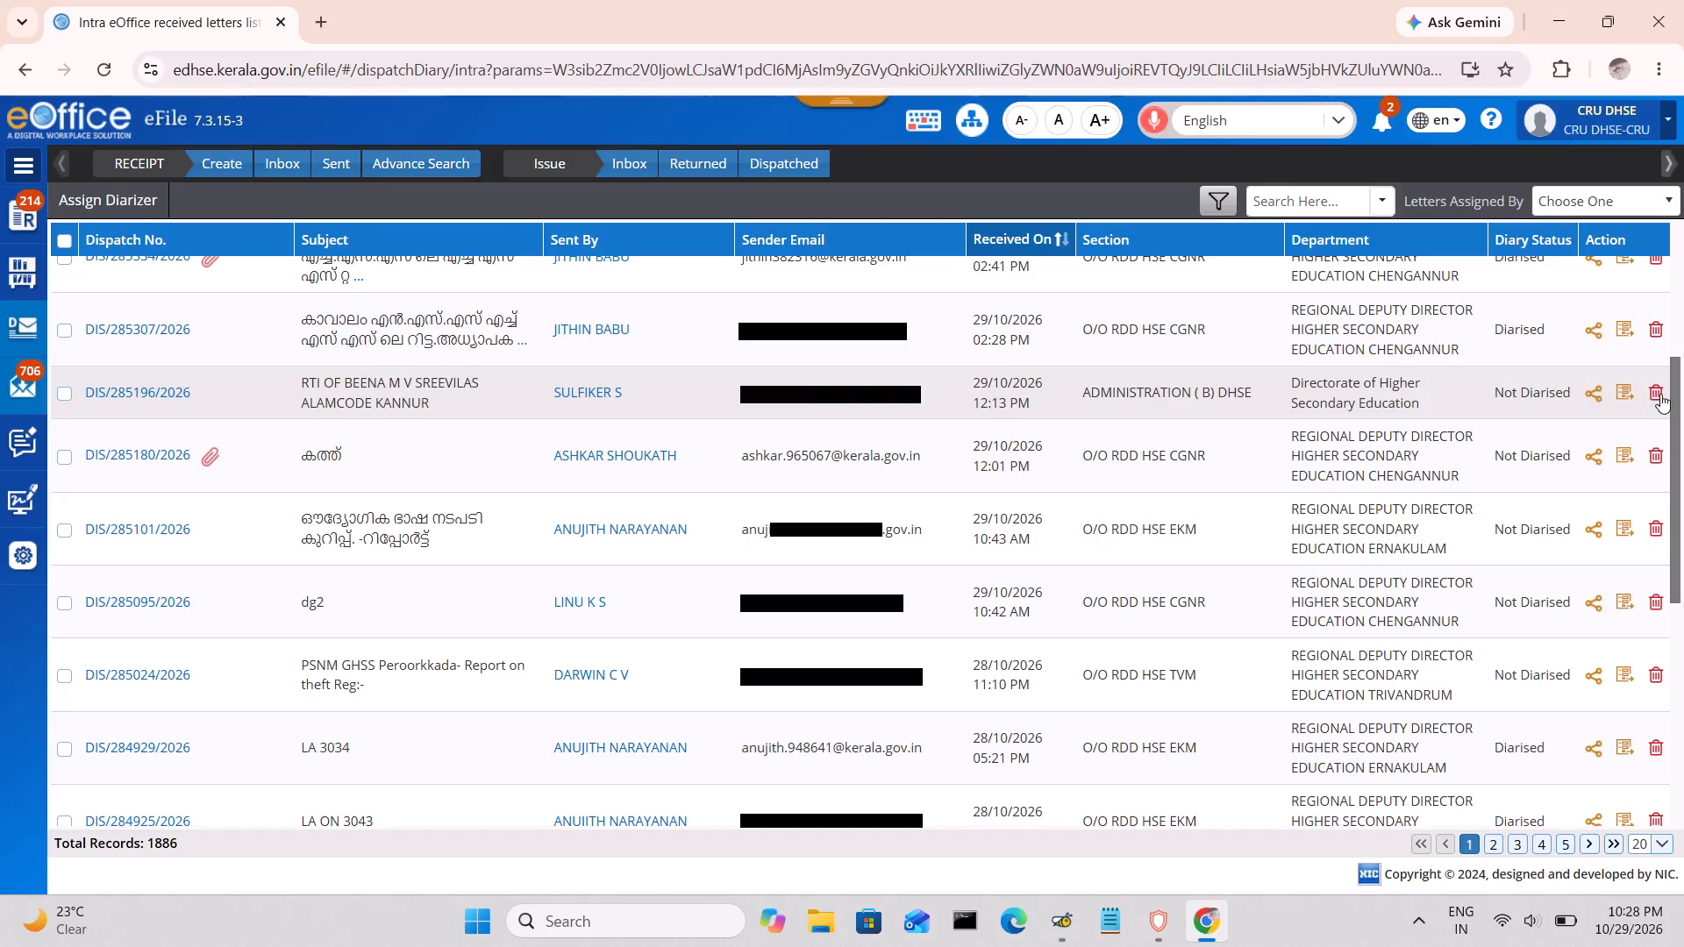
click(894, 281)
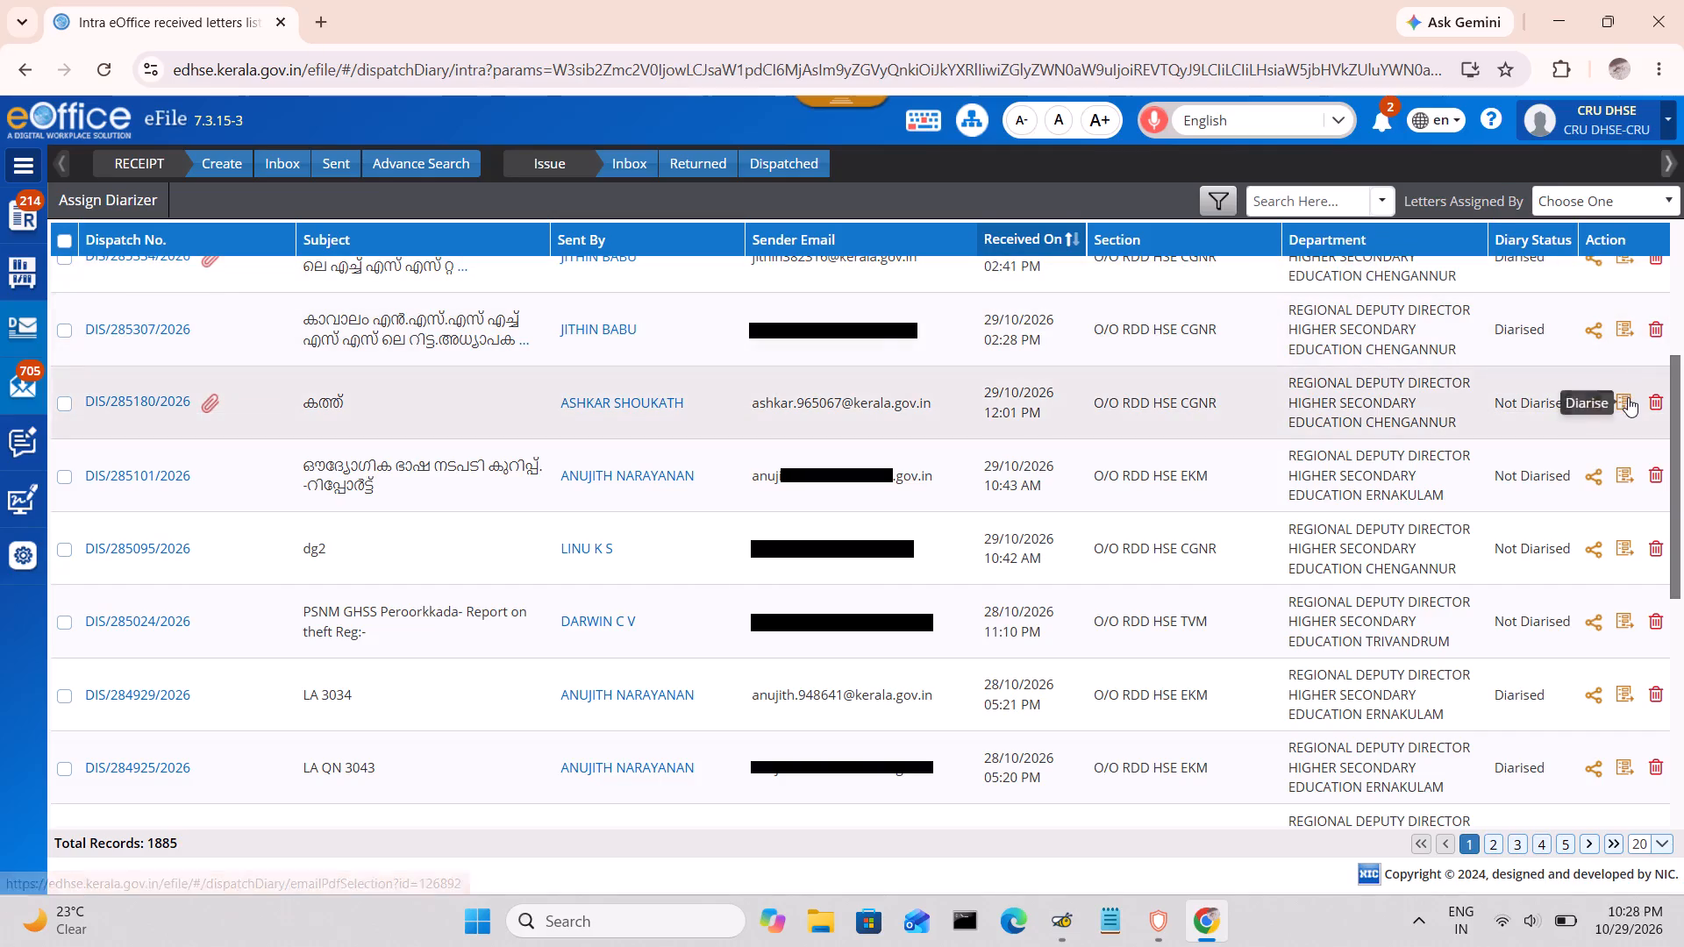
Start diarising DIS/285180/2026 with its received PDF followed by the attachment Image_050.pdf as the sequenced documents.
click(1628, 397)
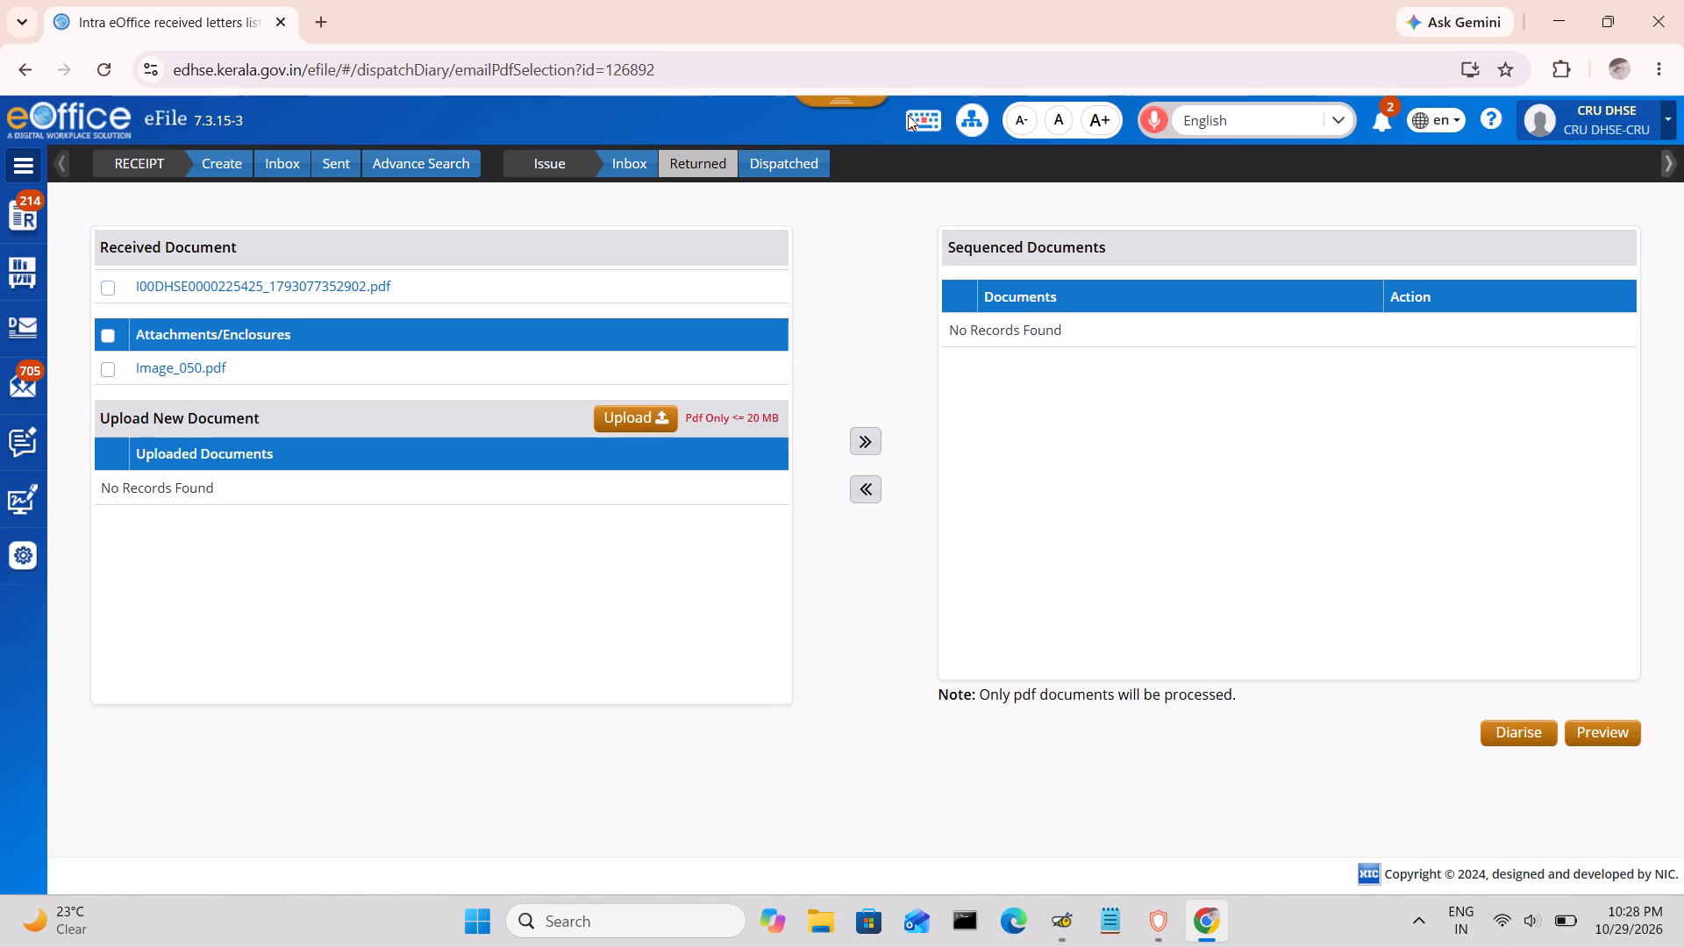
click(108, 289)
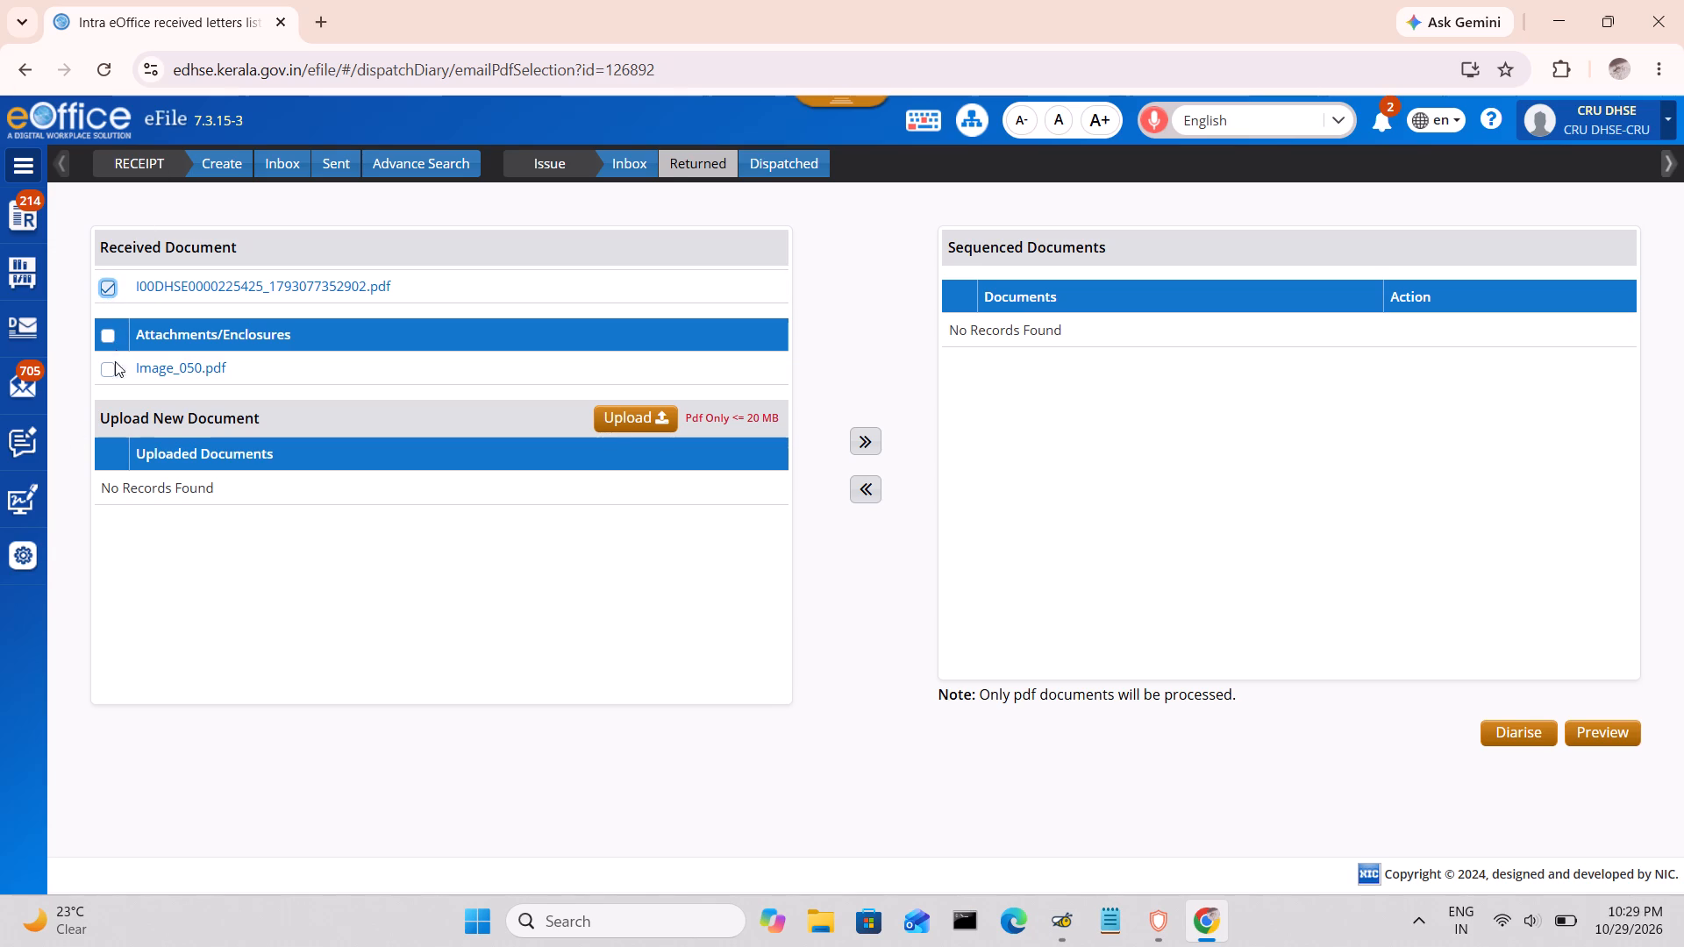
click(105, 367)
click(869, 447)
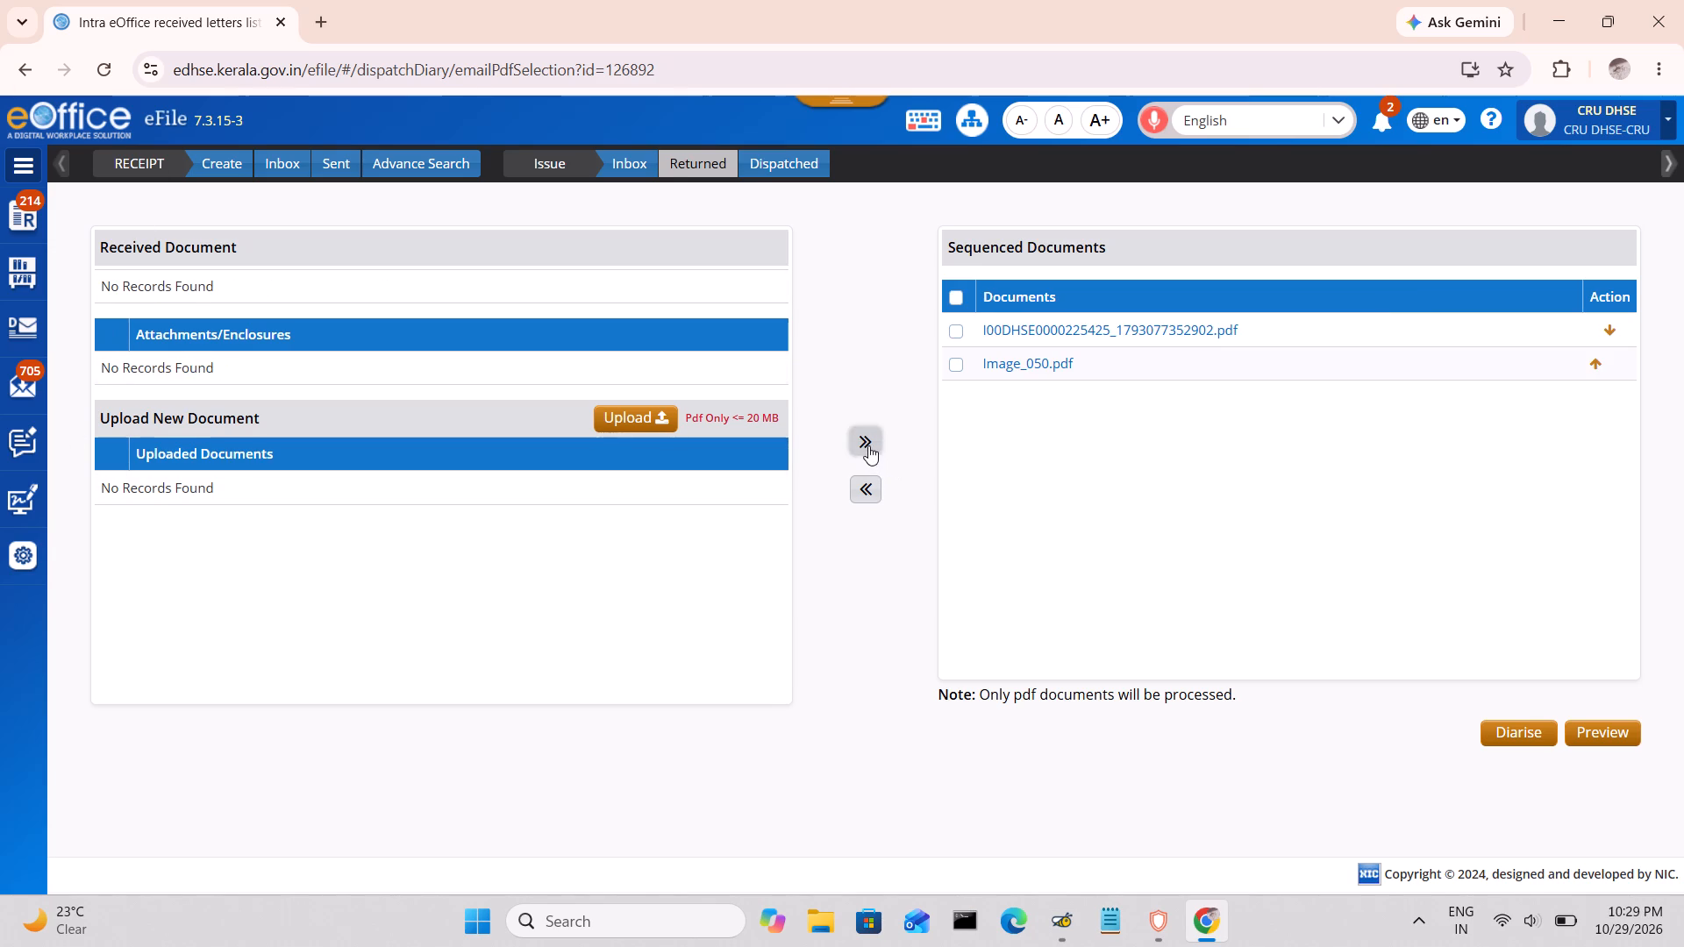
click(1519, 724)
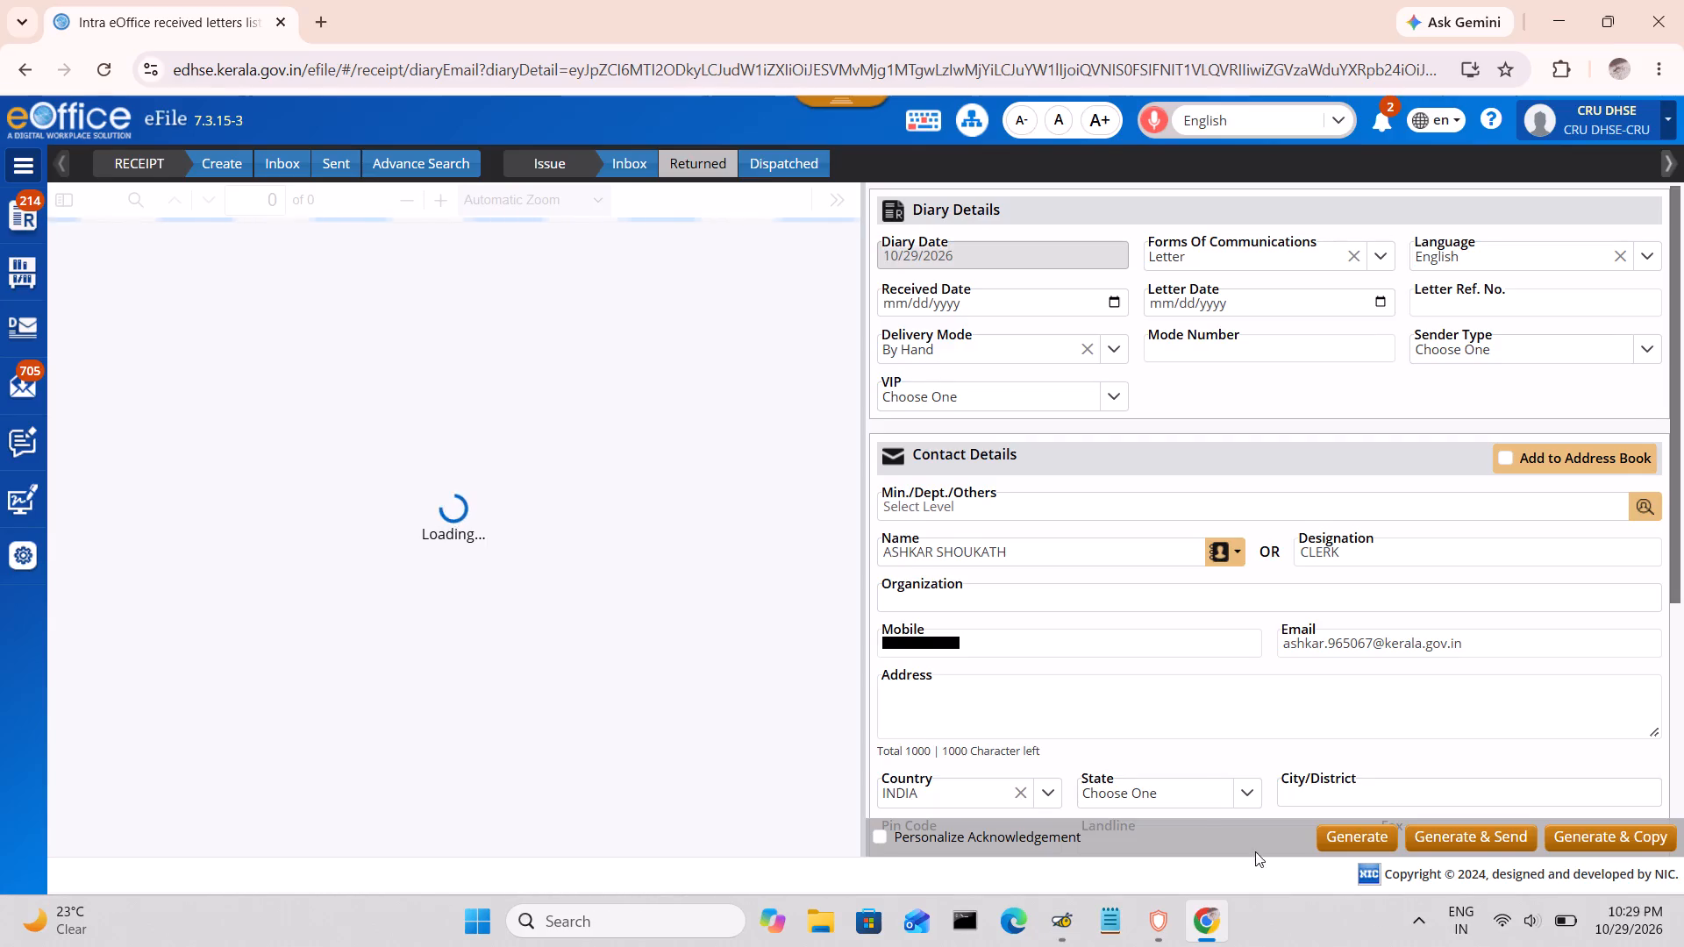
Enter "RDD CHNR 2143" as the sender's address in the contact details.
click(983, 715)
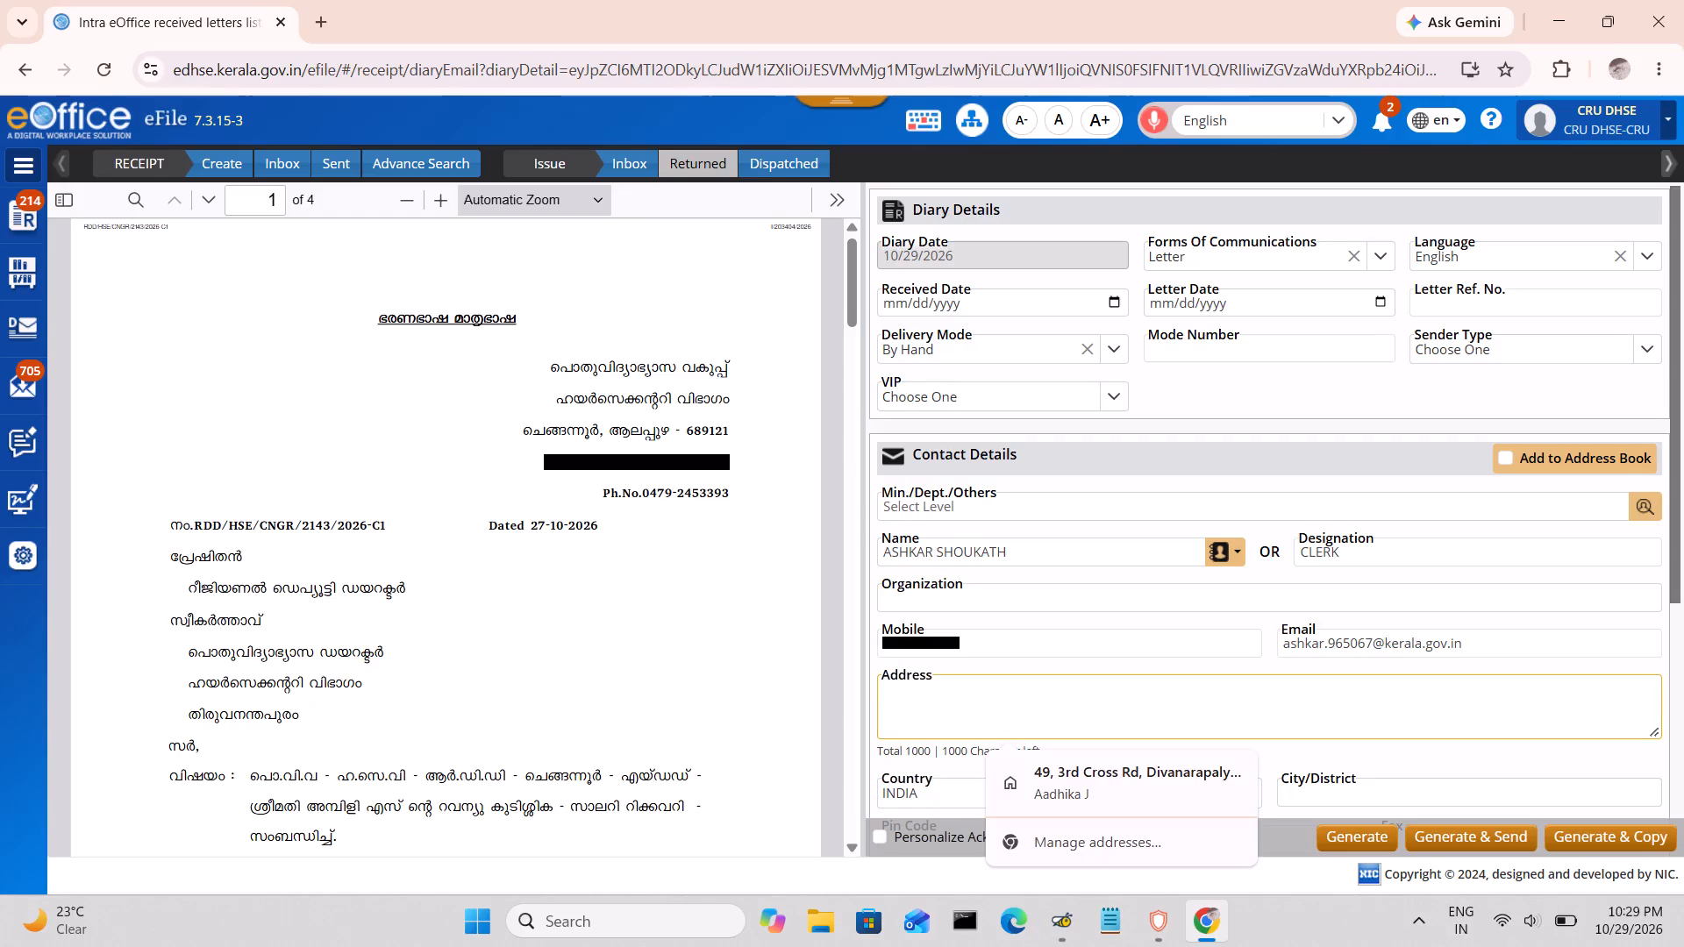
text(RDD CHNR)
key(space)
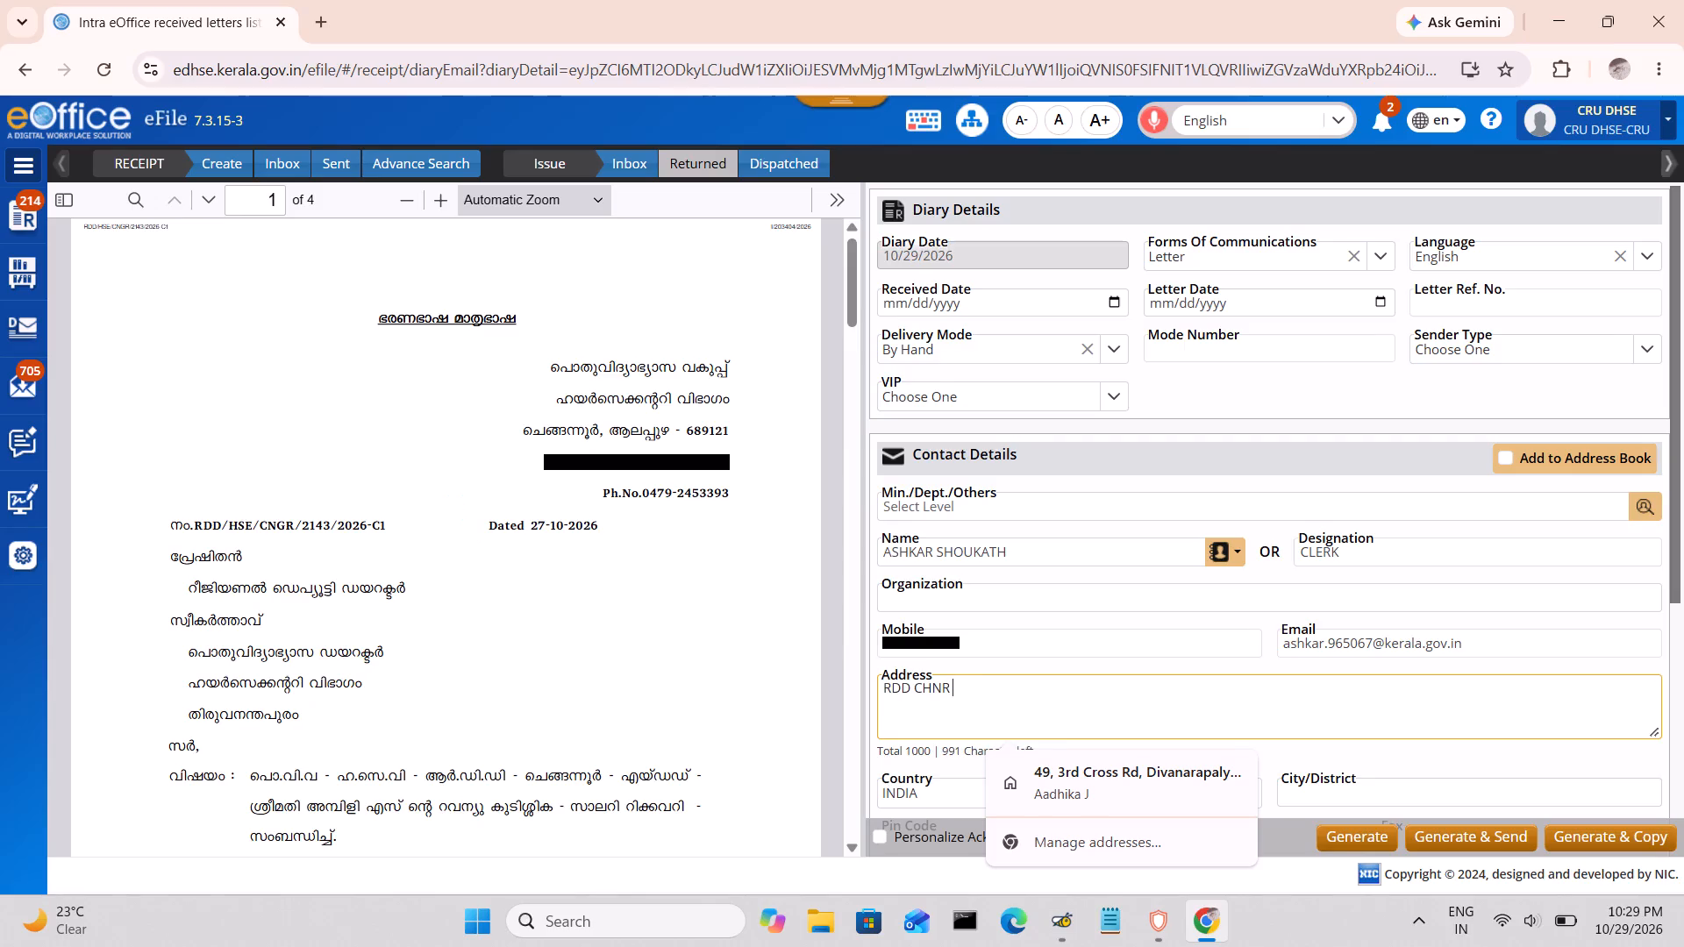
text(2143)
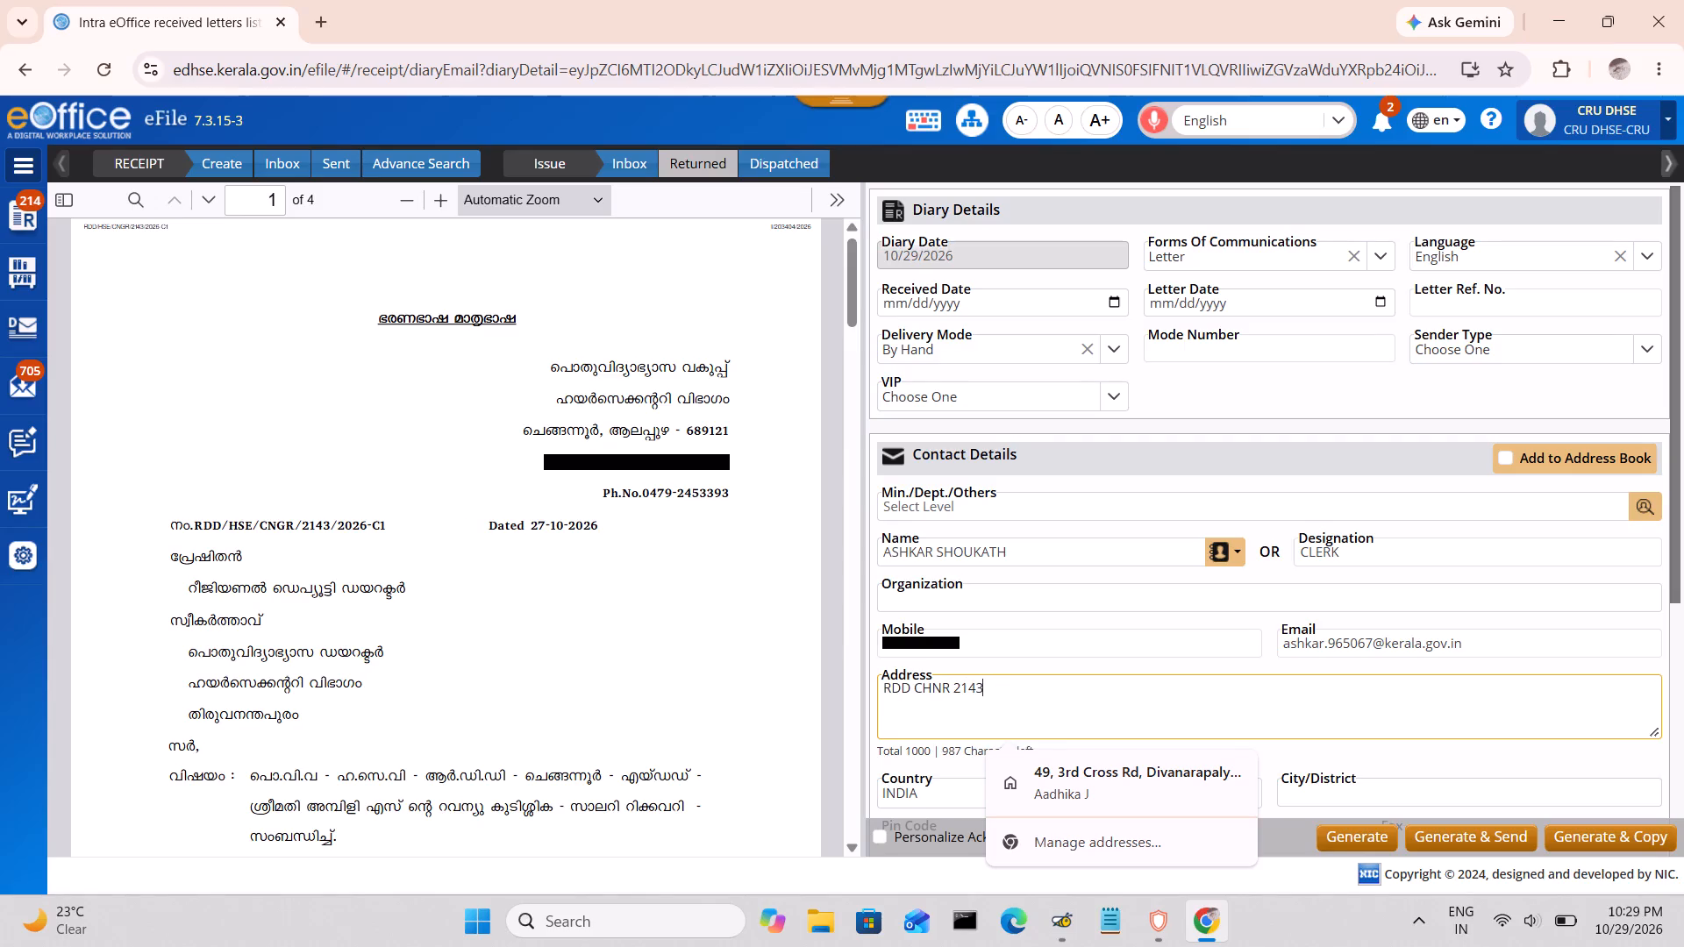
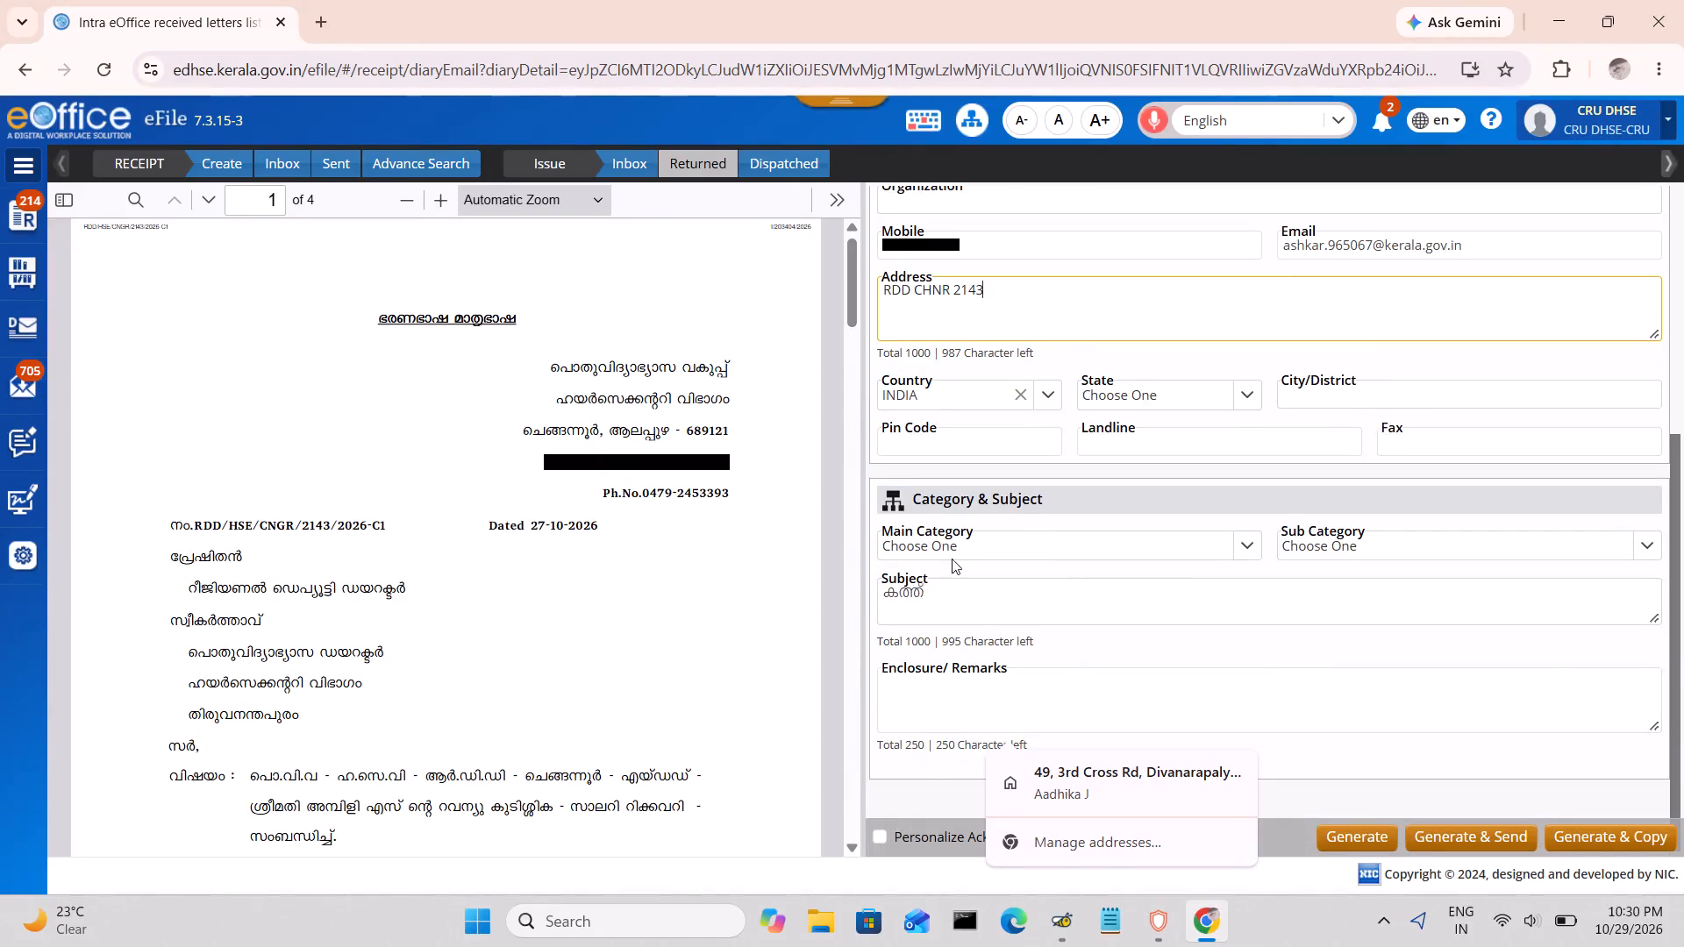
Set the main category to General, add "SALARY RECOVERY", the employee's name and "- RDD CHNR 1404" to the subject, and generate the receipt for sending.
click(901, 543)
key(g)
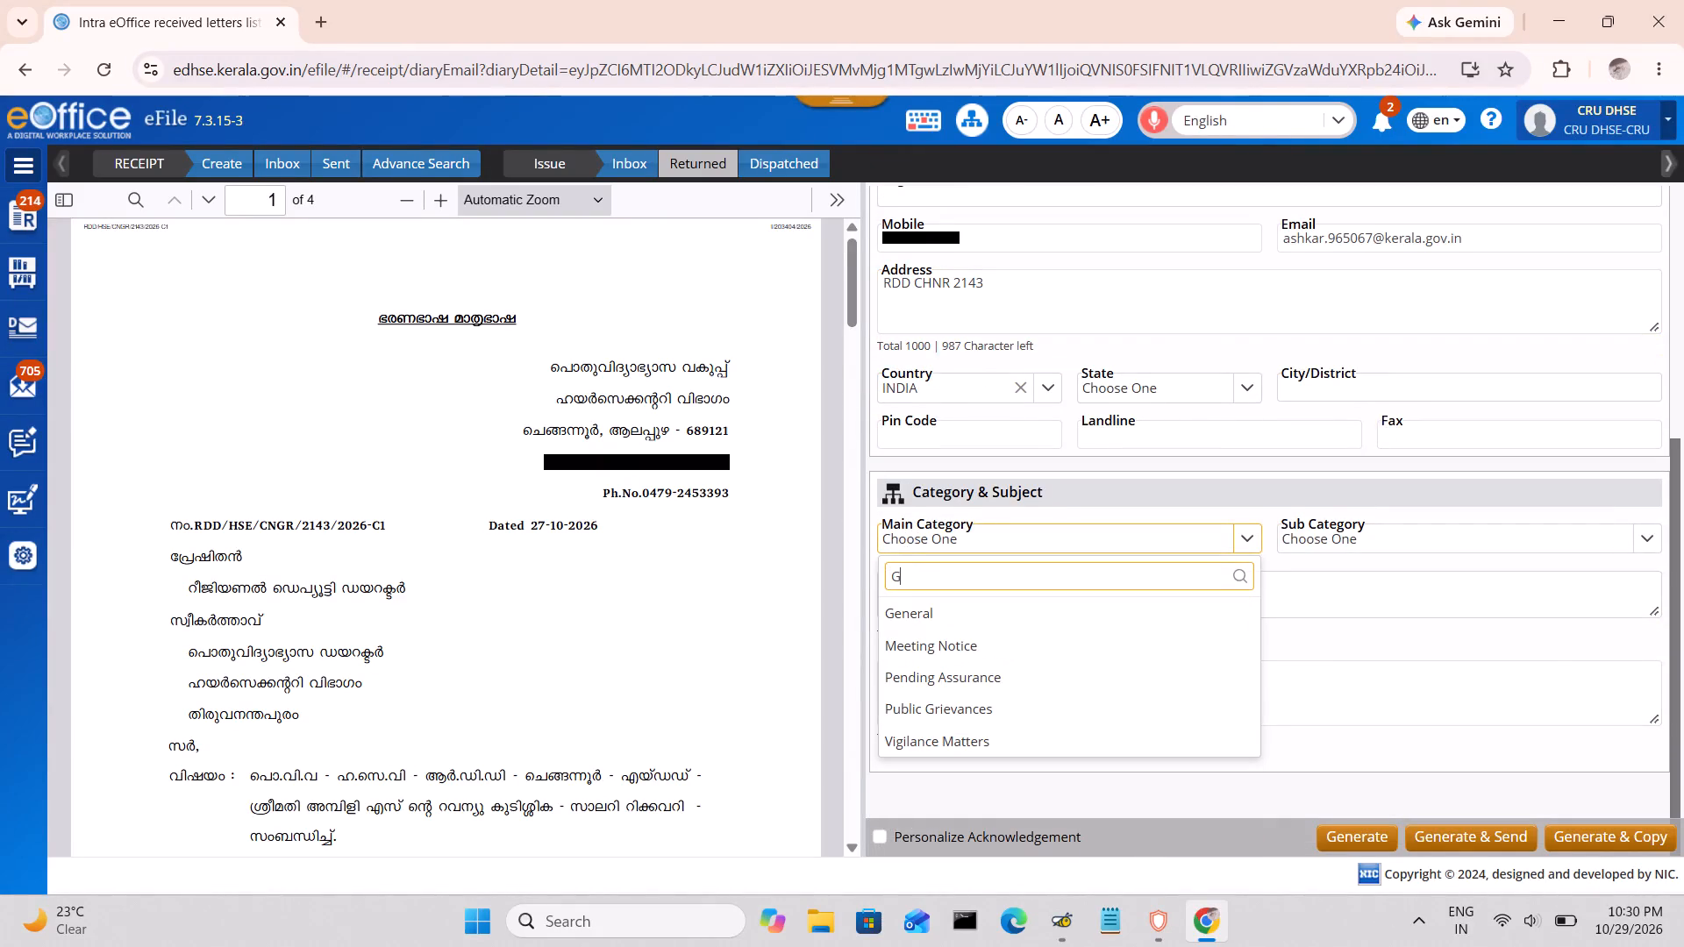
click(918, 610)
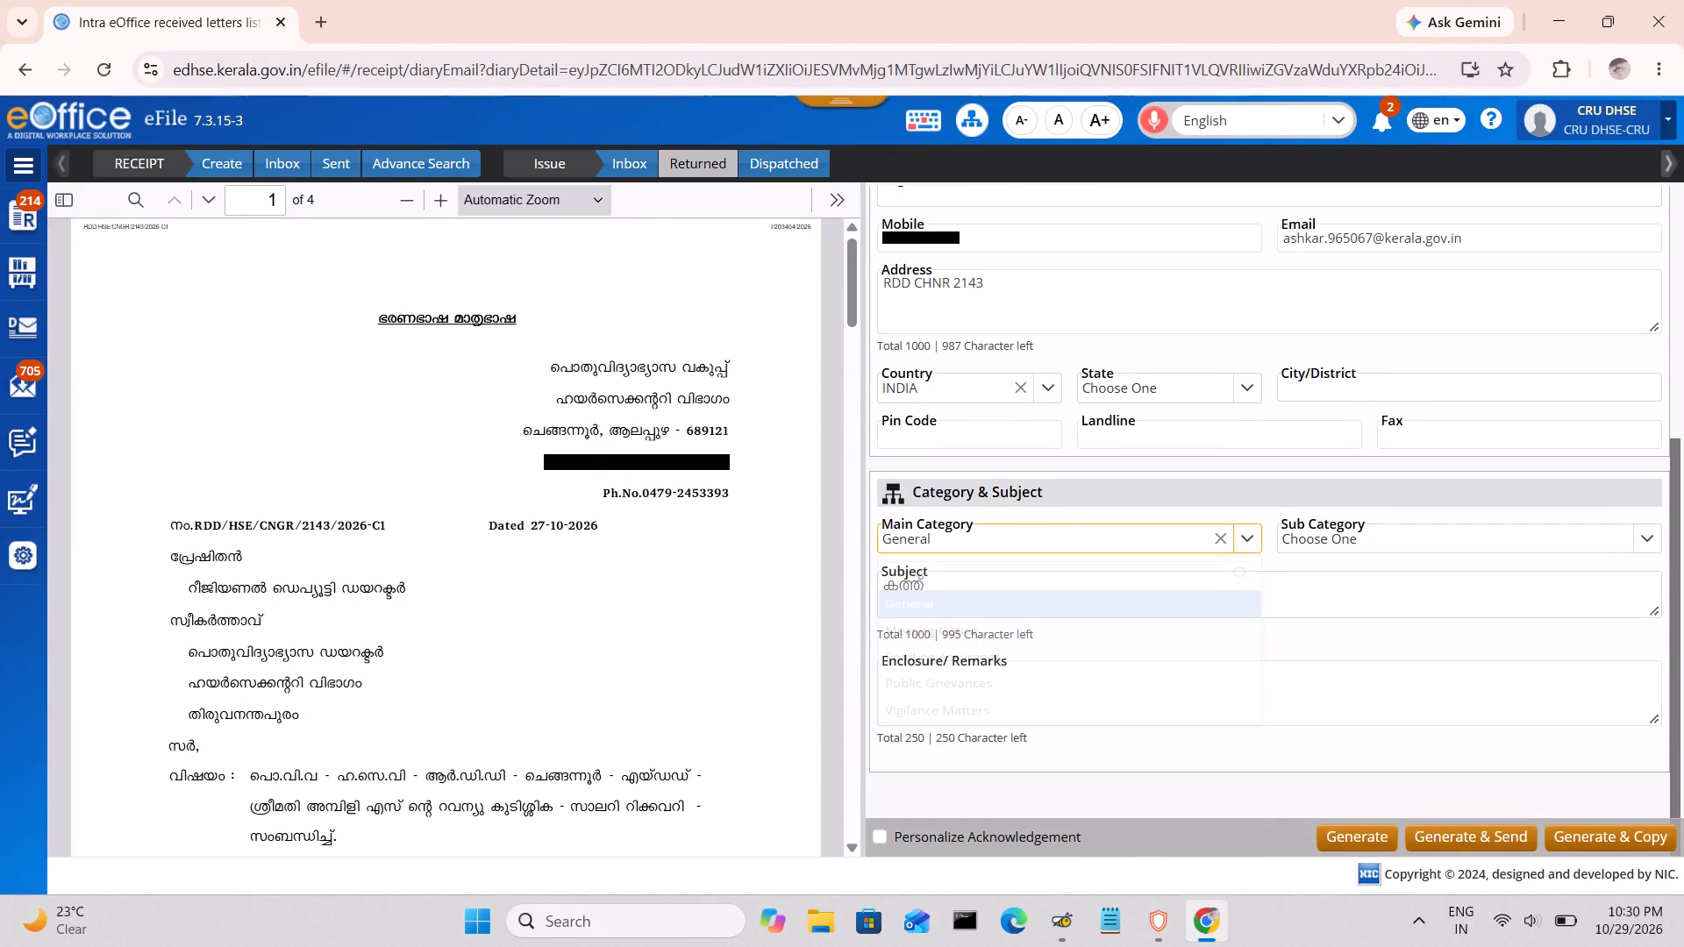
drag(958, 579, 893, 569)
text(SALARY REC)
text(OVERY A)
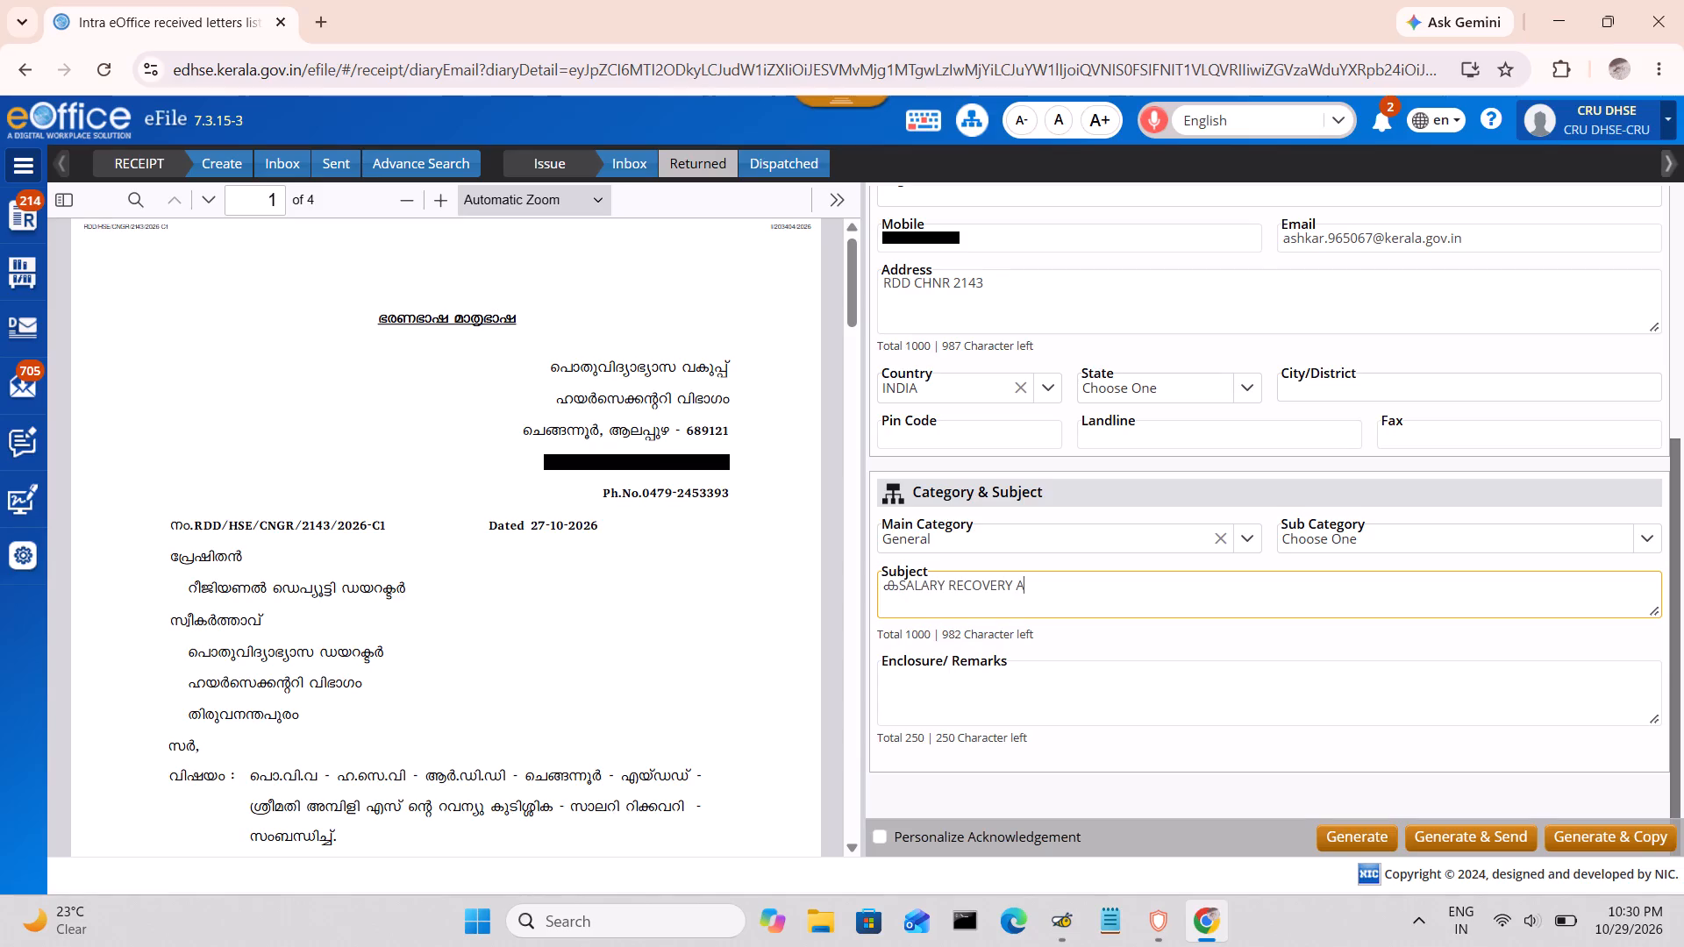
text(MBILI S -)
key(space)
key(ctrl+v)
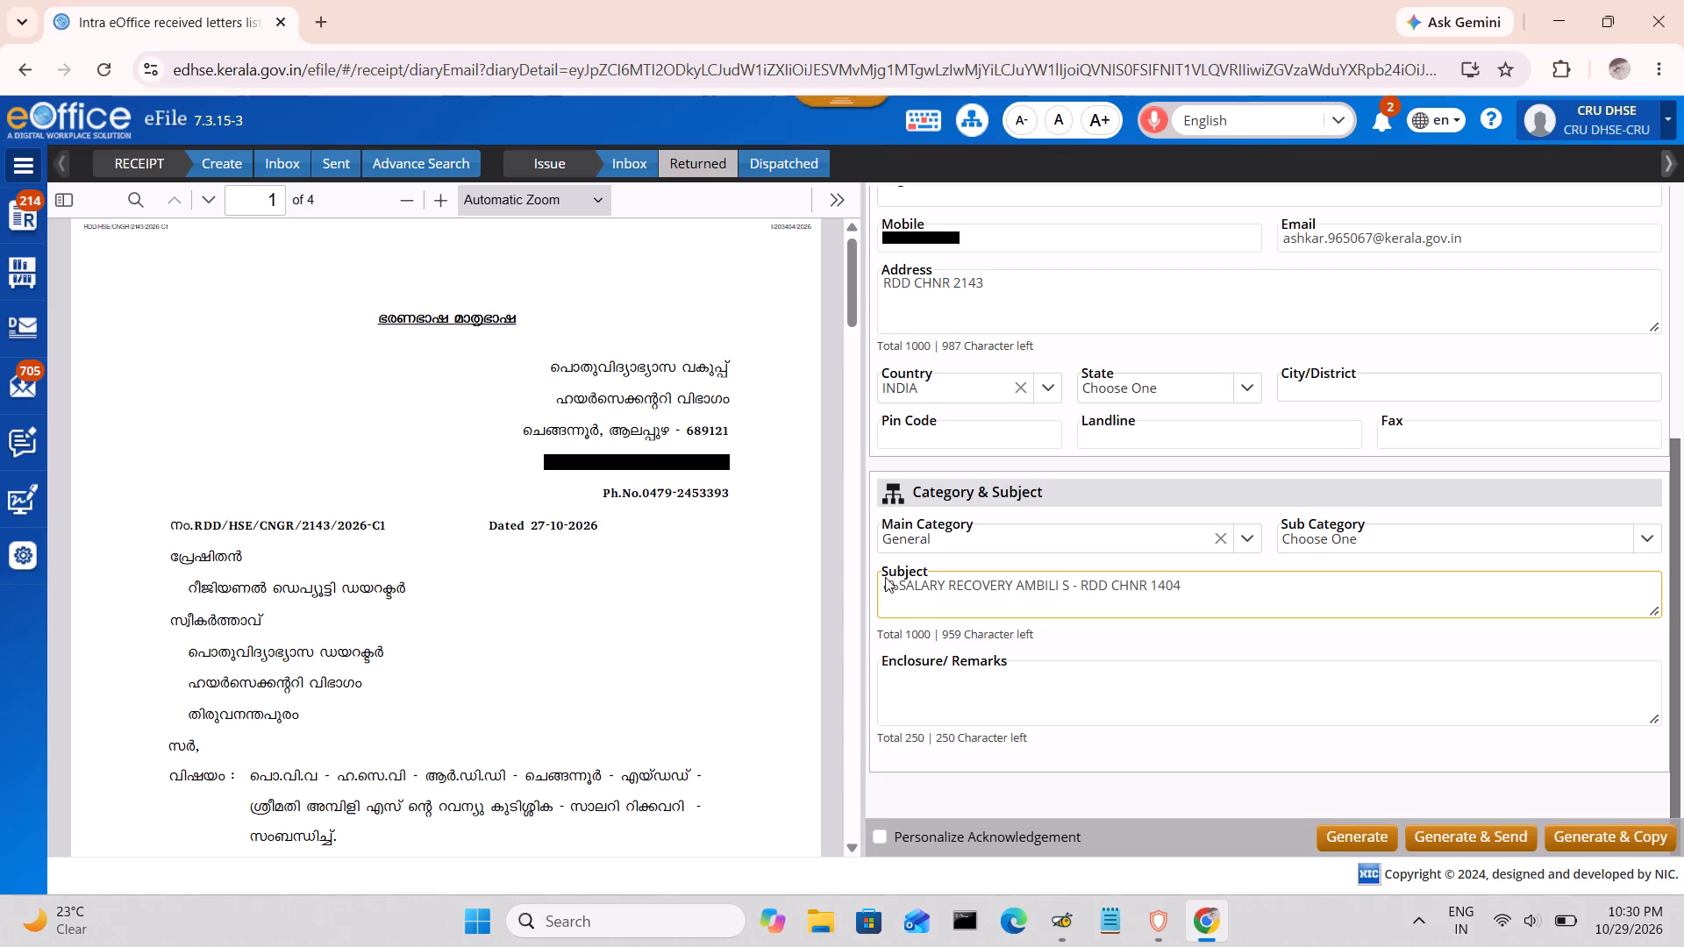
click(1419, 835)
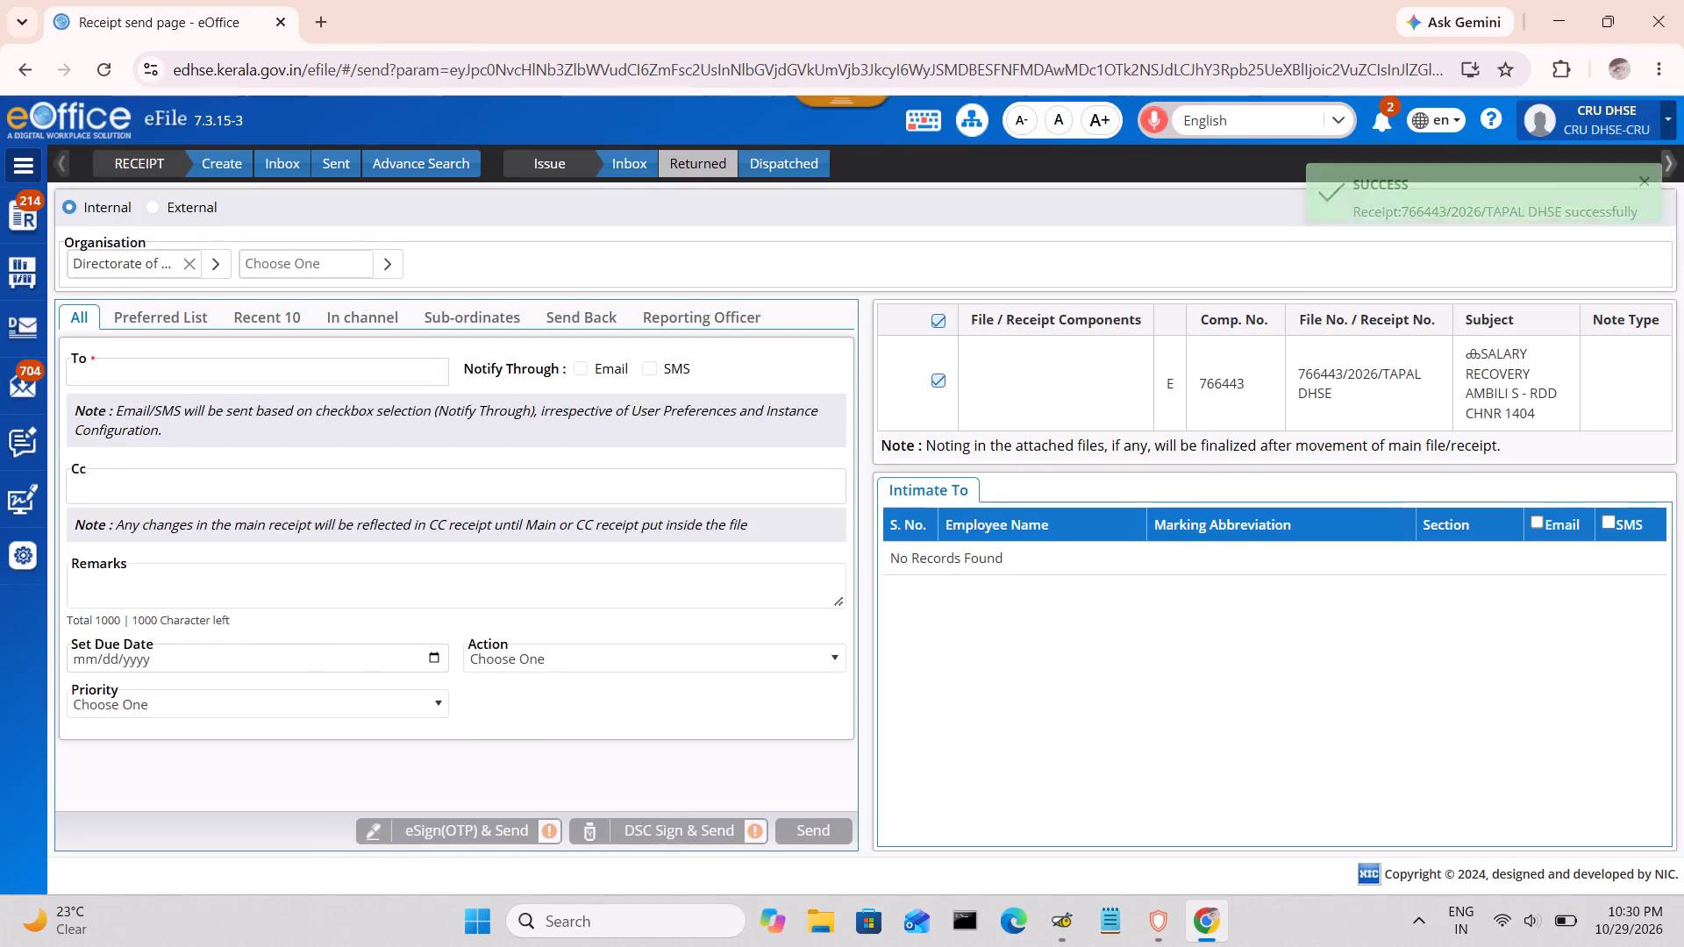
Send the receipt to the SS (AD A) officer in DHSE-ADMINISTRATION (A).
click(425, 360)
text(AD A)
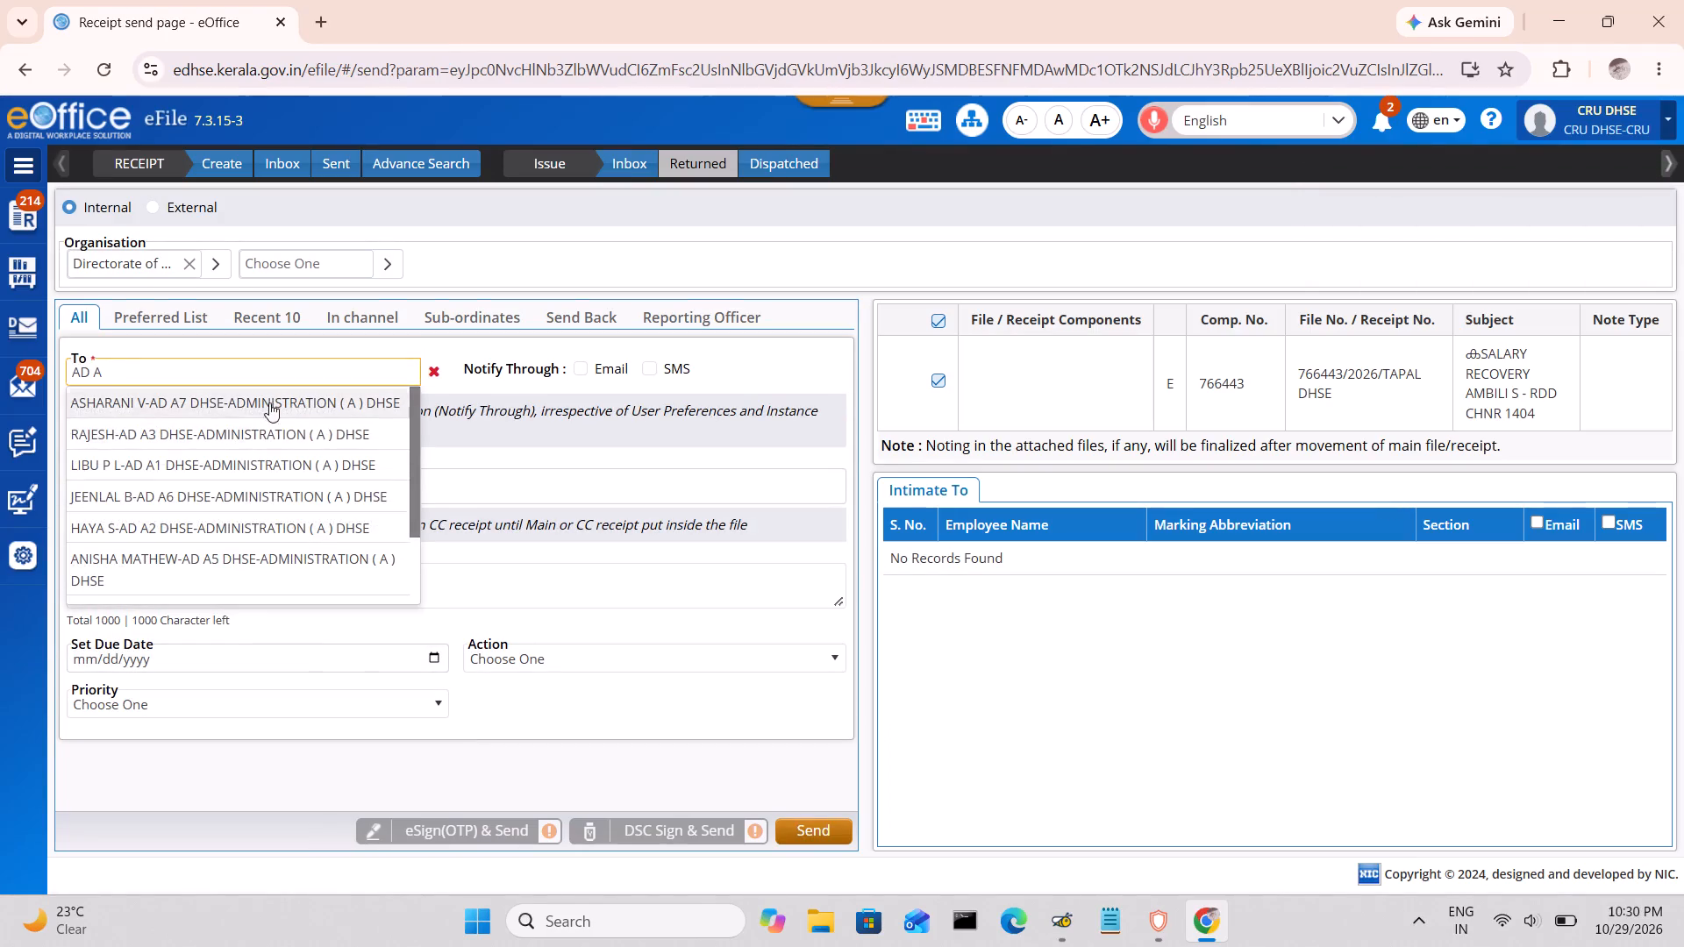
scroll(178, 530, down, 3)
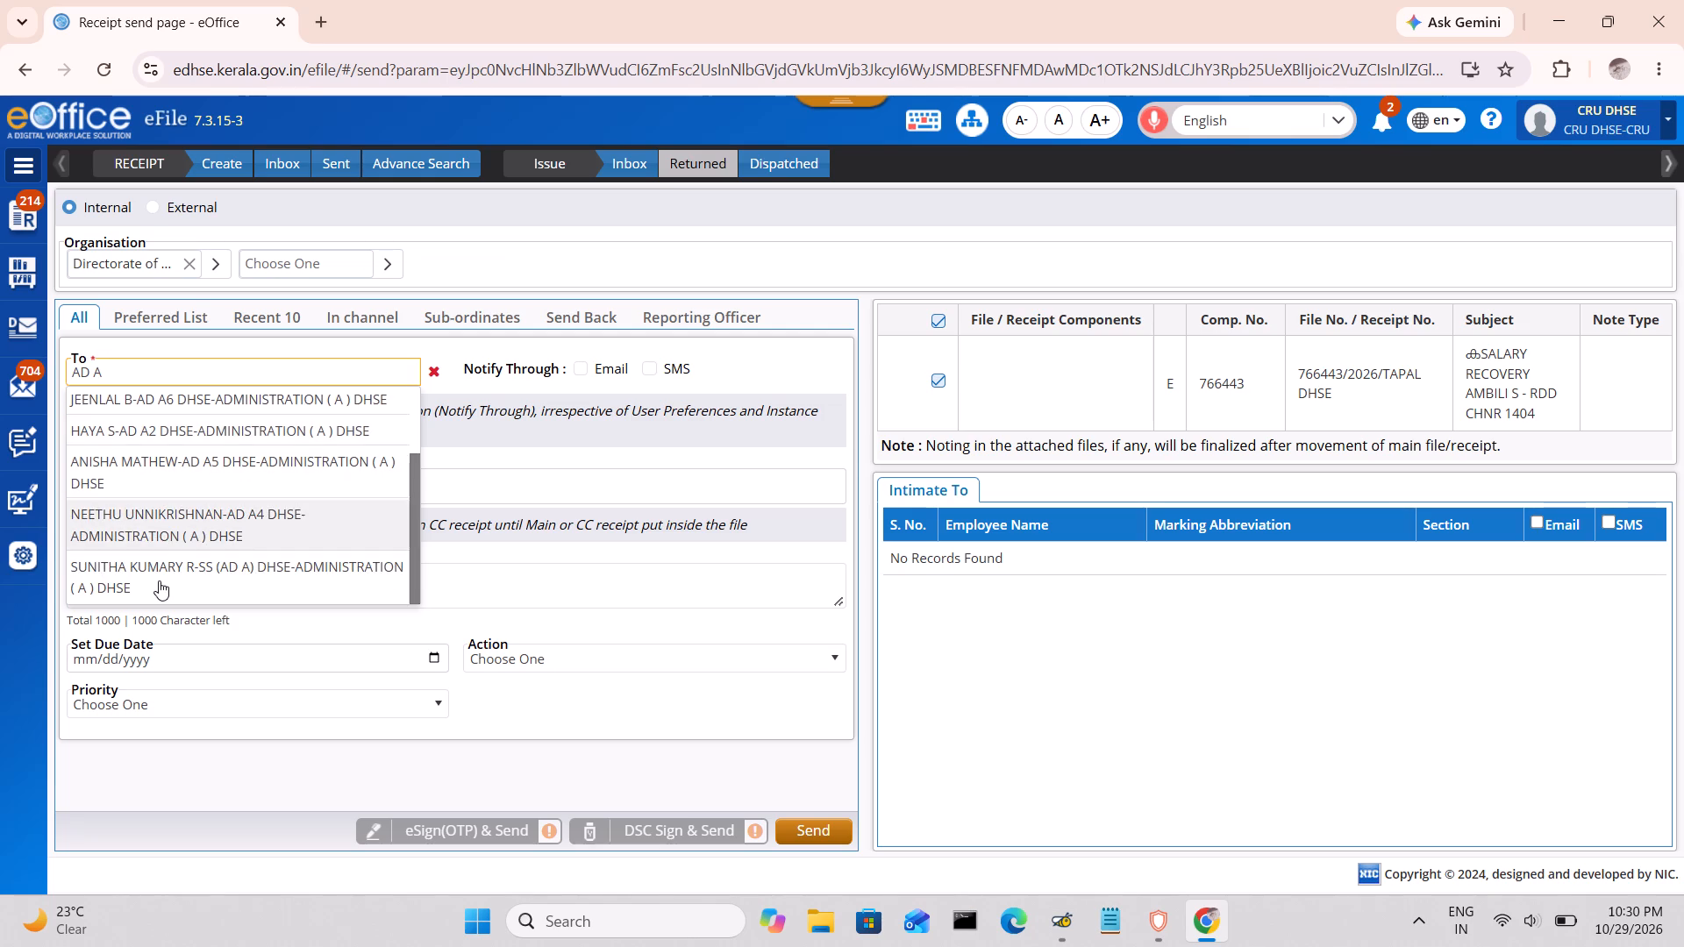
click(159, 576)
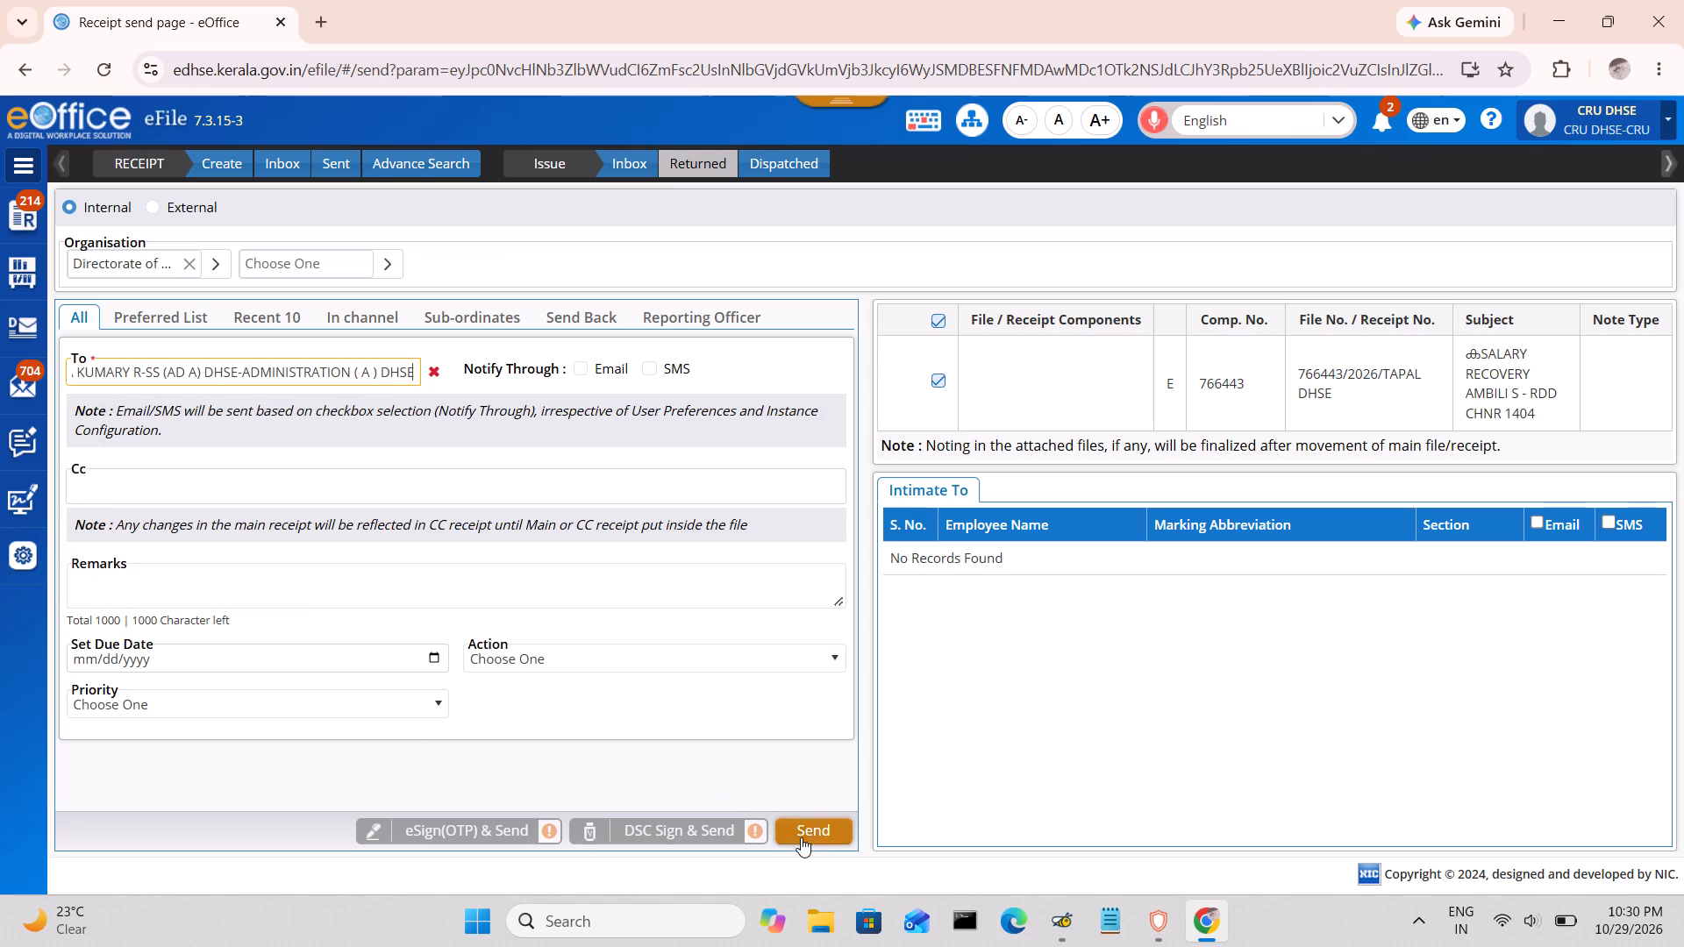
click(798, 826)
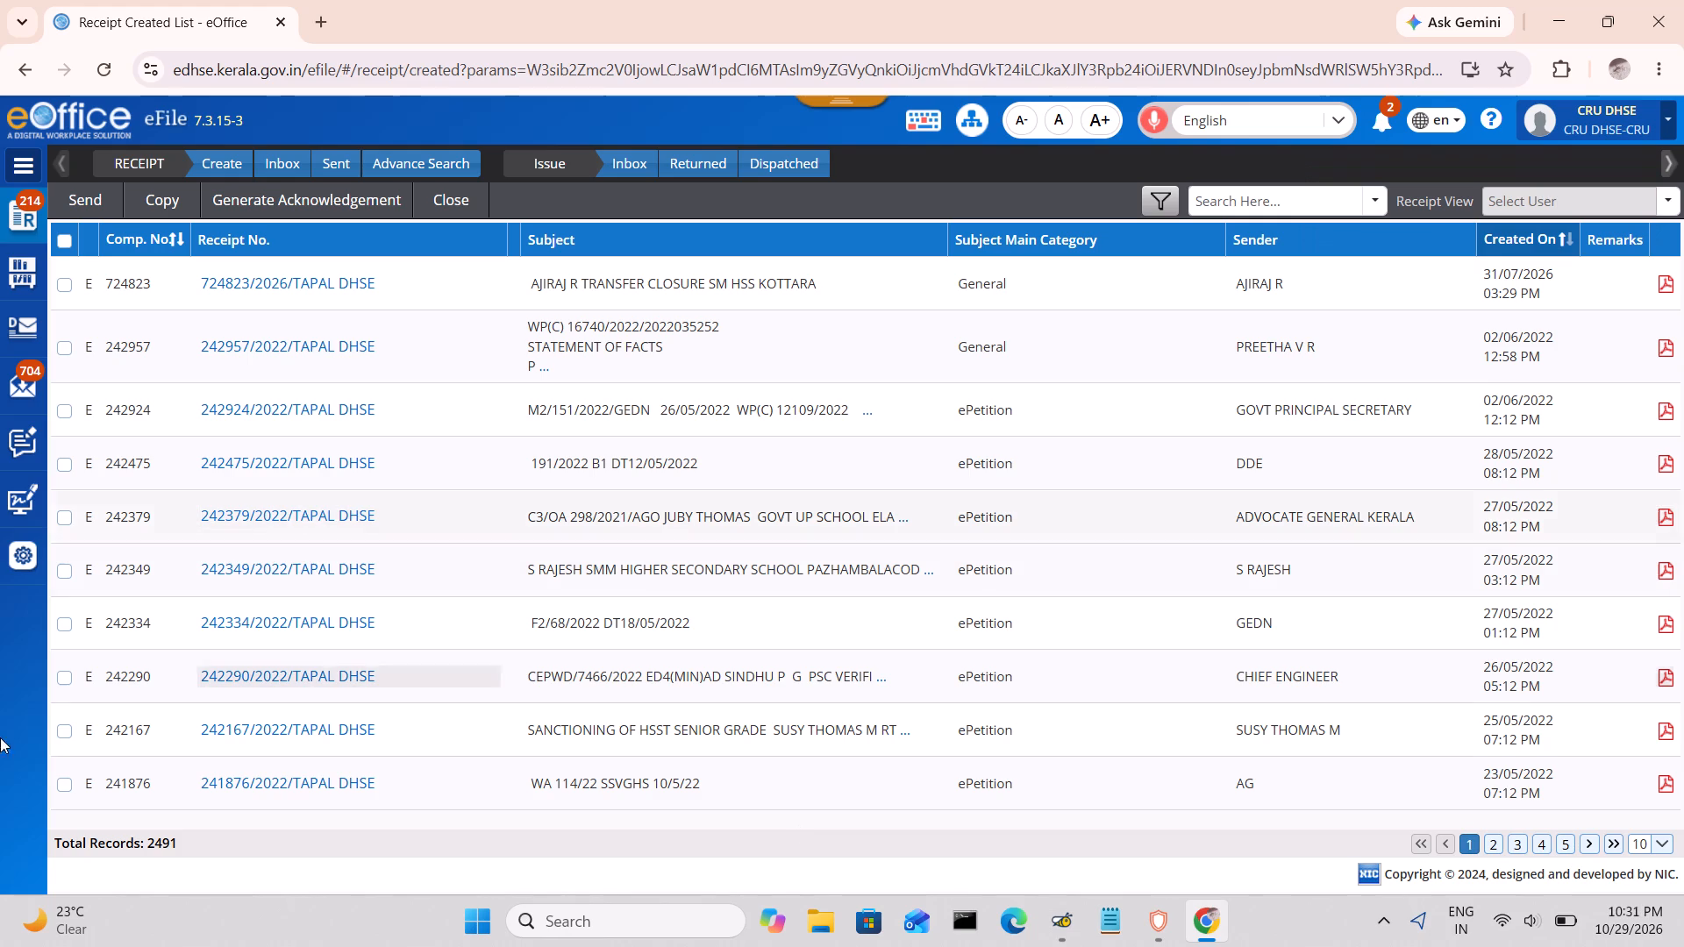
Start diarising DIS/285101/2026 from the Intra eOffice received letters with its received PDF as the sequenced document.
click(25, 381)
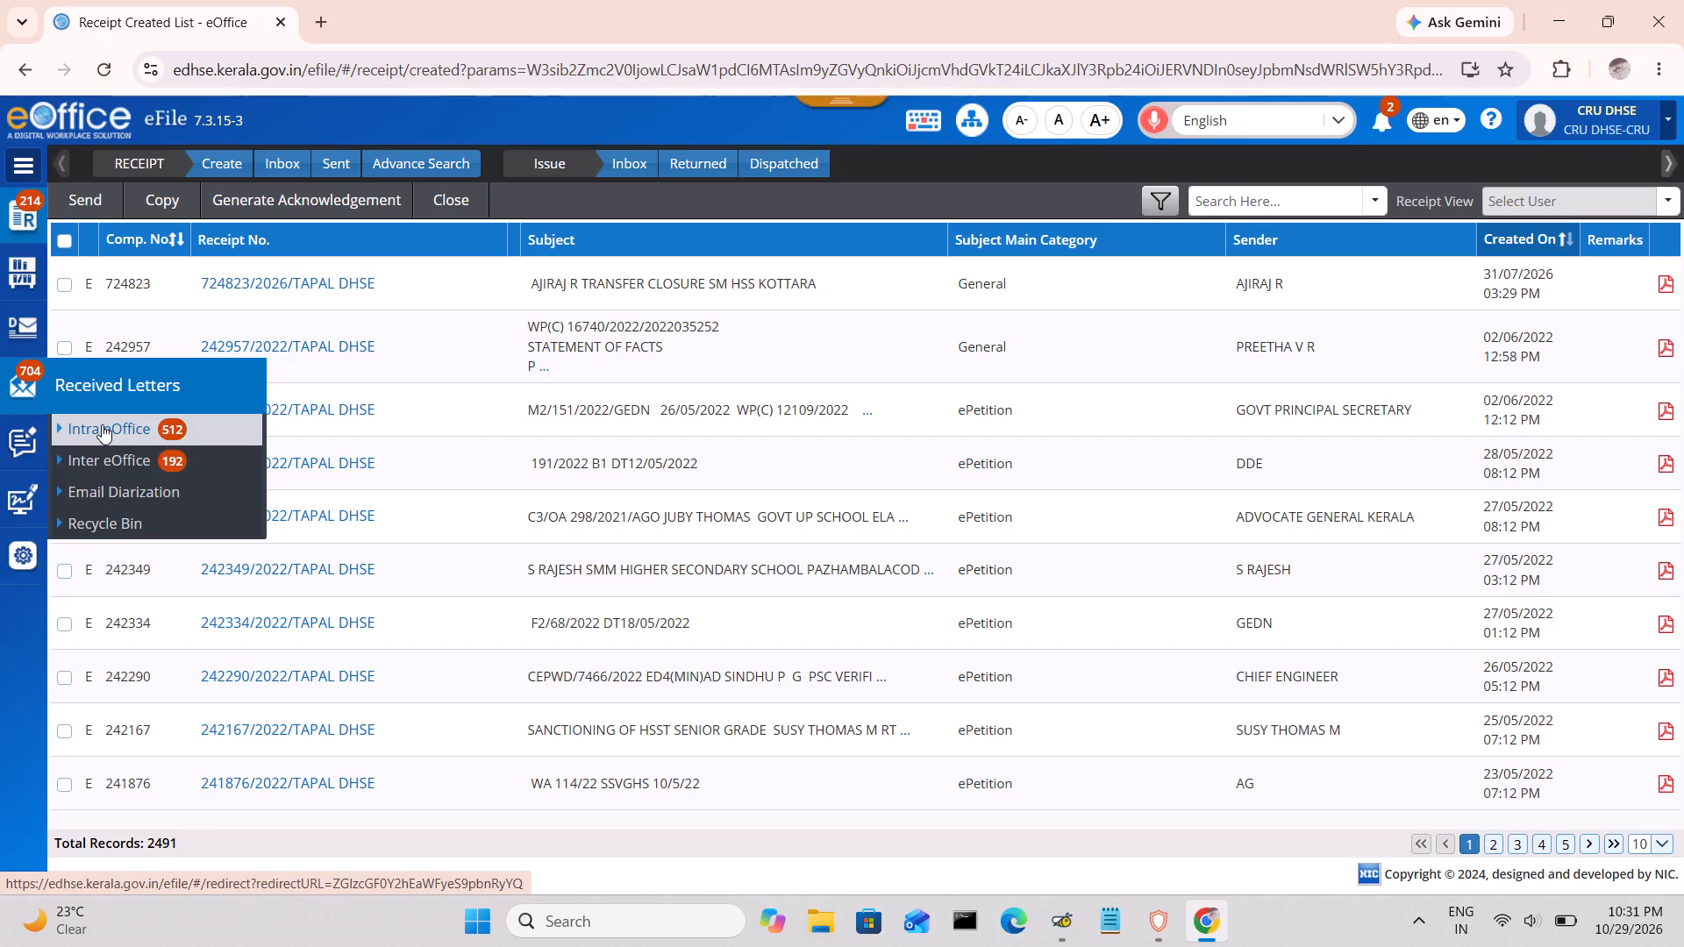
click(102, 426)
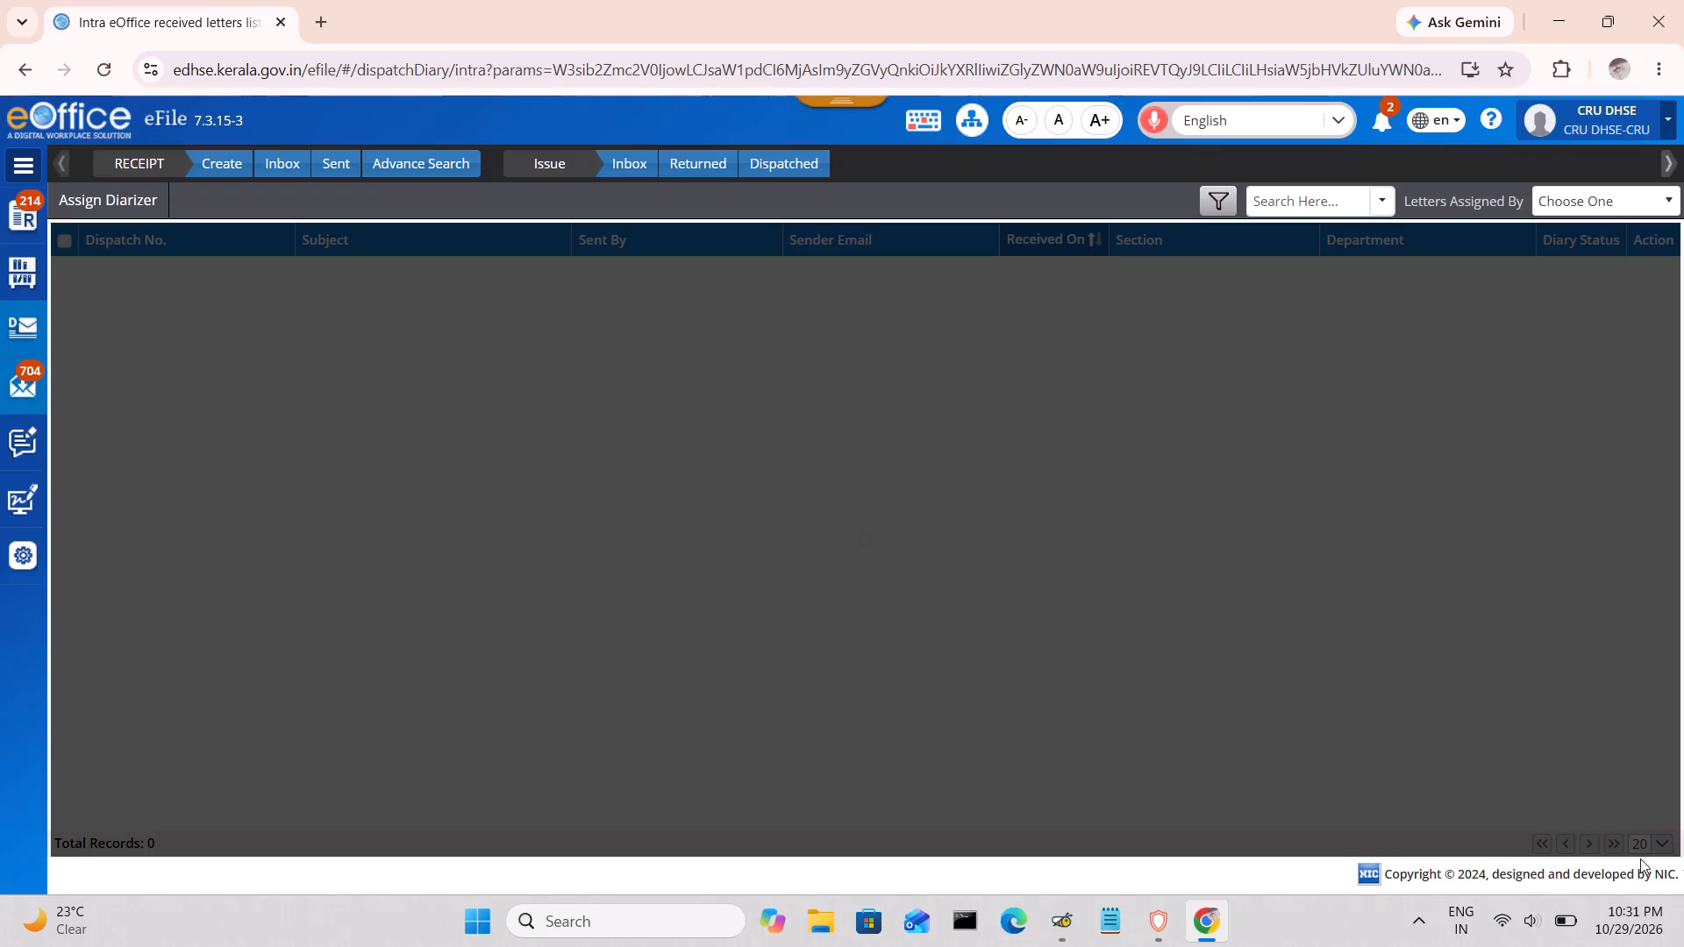
scroll(1543, 654, down, 3)
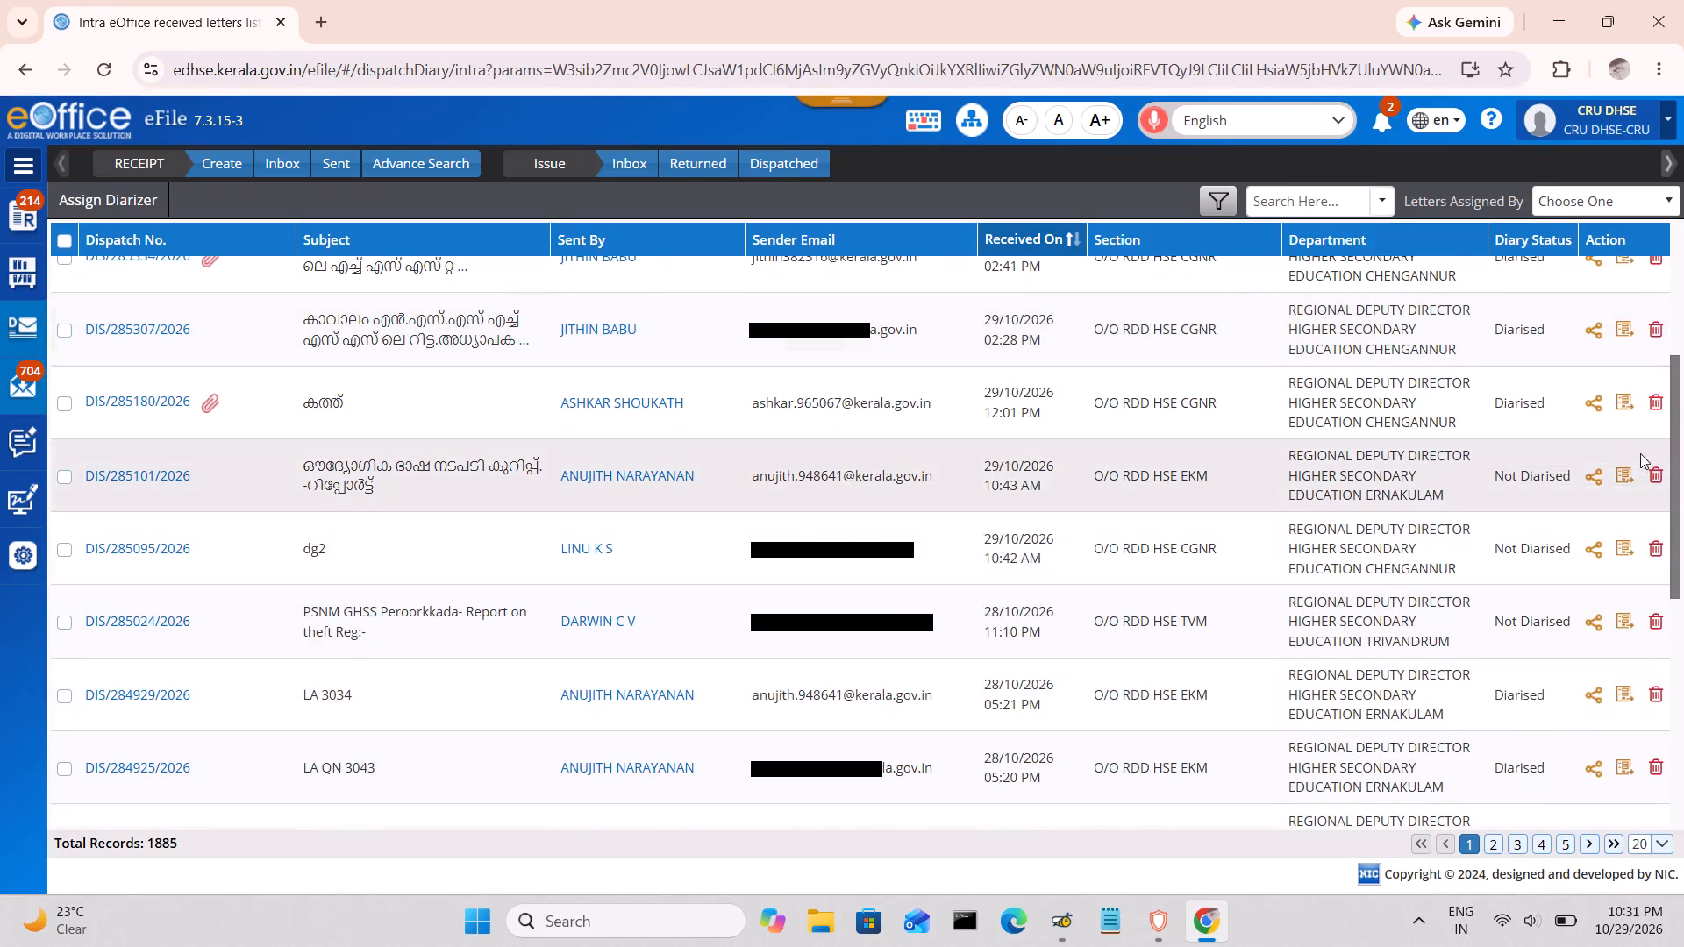
click(1630, 471)
click(109, 284)
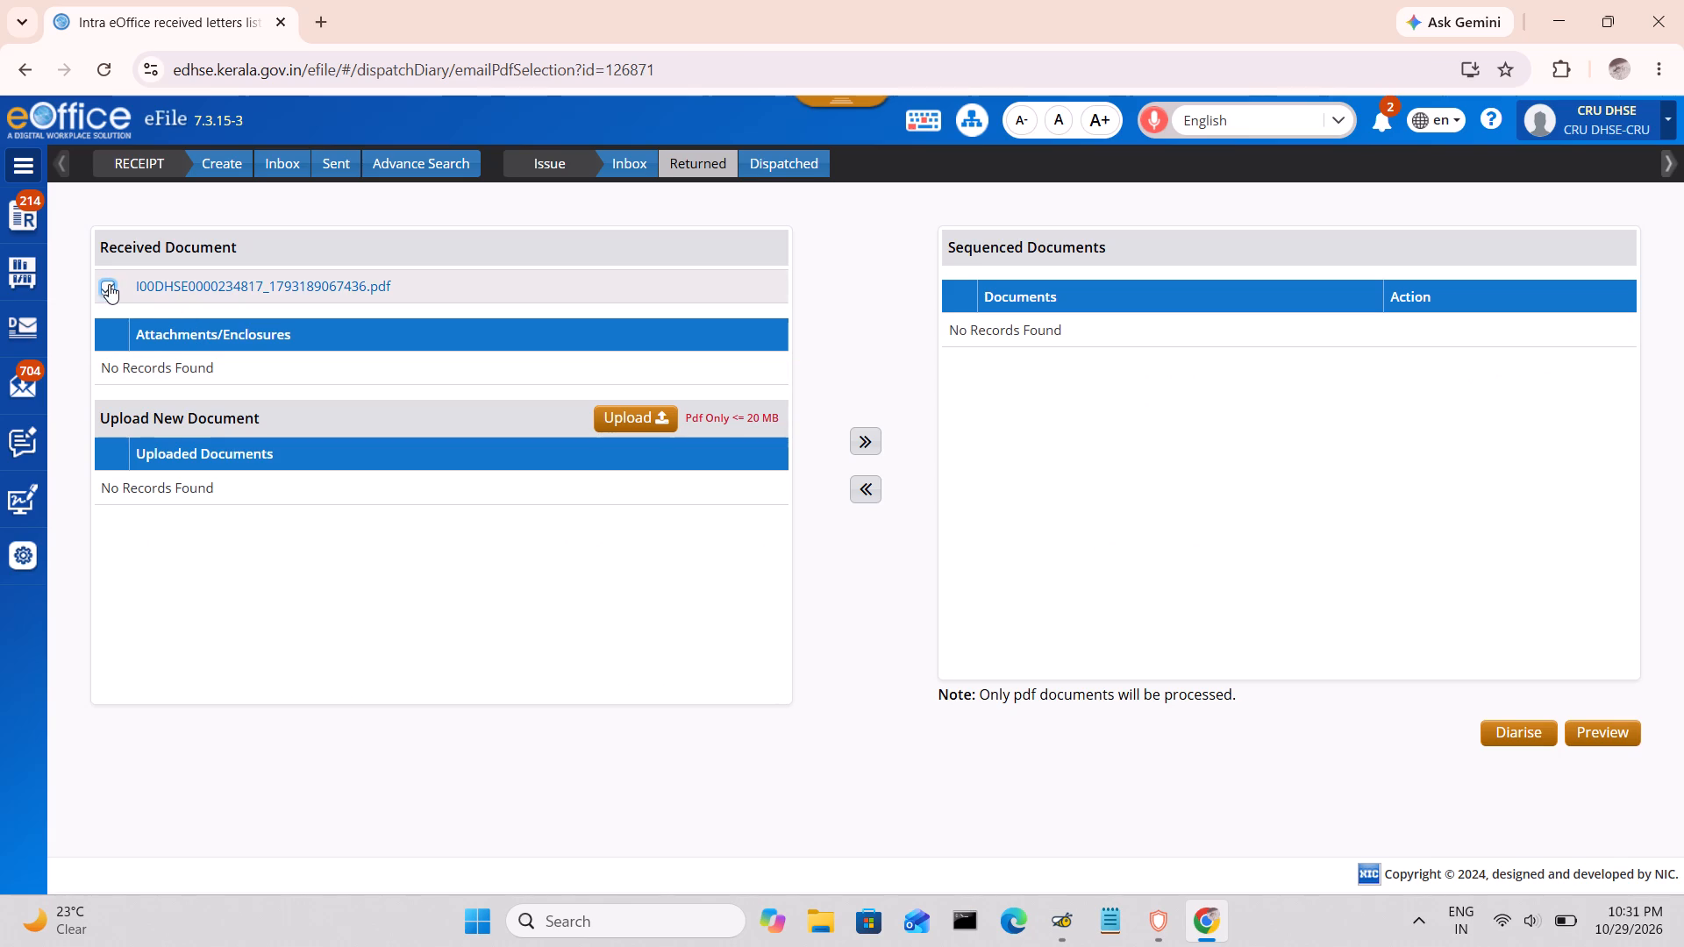
click(868, 441)
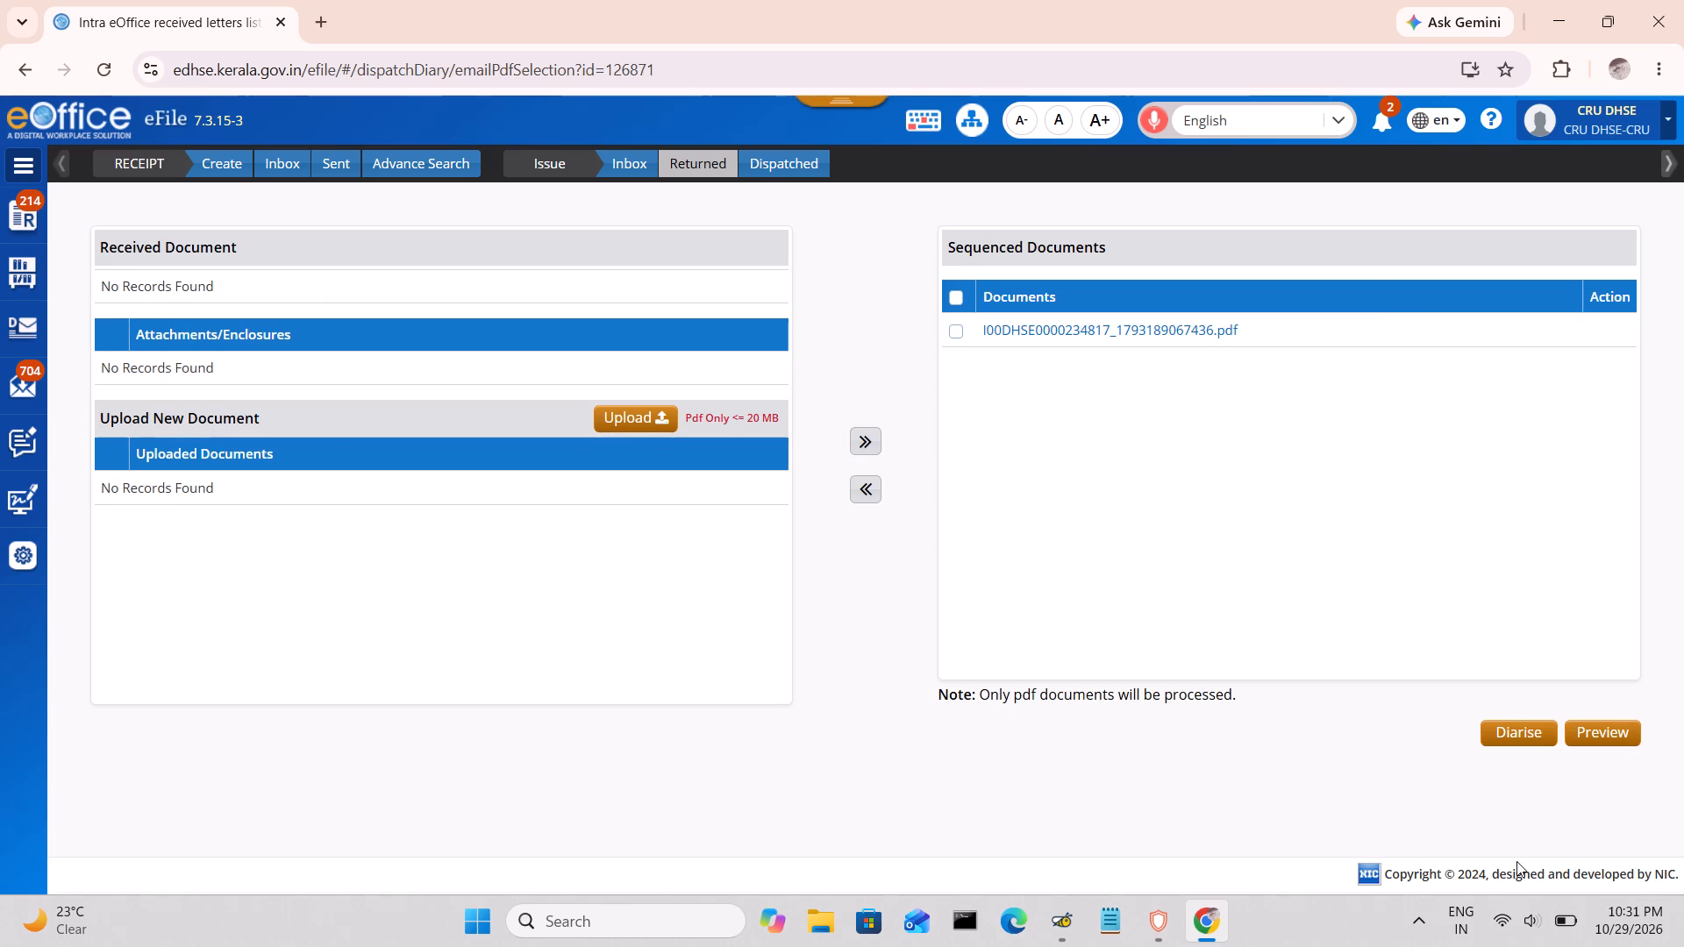
click(1531, 729)
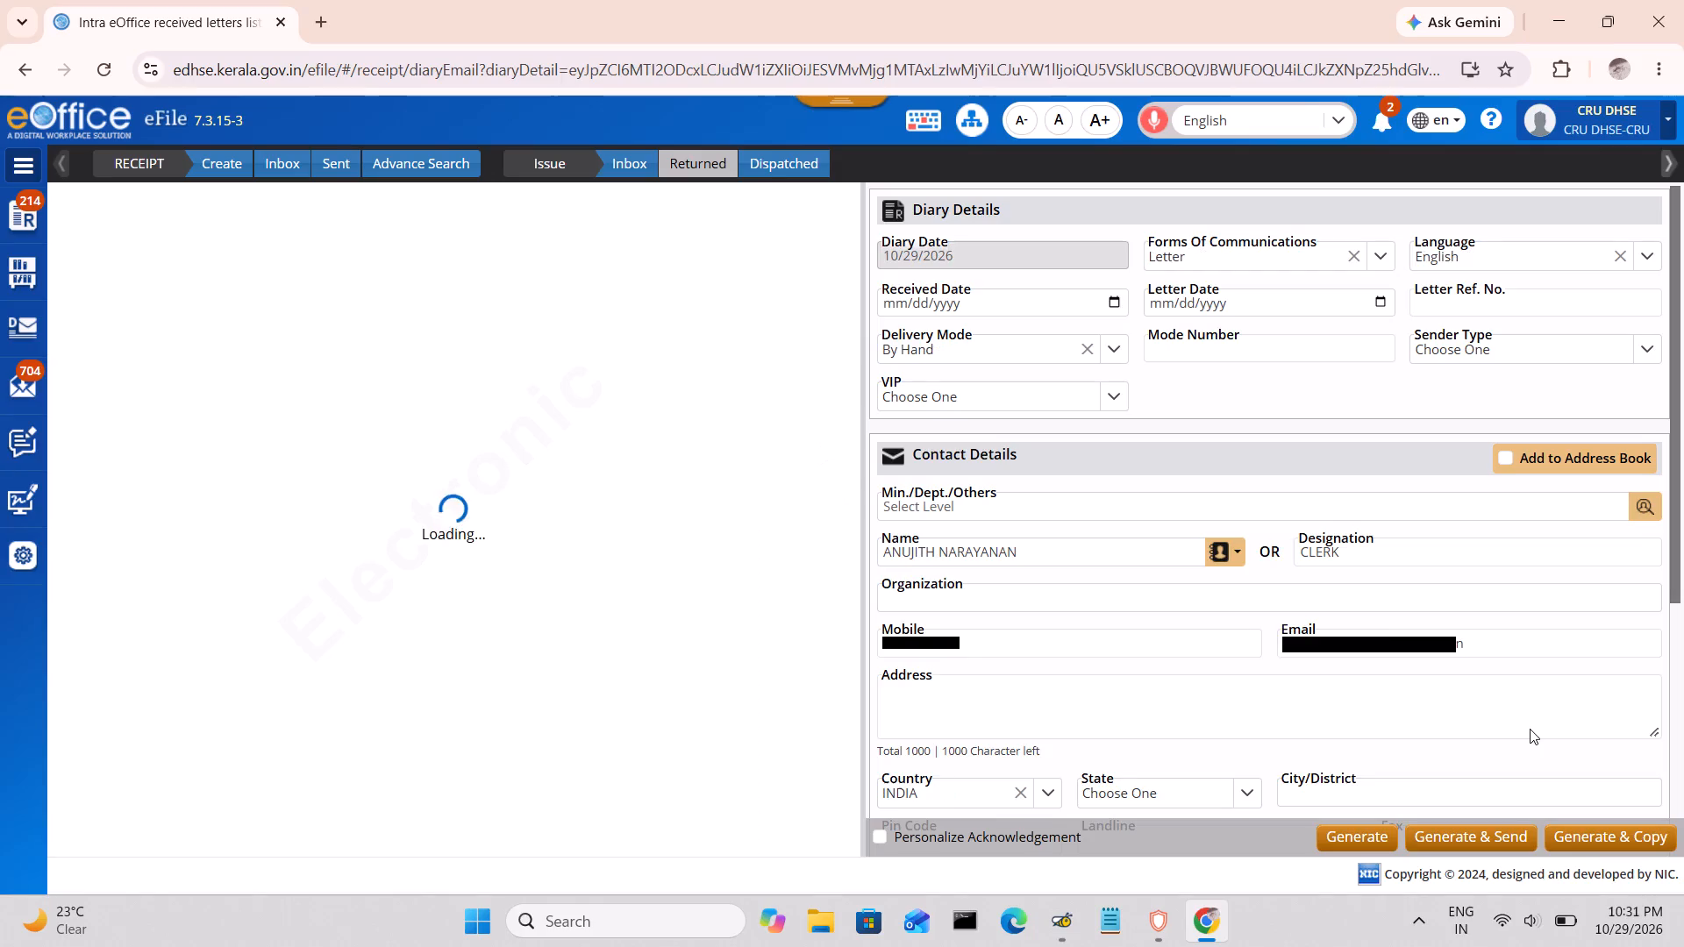
click(950, 716)
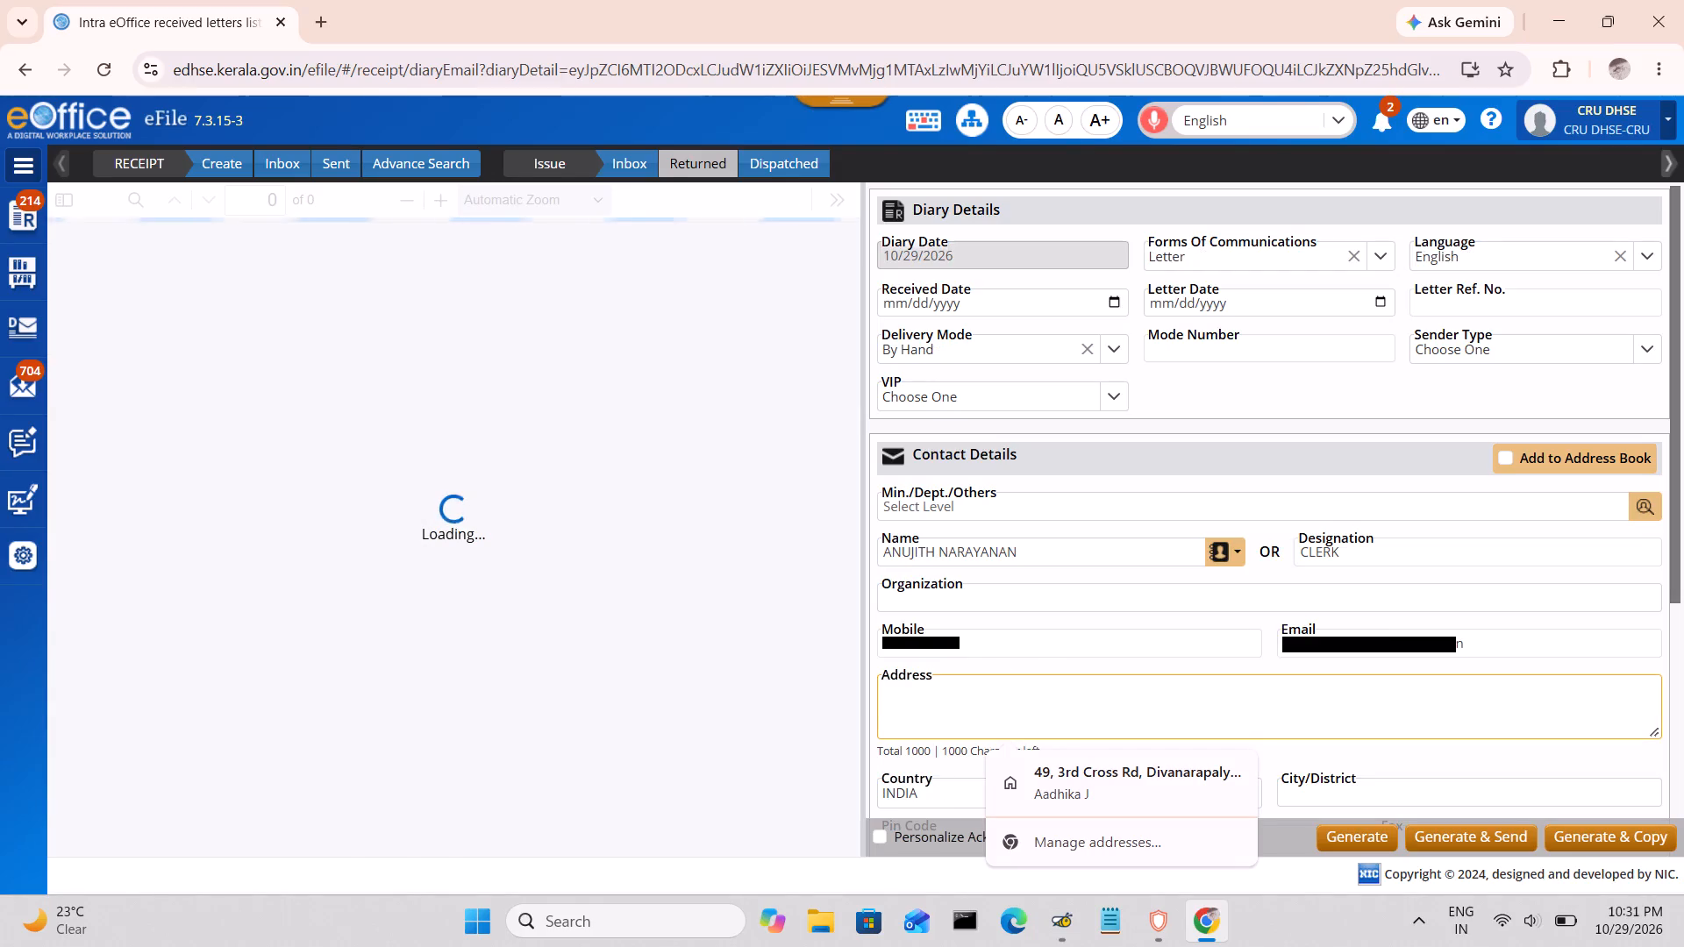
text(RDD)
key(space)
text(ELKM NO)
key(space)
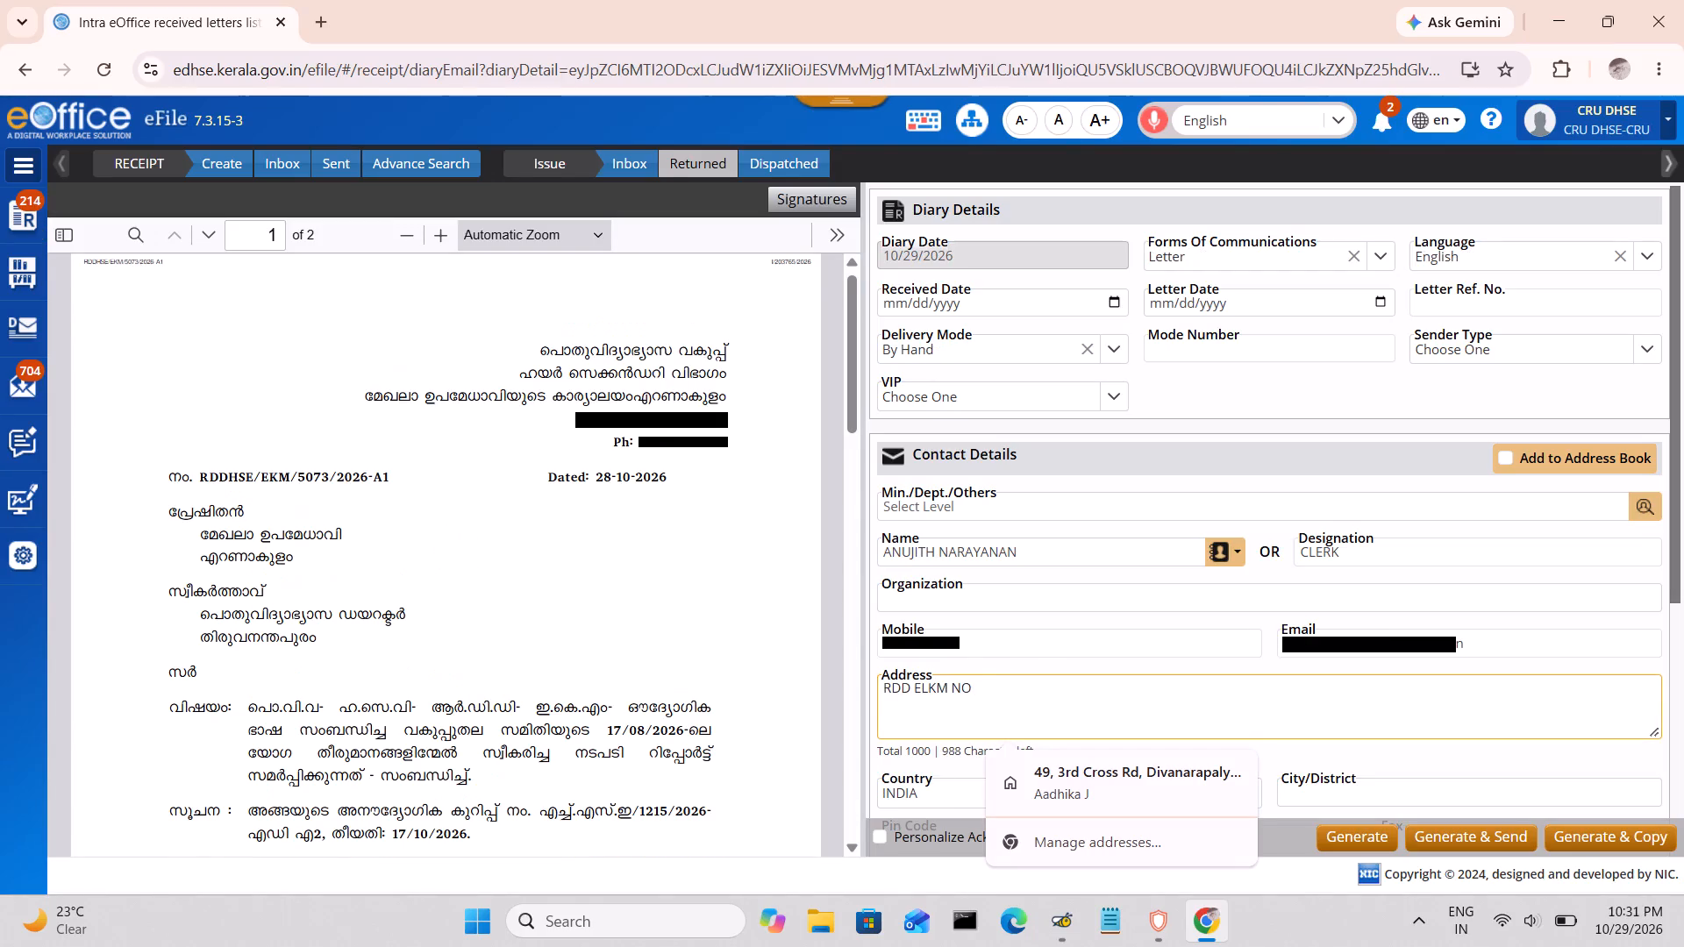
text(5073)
drag(1013, 692, 824, 723)
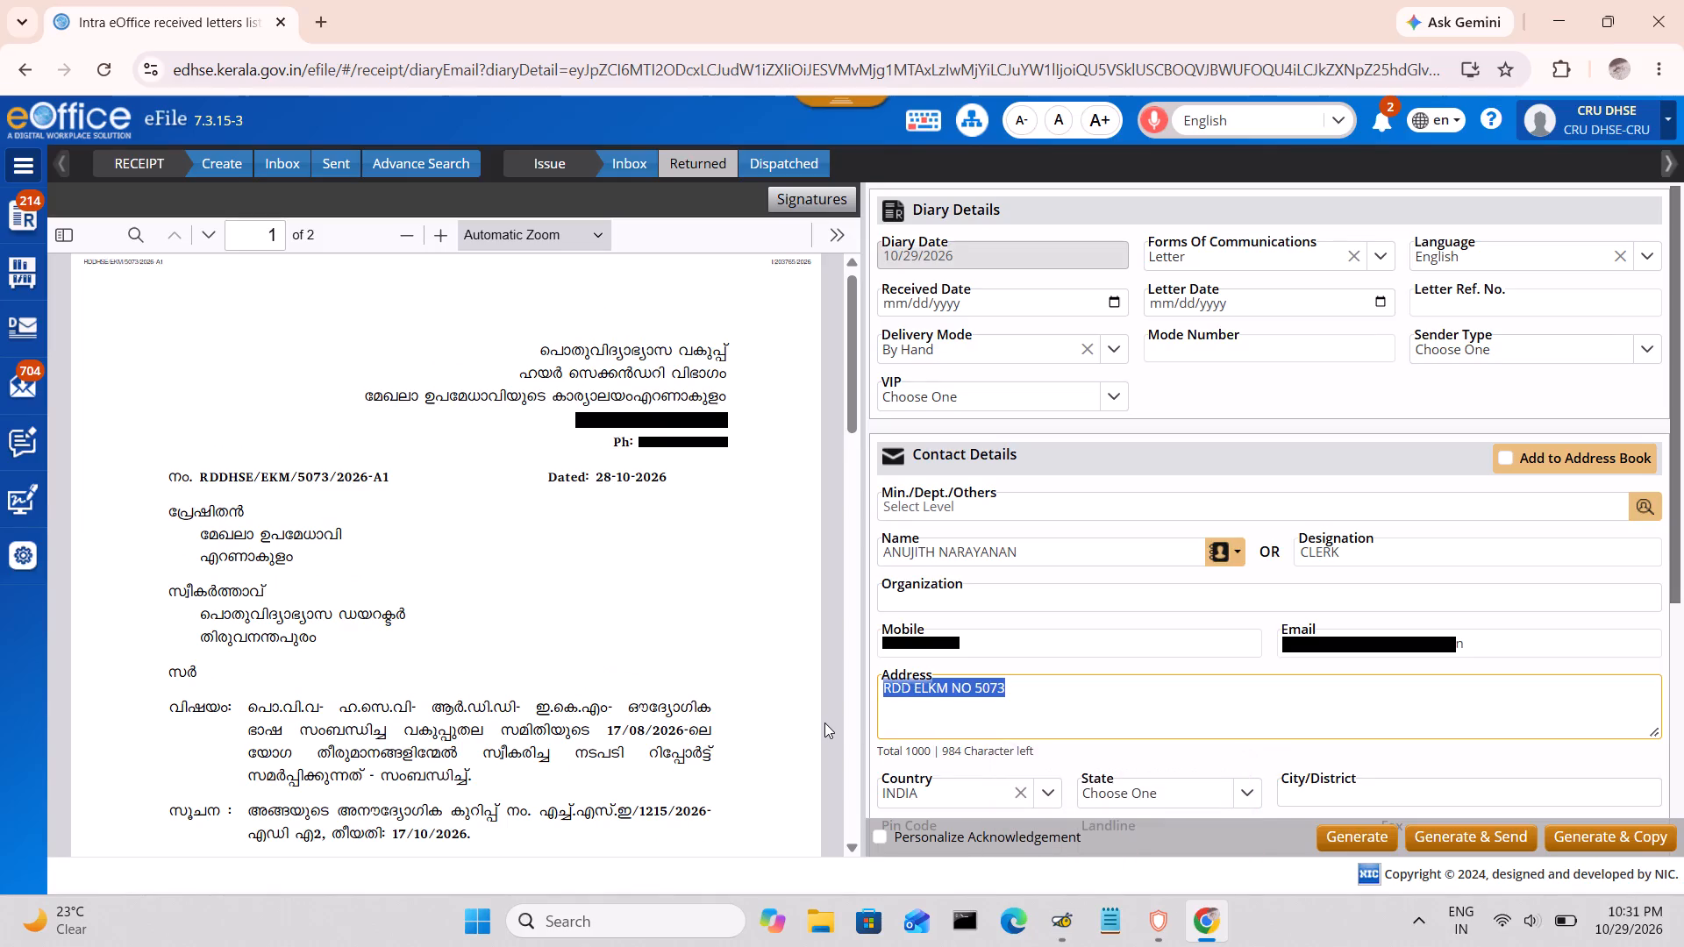
key(ctrl+c)
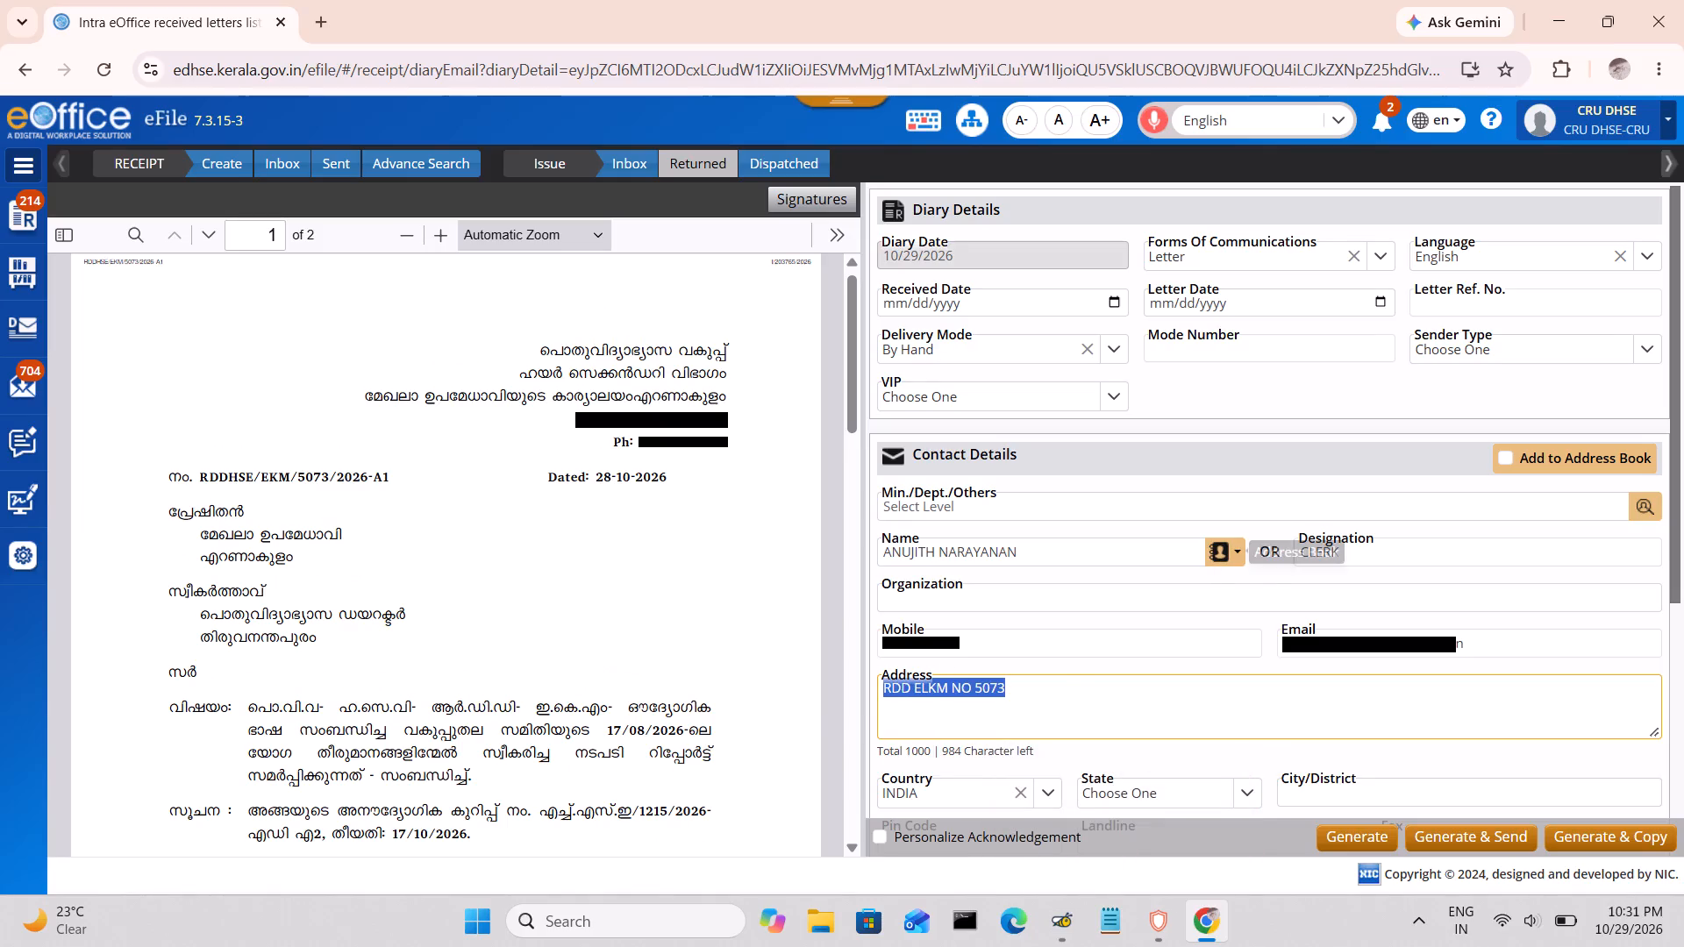
scroll(926, 577, down, 3)
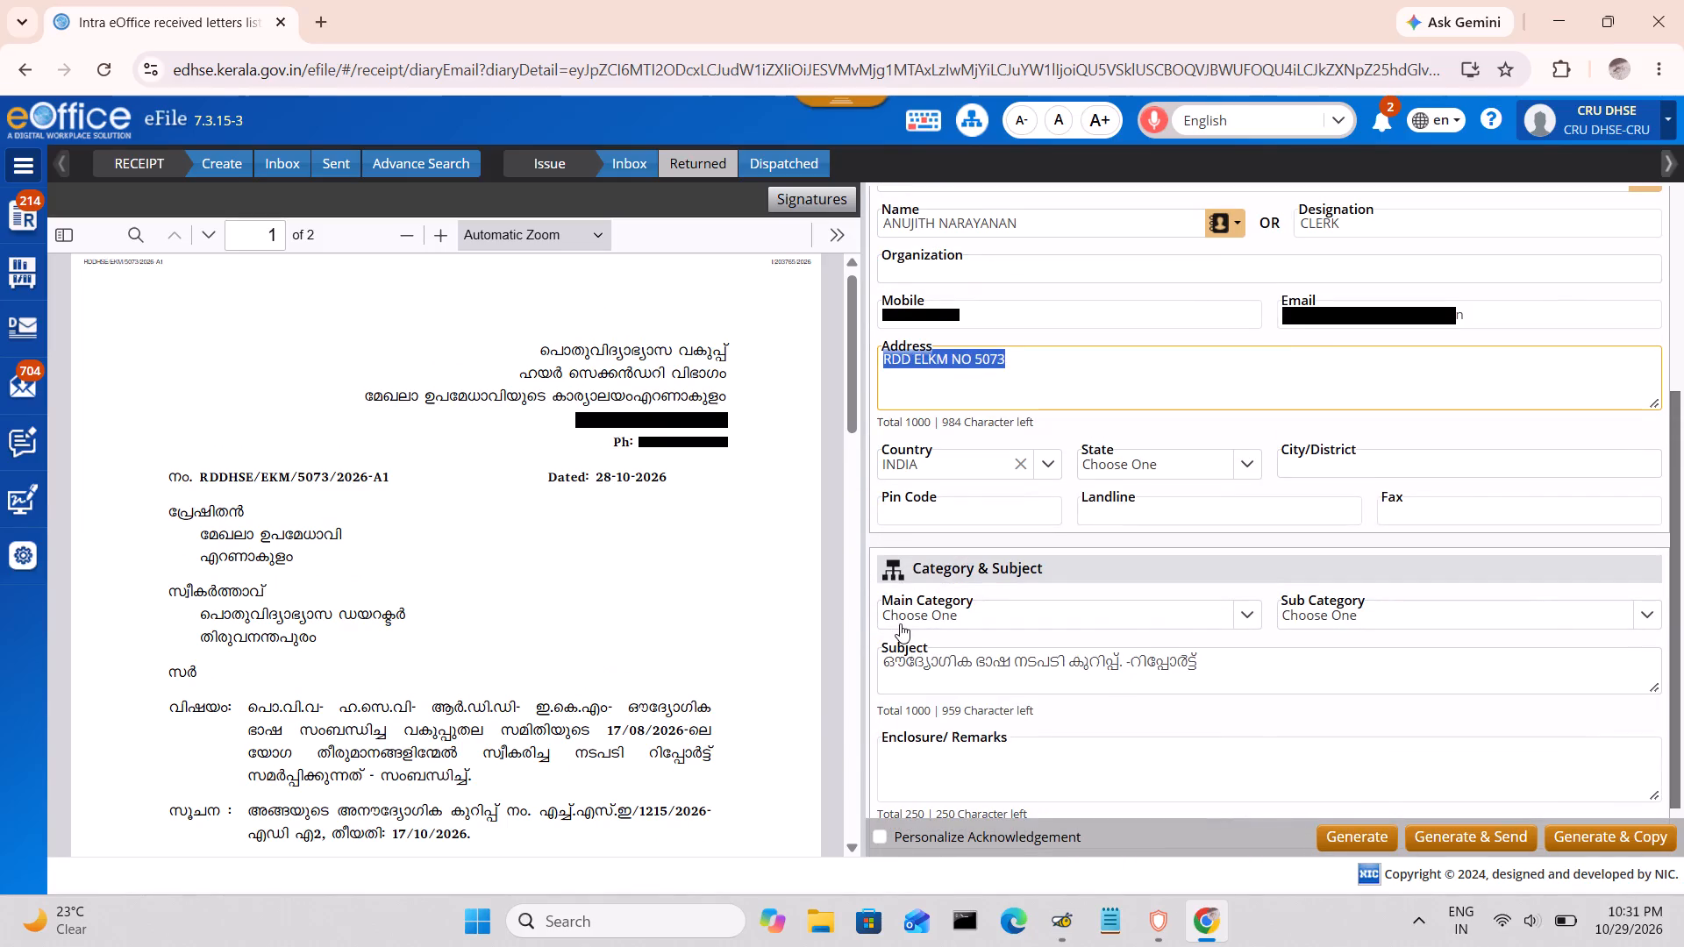
click(900, 623)
key(g)
click(903, 687)
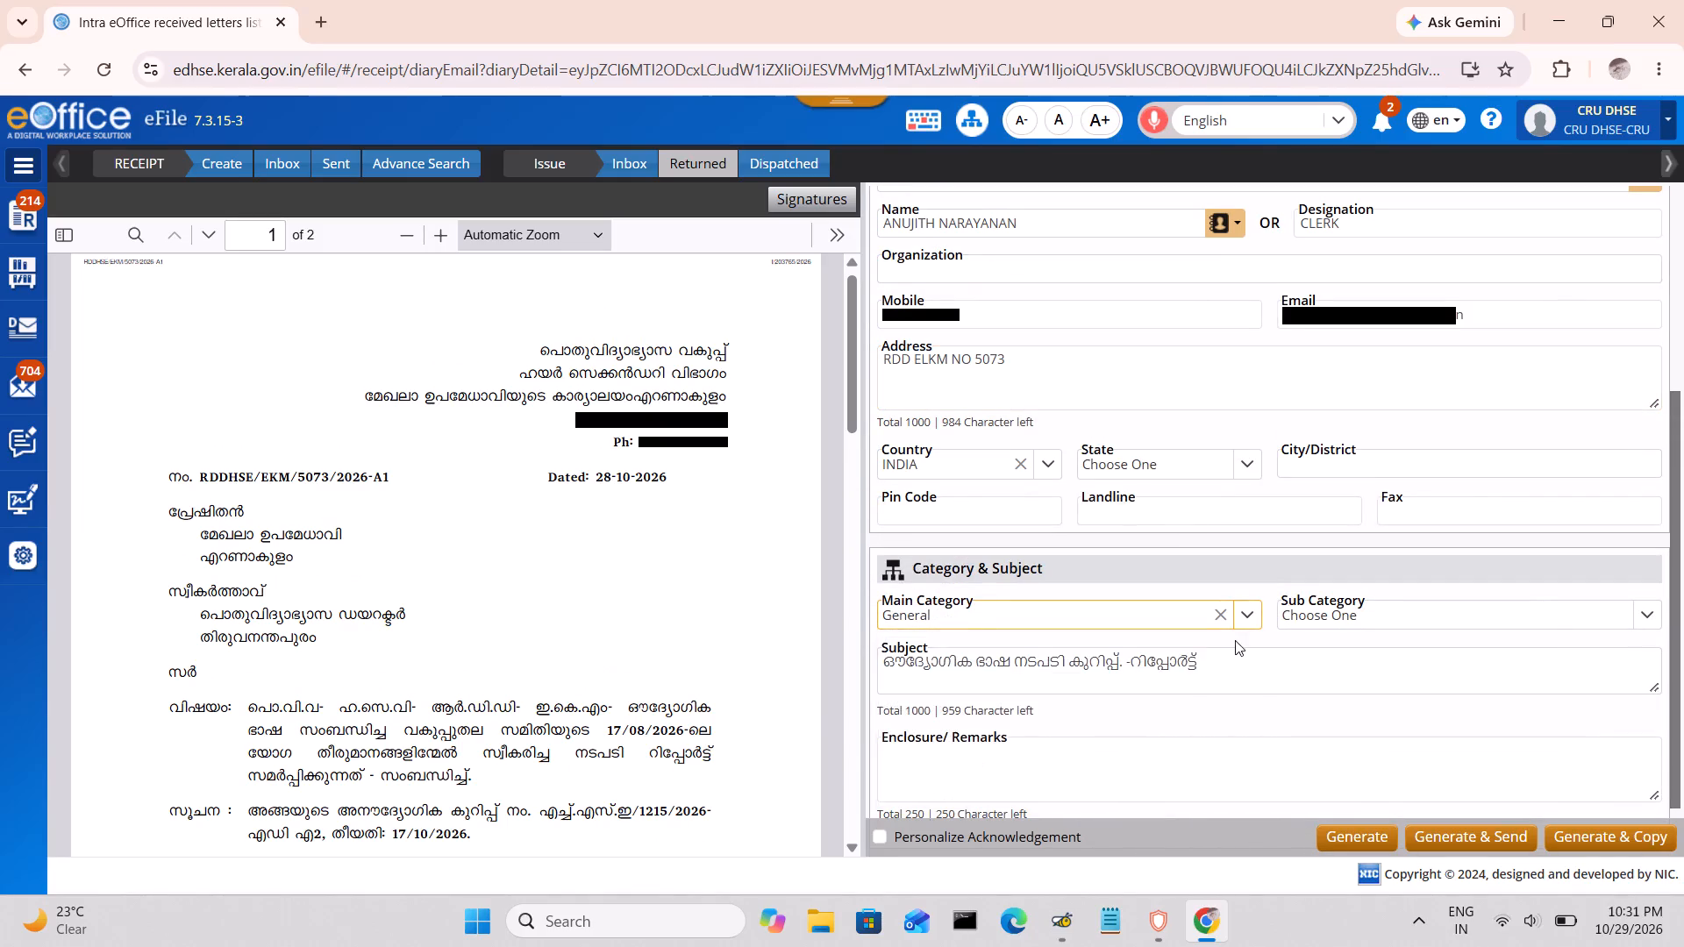
click(1222, 662)
text(-)
key(space)
key(ctrl+v)
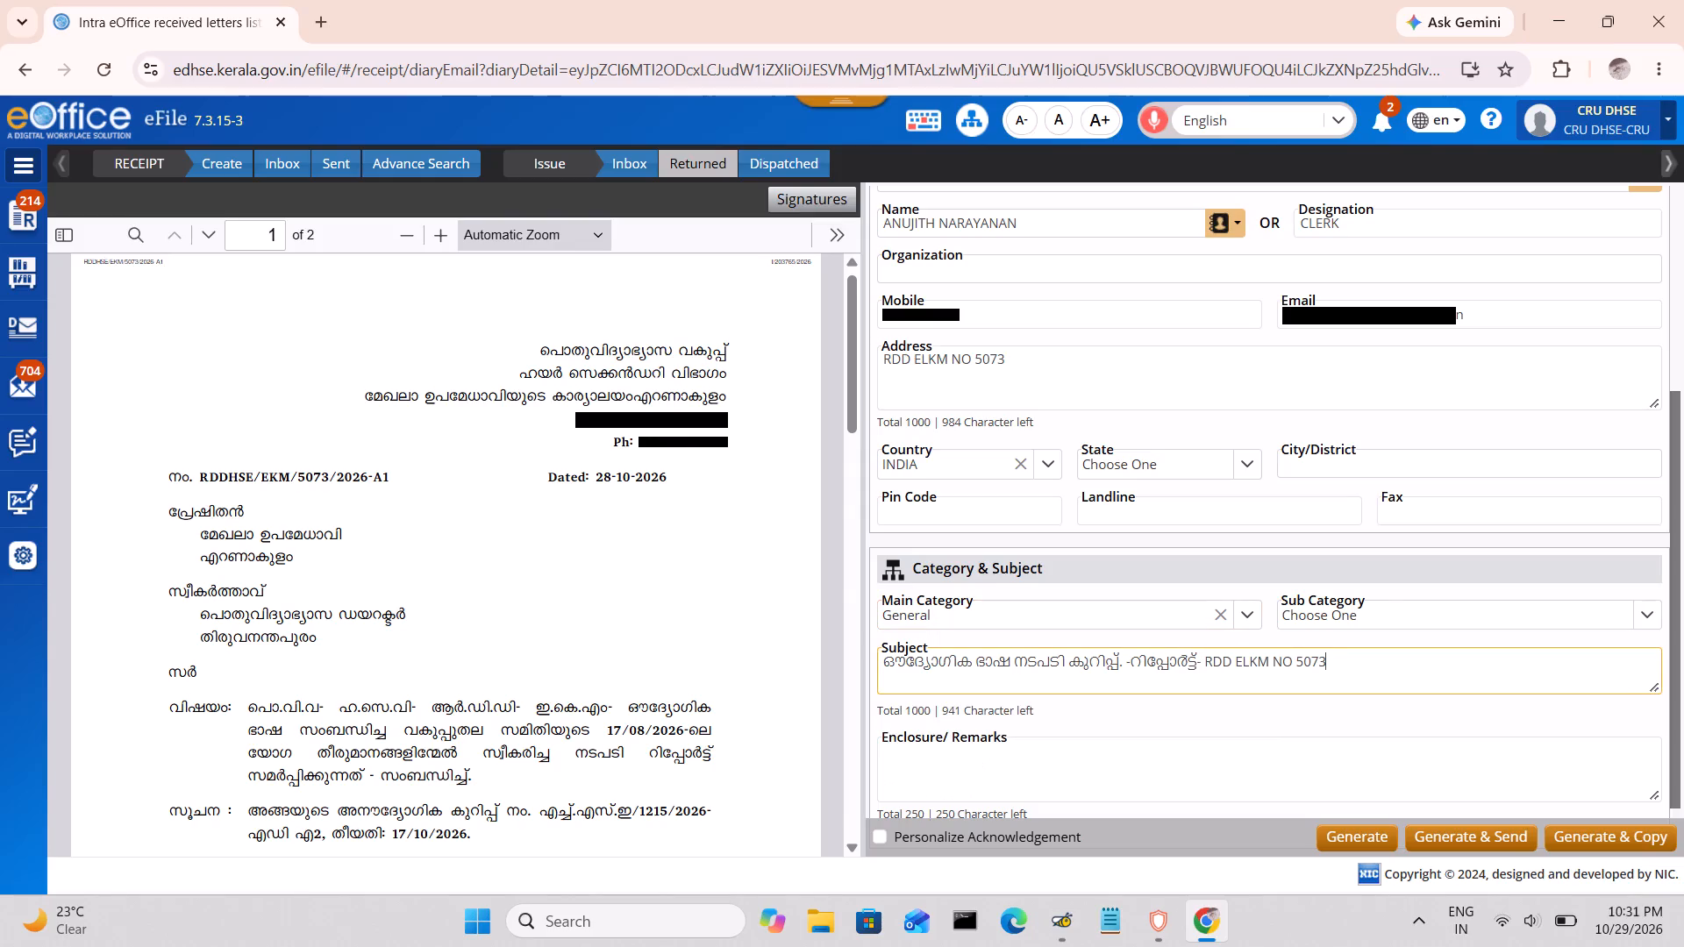
click(1450, 835)
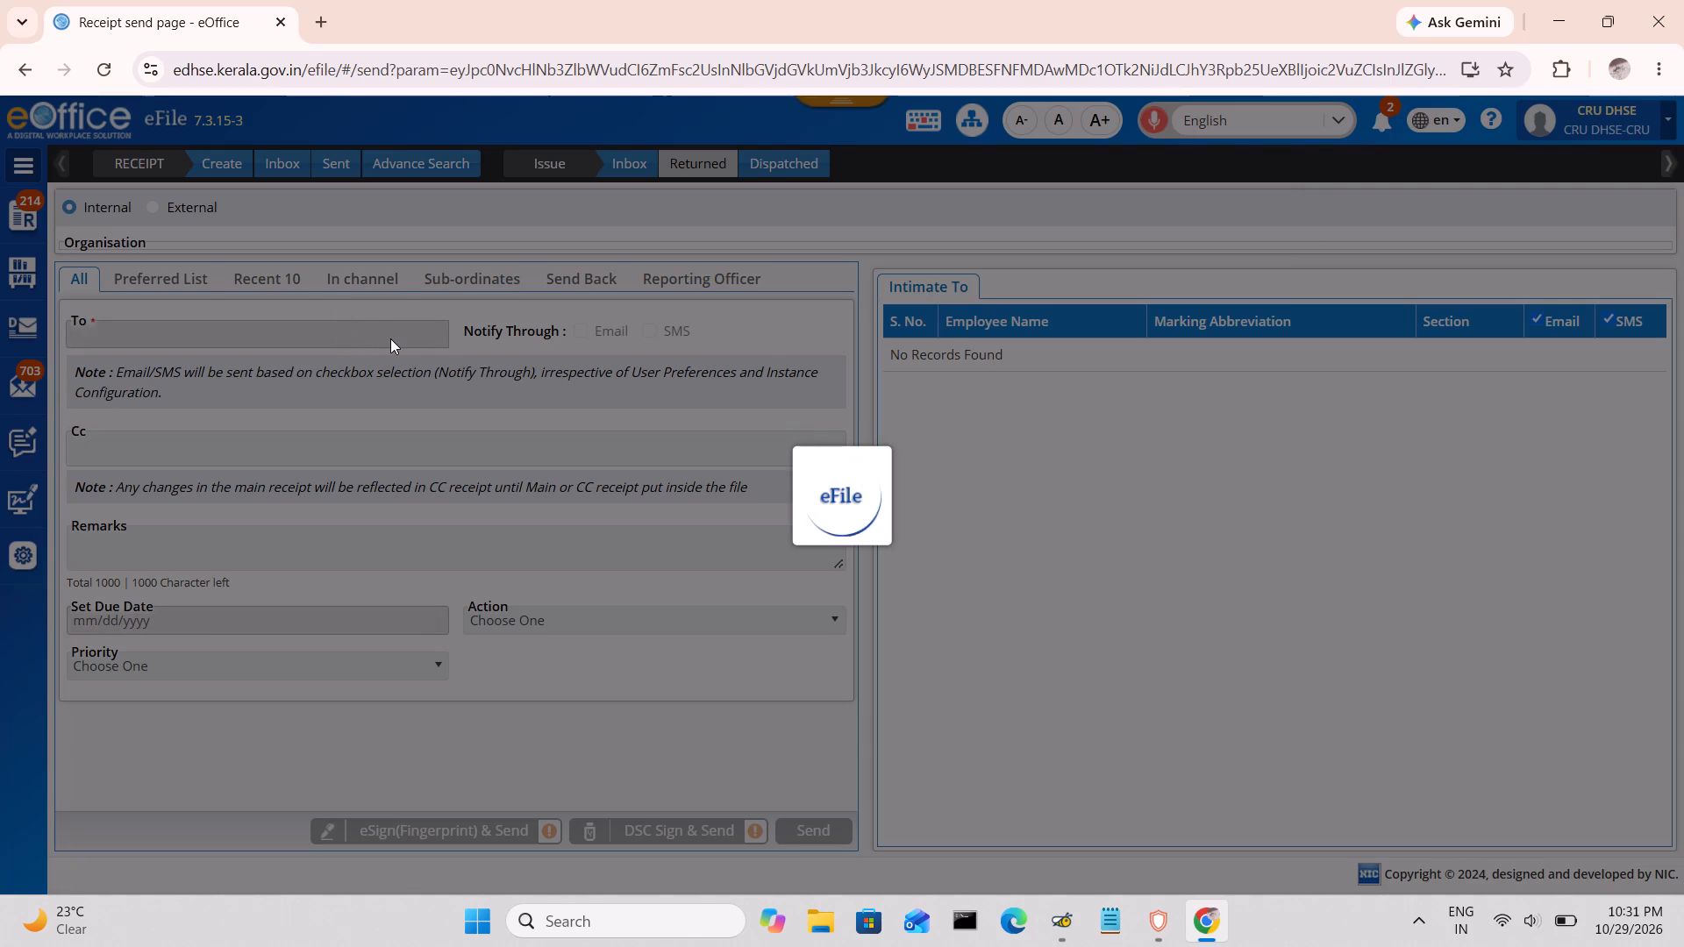
Send the official-language report receipt to the SS (AD A) officer in DHSE-ADMINISTRATION (A).
click(390, 341)
key(a)
text(D)
key(space)
key(a)
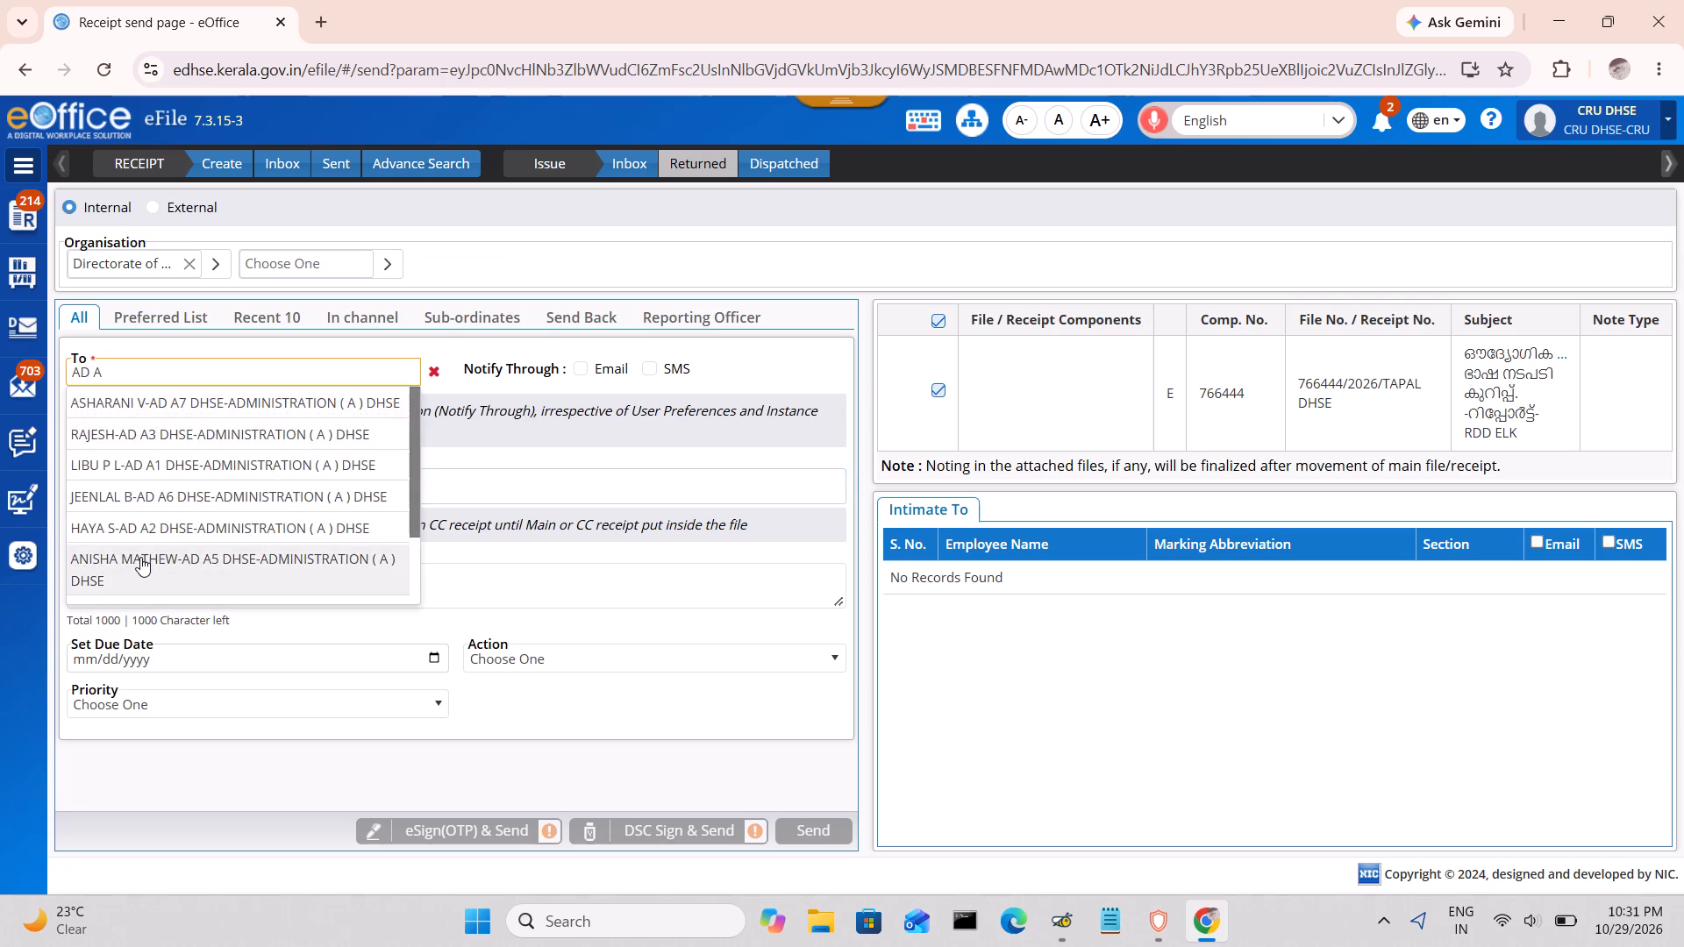
scroll(140, 557, down, 4)
click(89, 576)
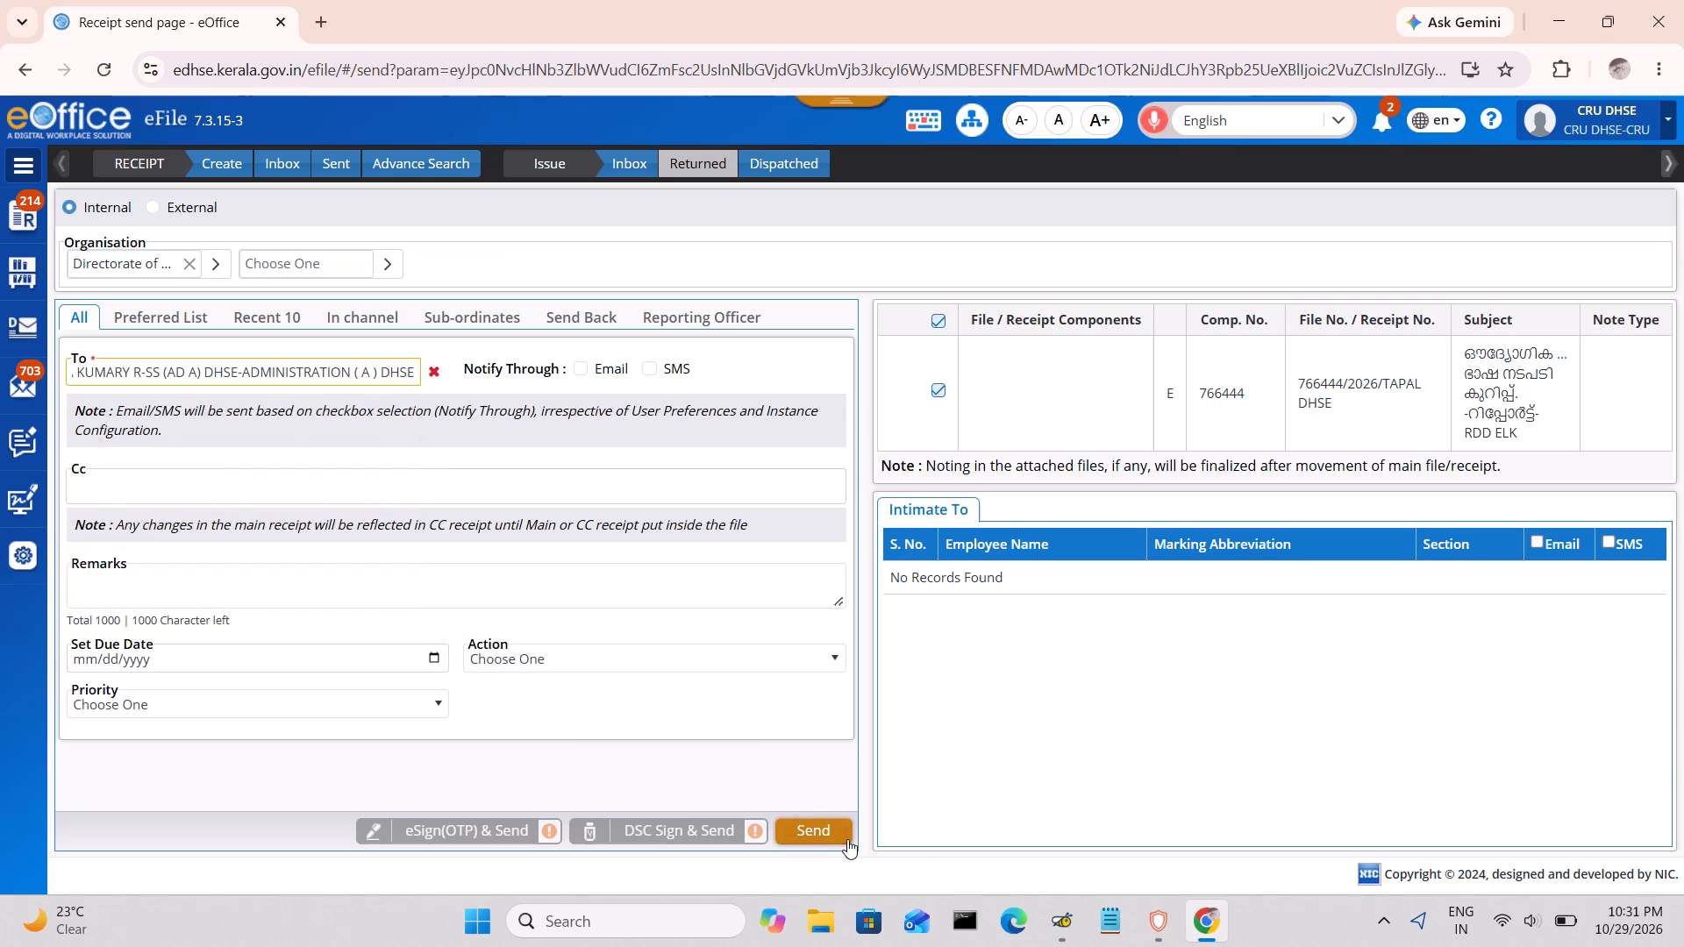
click(838, 834)
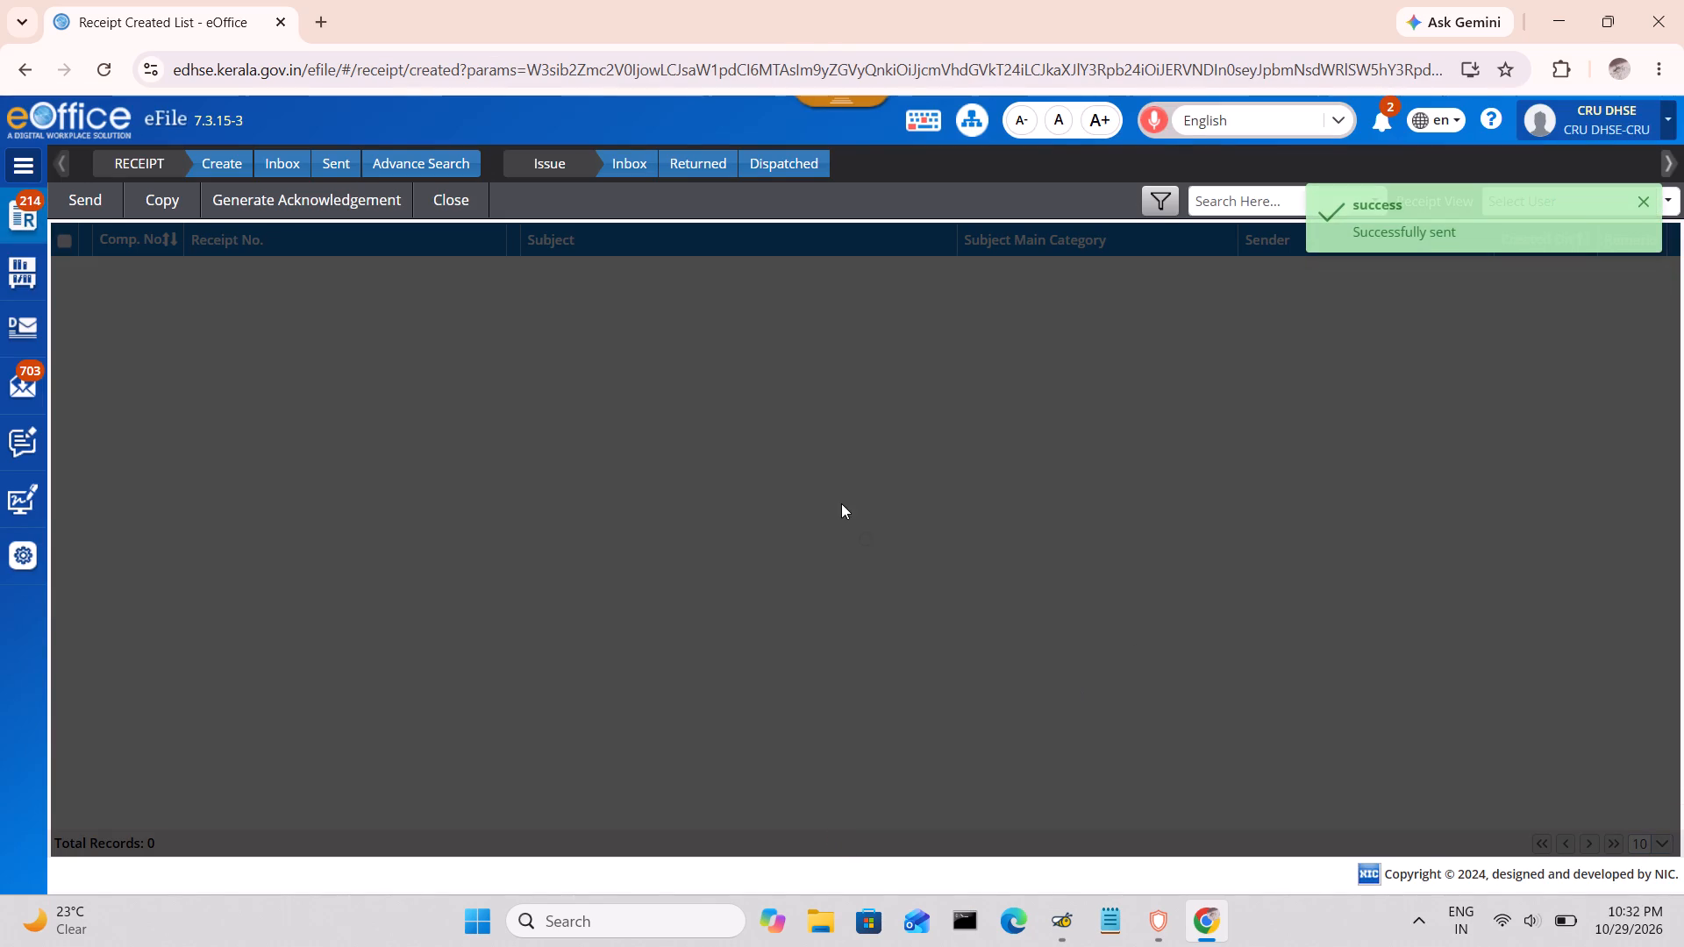
Start diarising DIS/285095/2026 from the Intra eOffice received letters with its received PDF as the sequenced document.
click(25, 384)
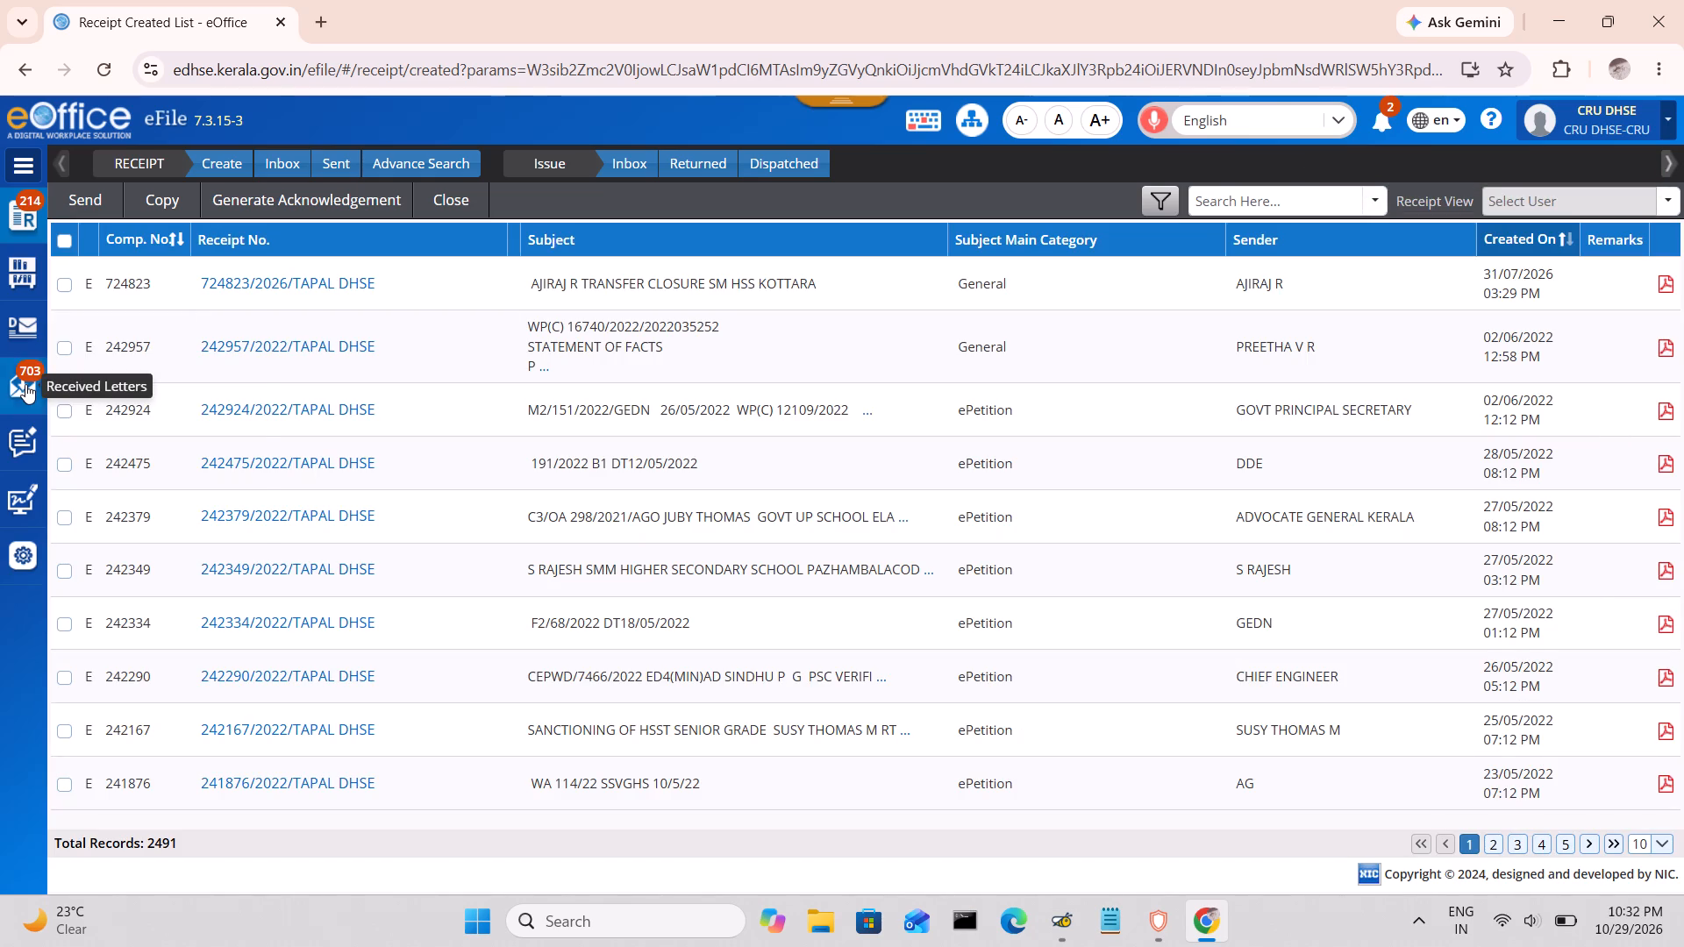
click(104, 424)
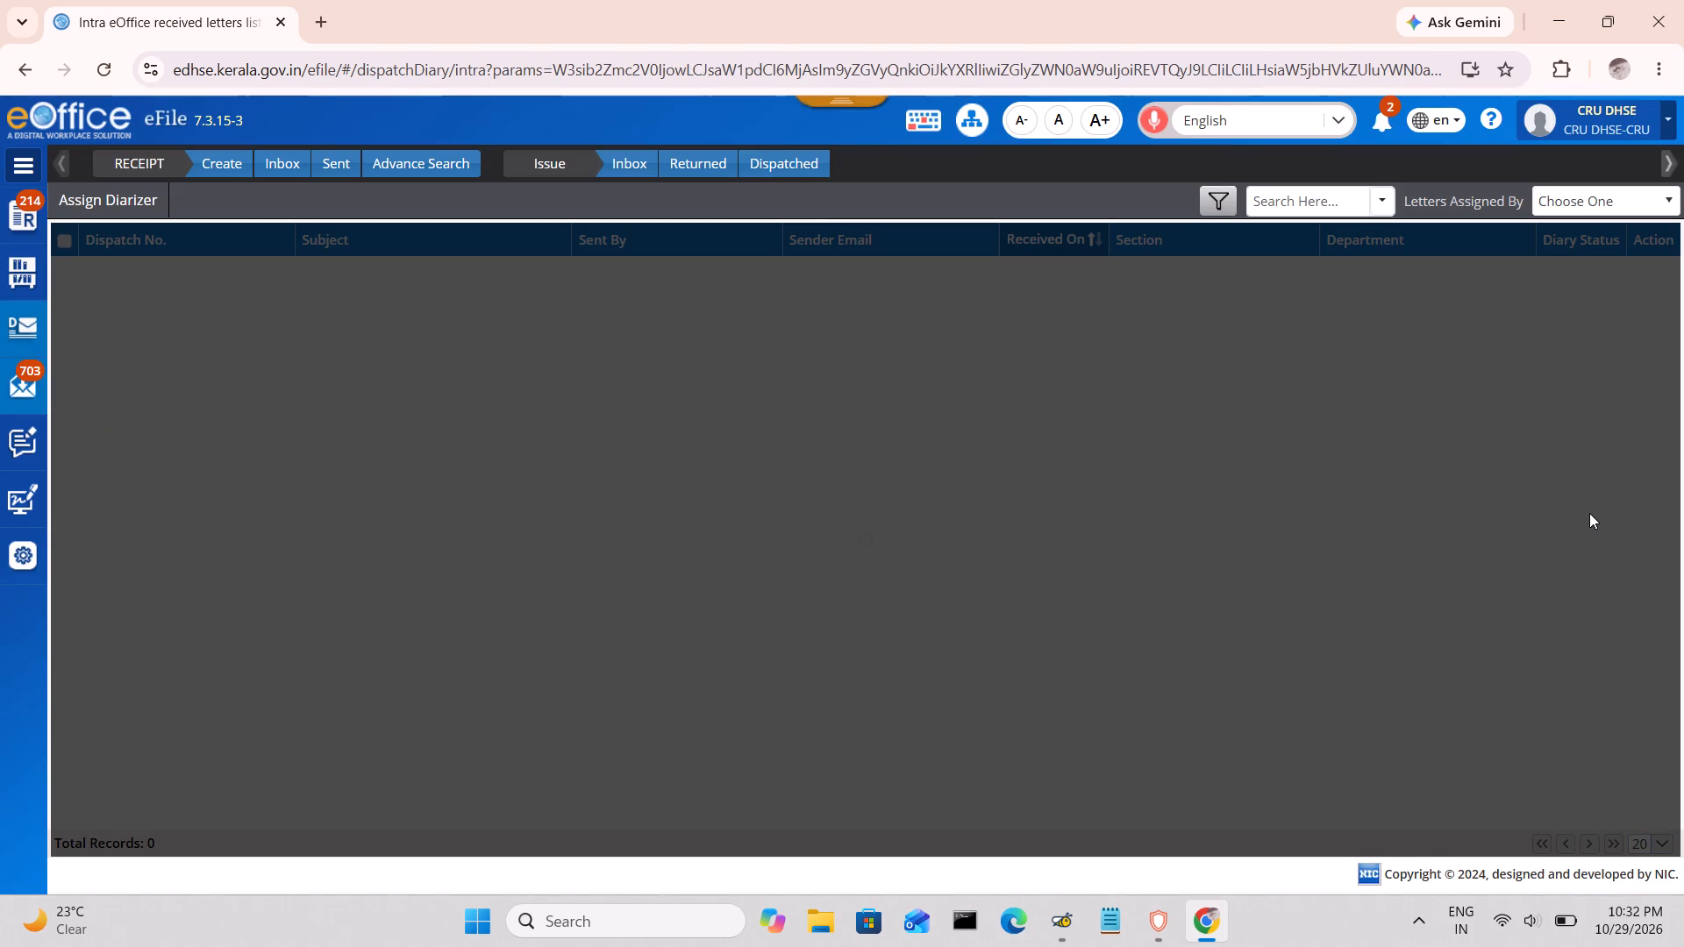
scroll(1589, 513, down, 3)
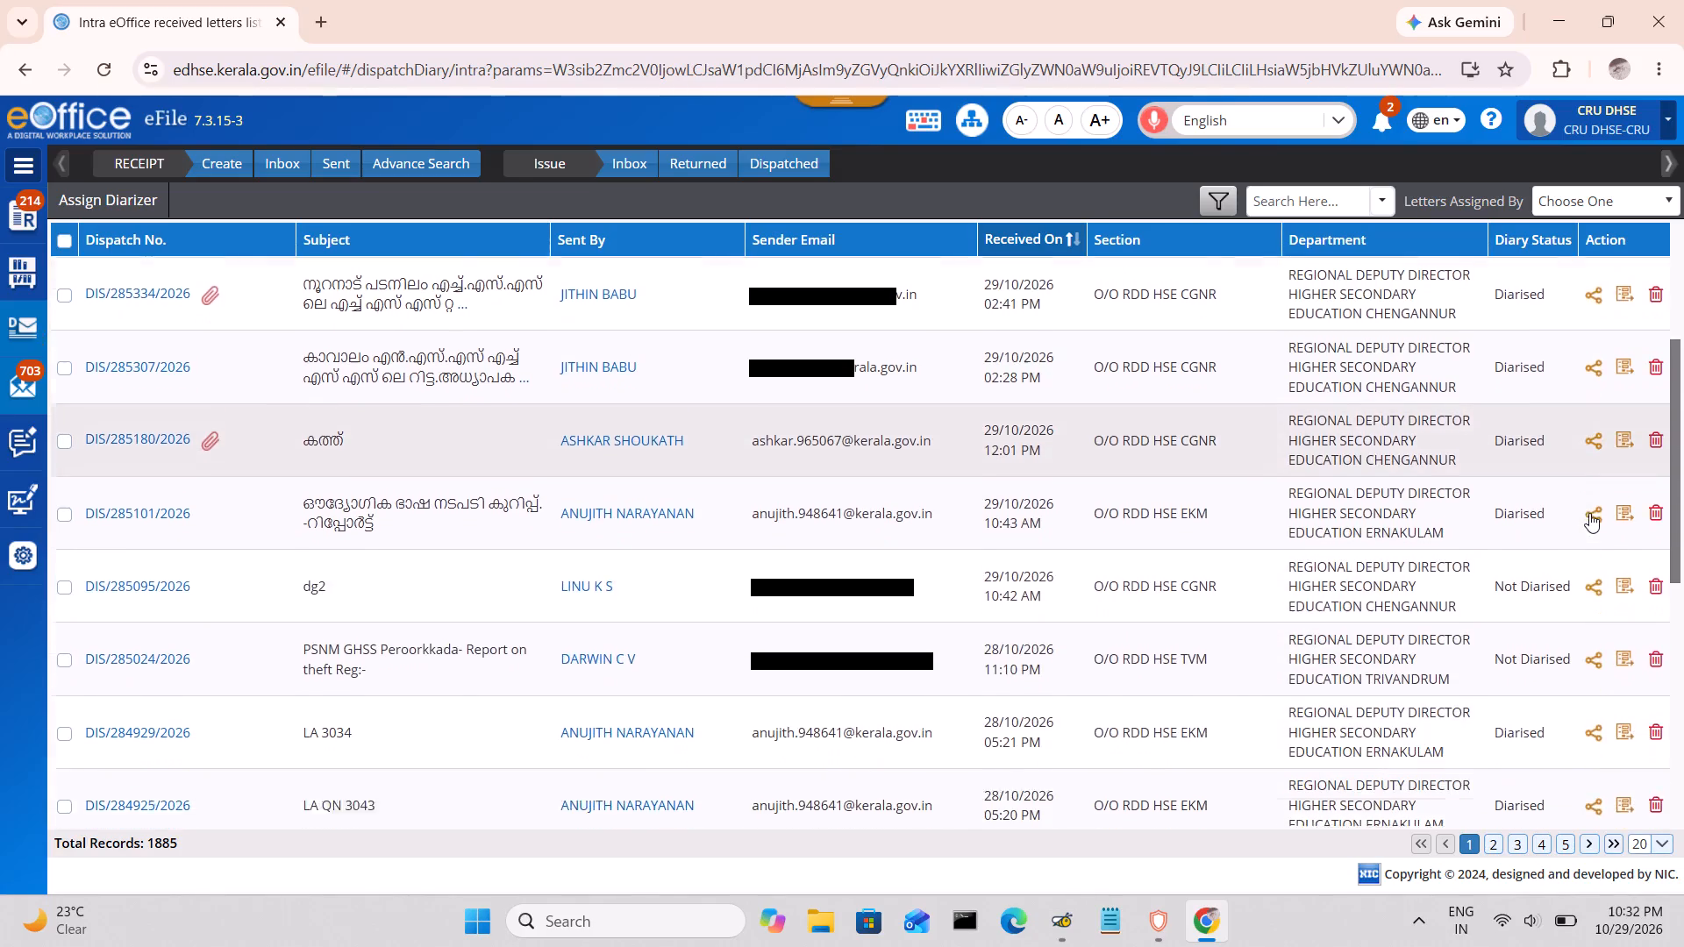
click(1627, 548)
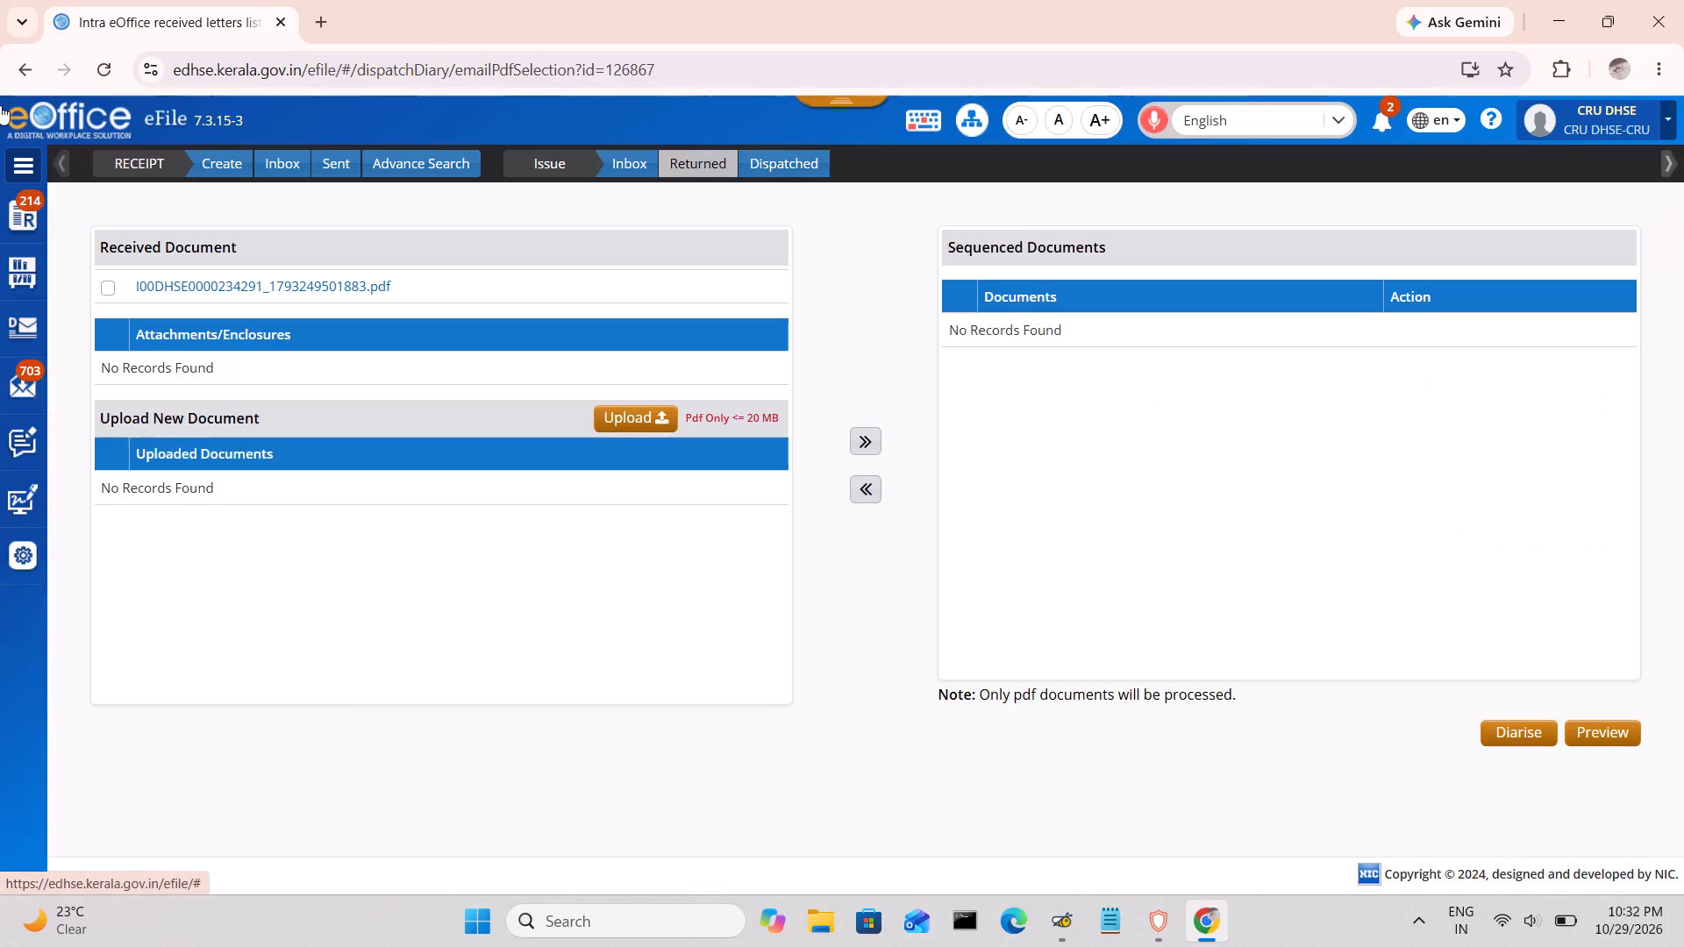
click(109, 289)
click(867, 440)
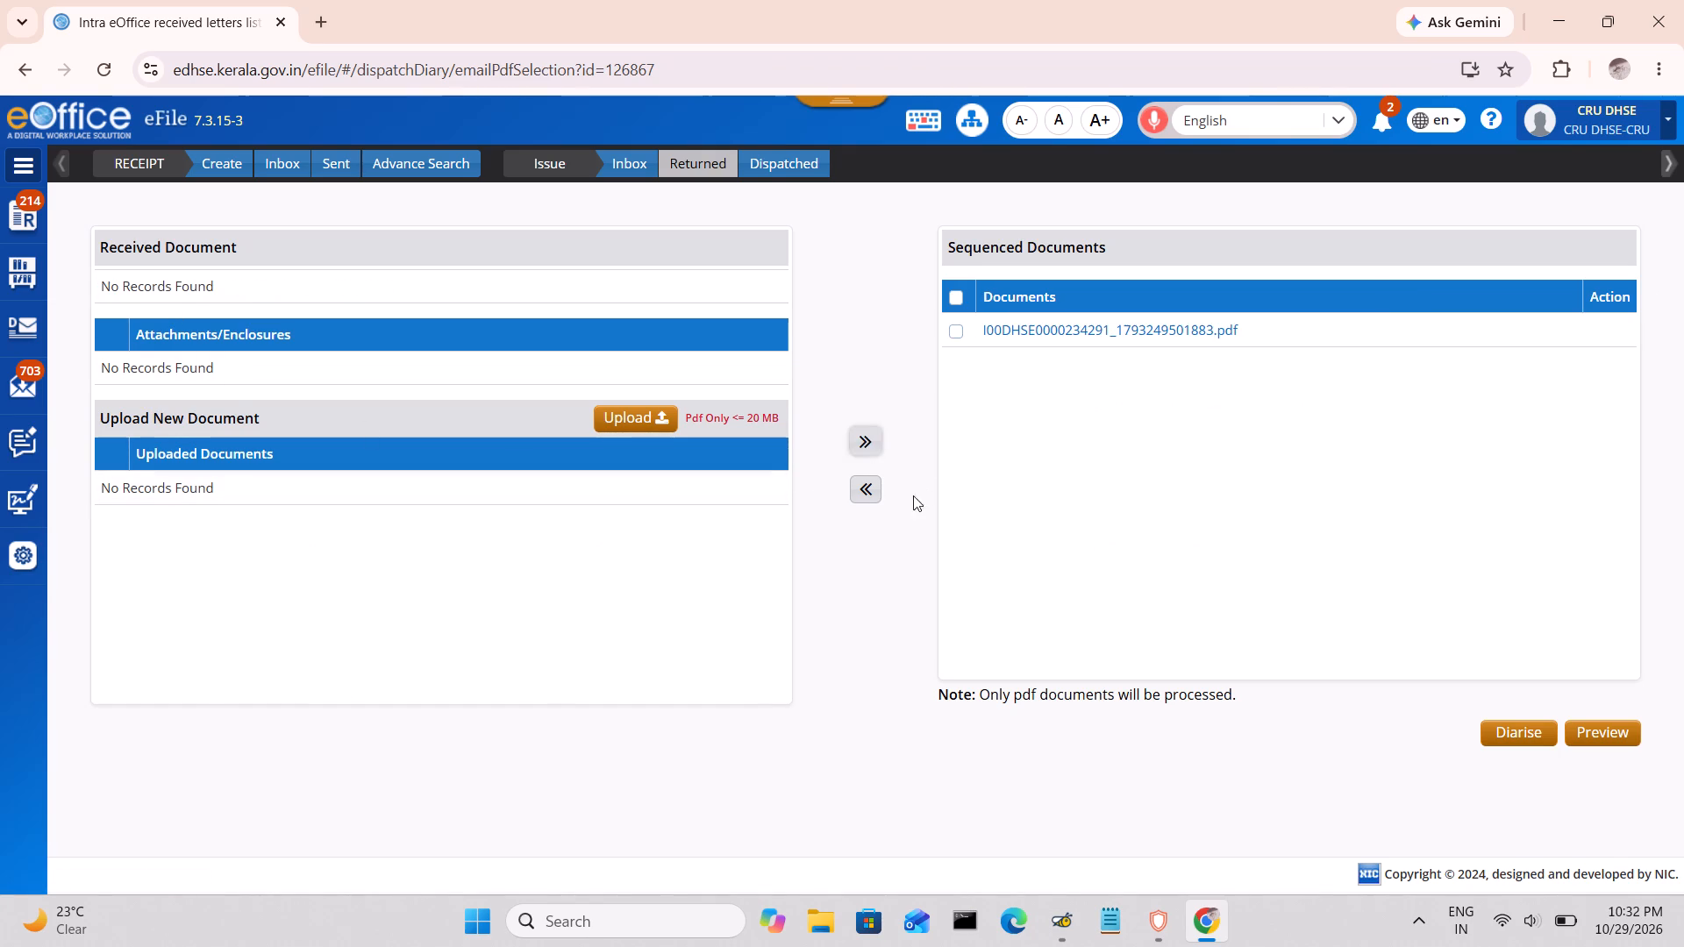
click(1545, 735)
click(1518, 734)
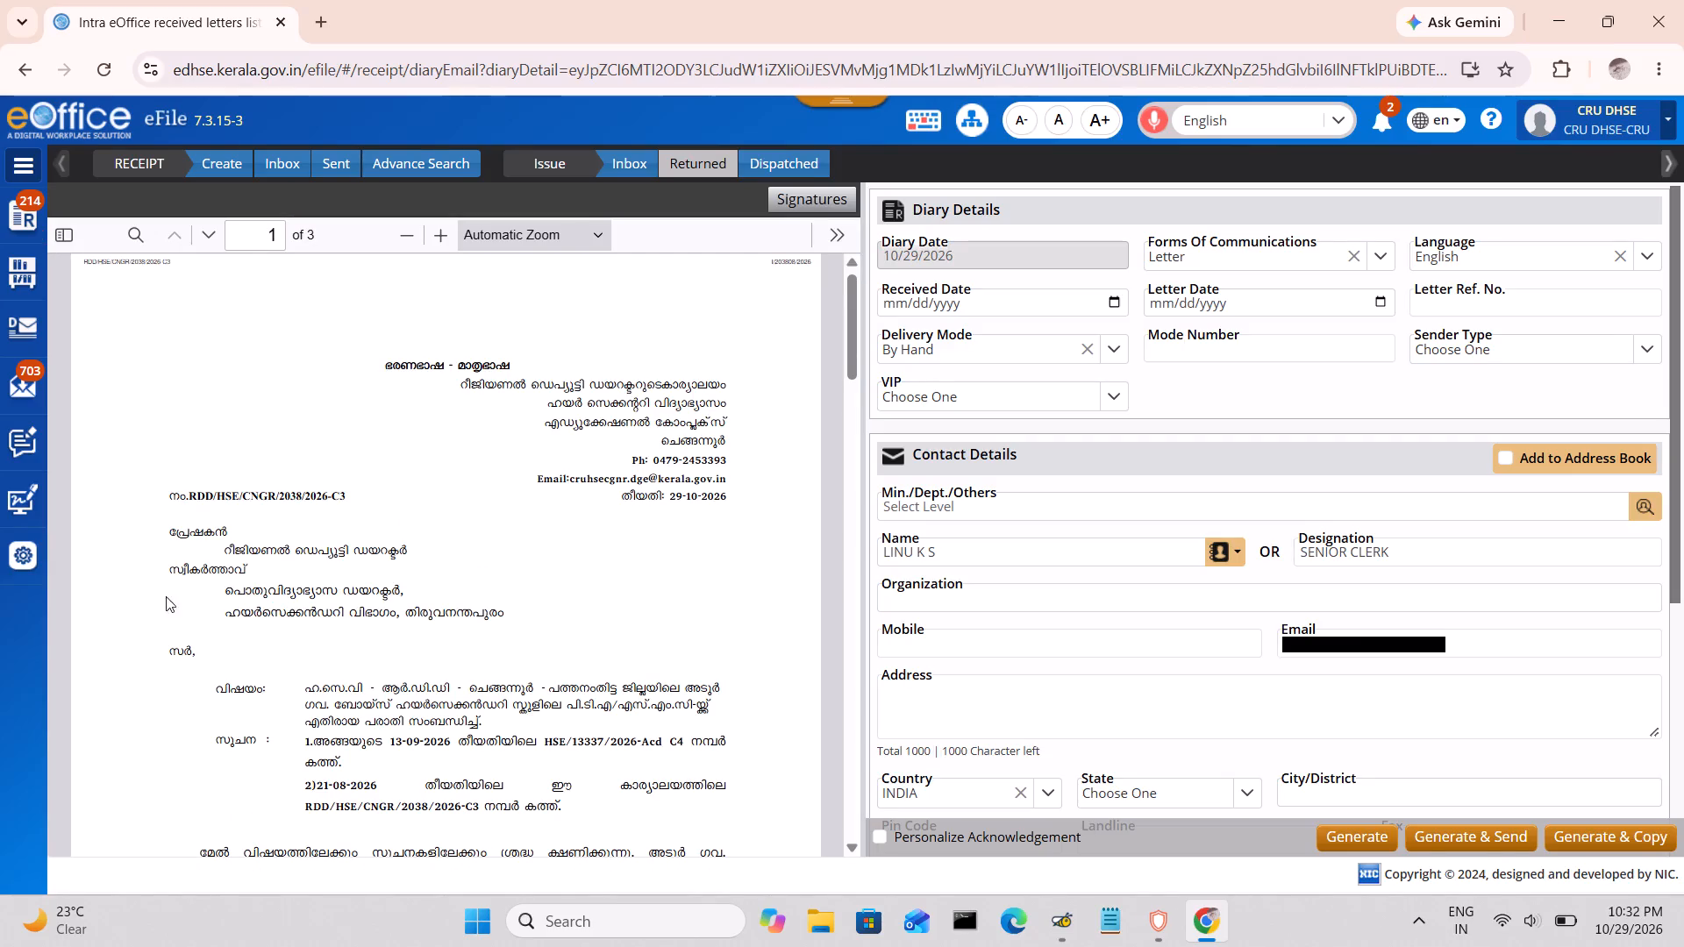
click(951, 708)
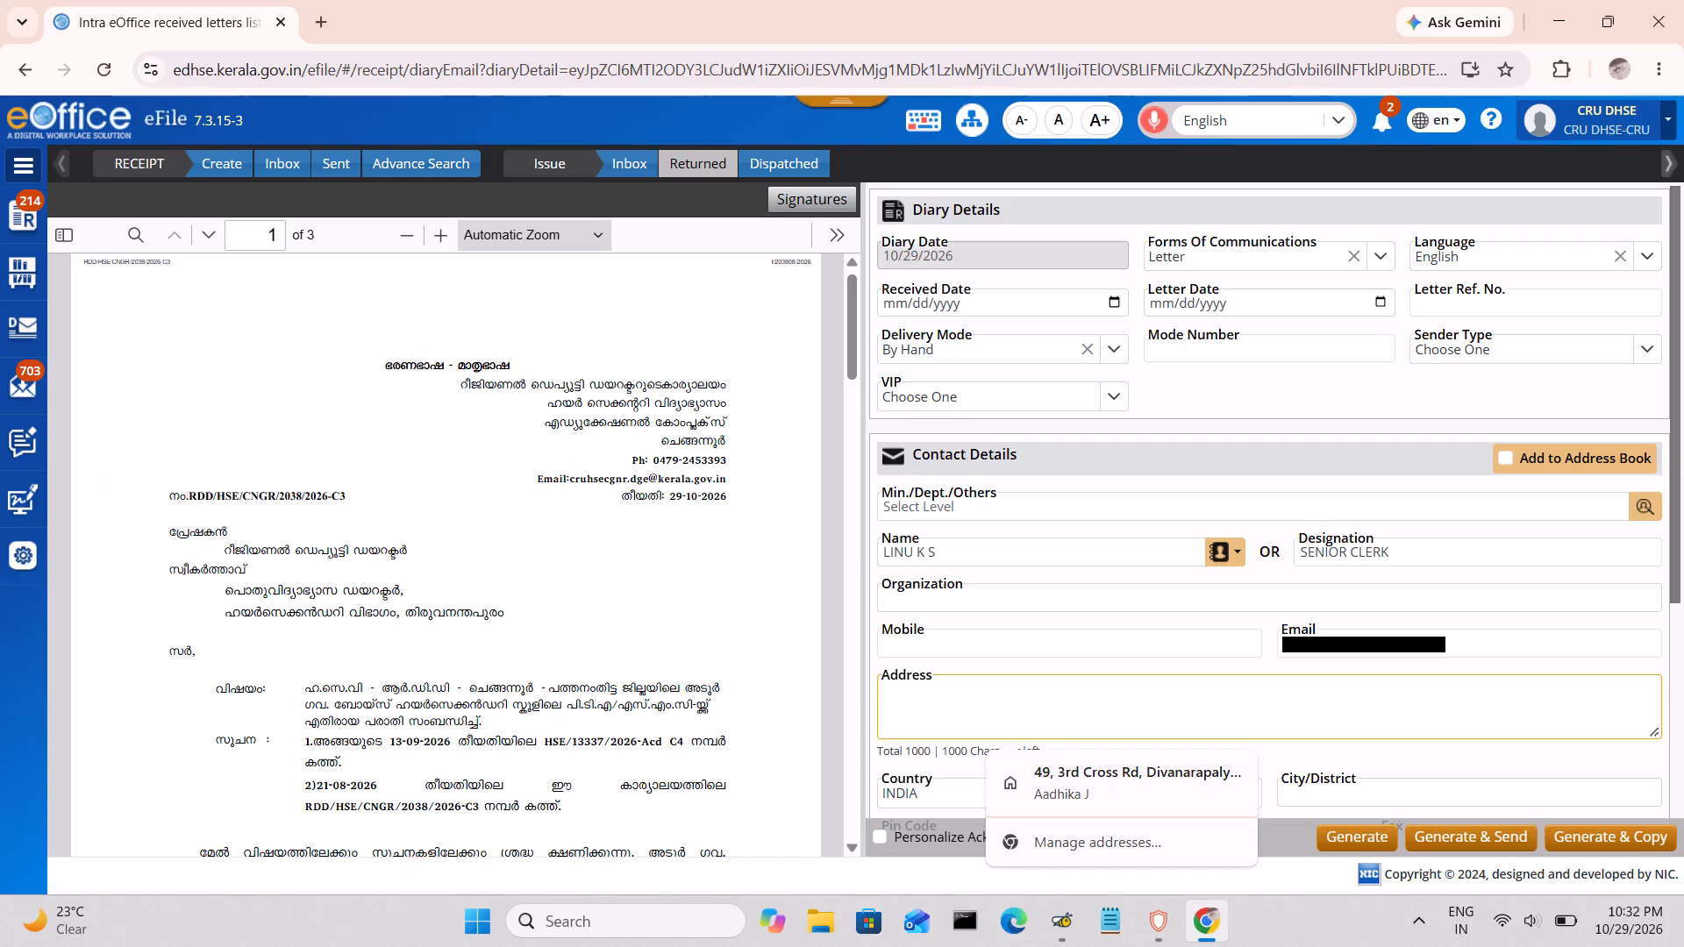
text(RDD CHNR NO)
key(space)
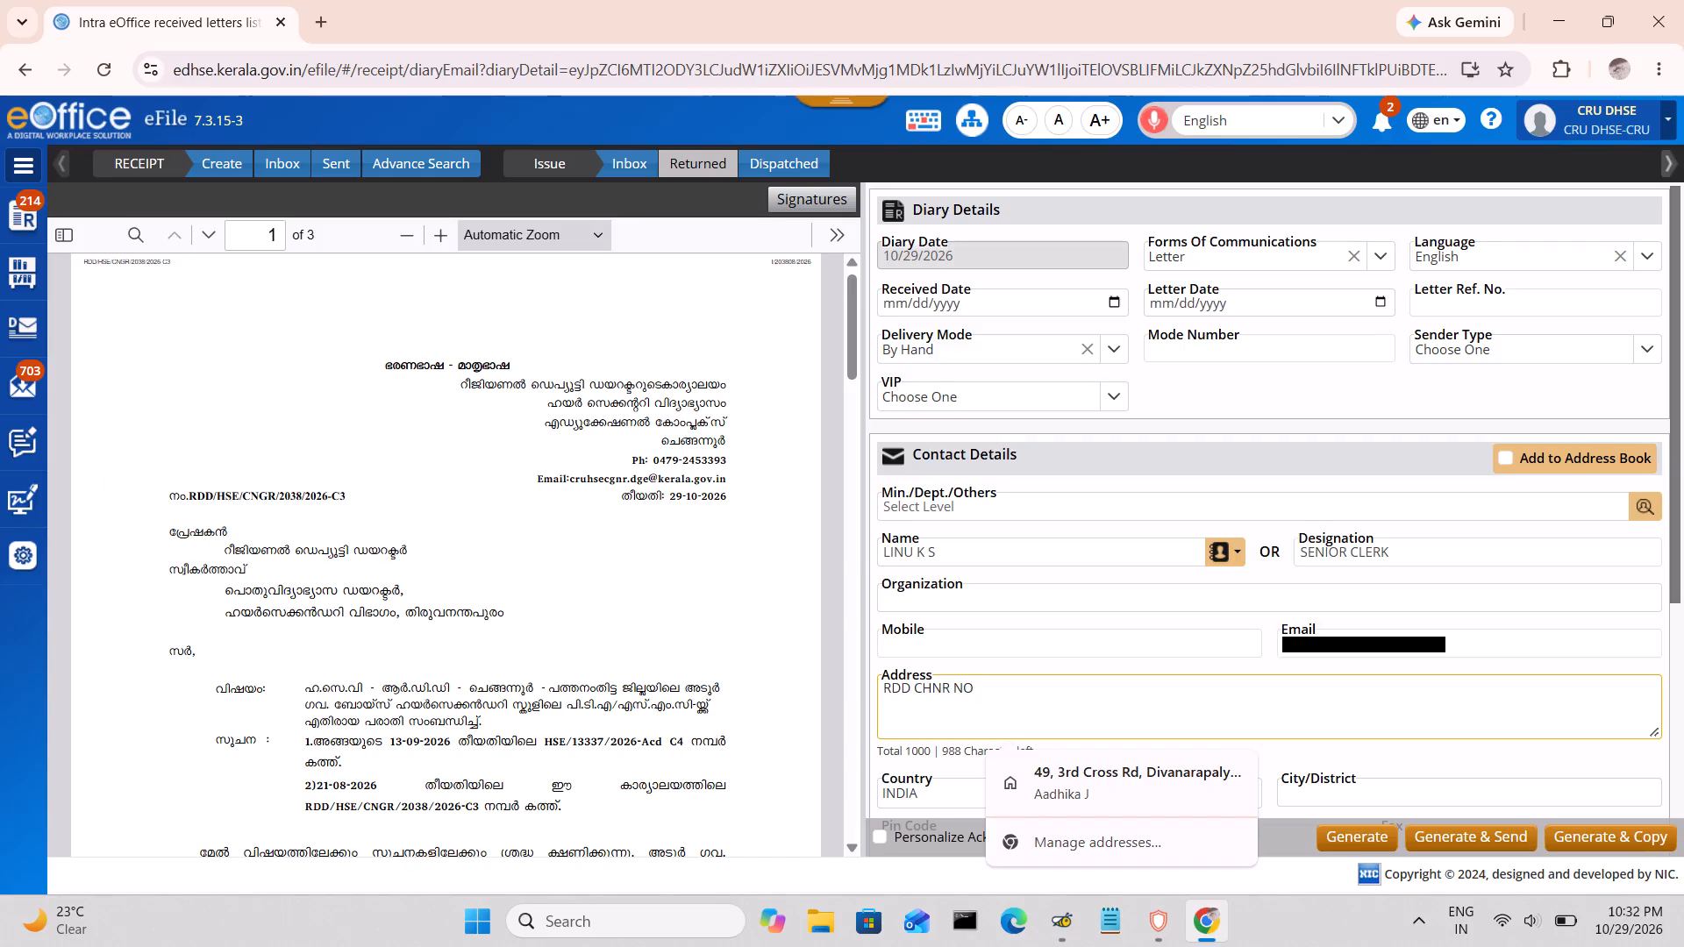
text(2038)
drag(1016, 686, 826, 716)
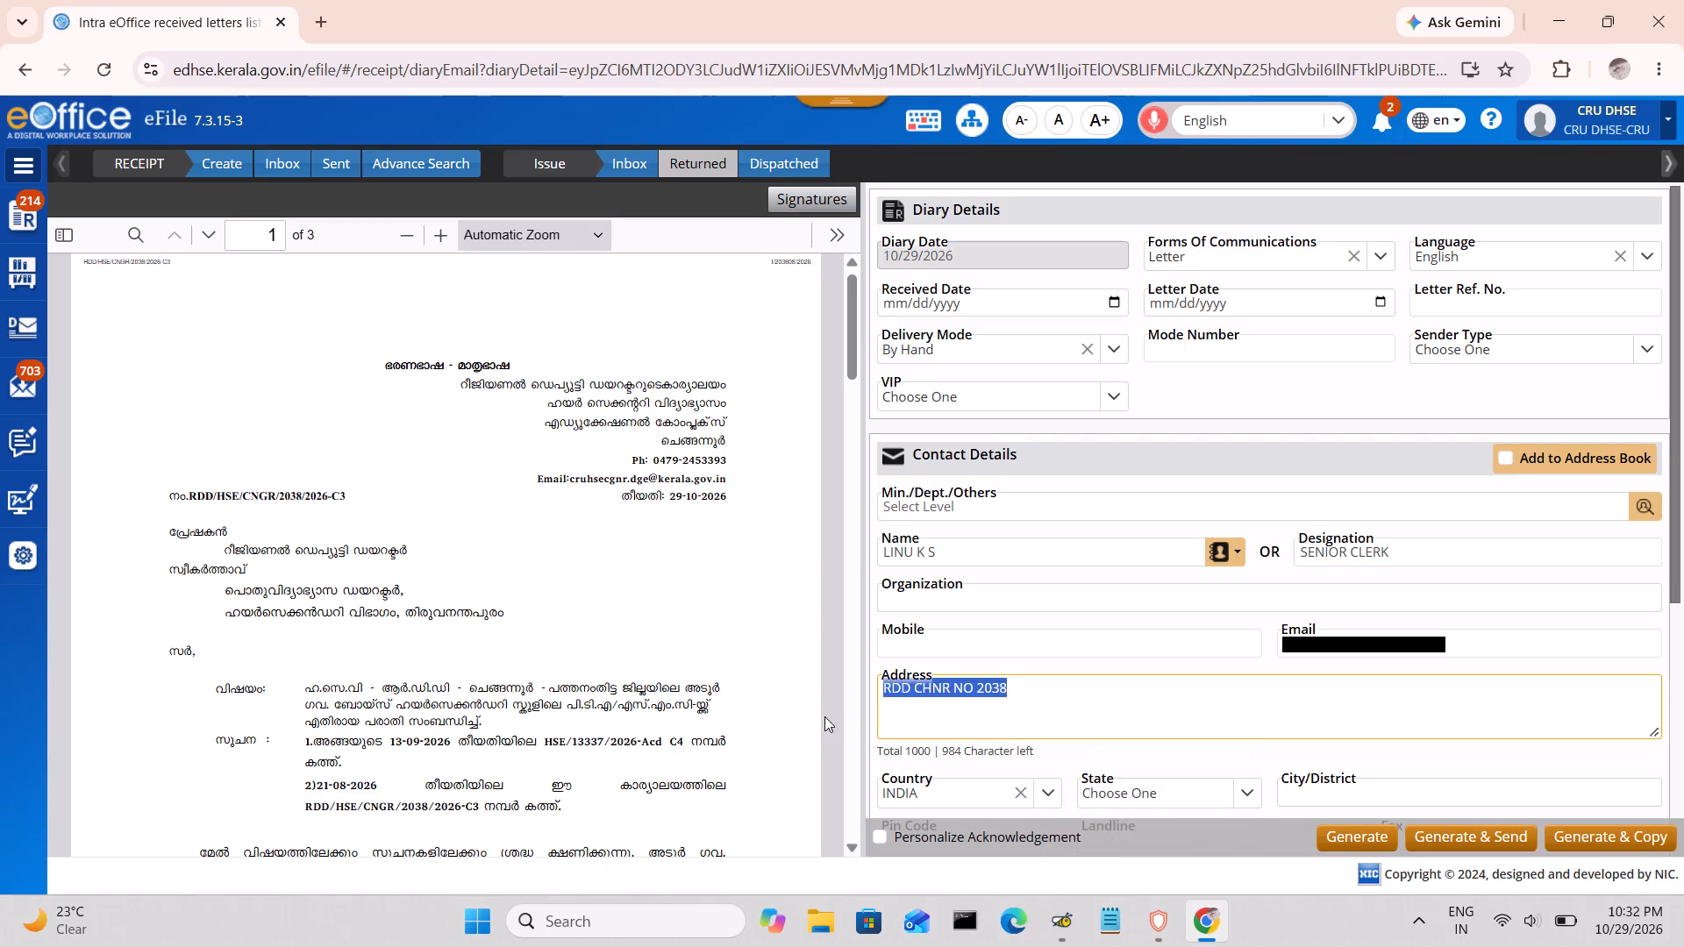
key(ctrl+c)
Set the main category of the Chengannur letter to General.
scroll(1165, 679, down, 4)
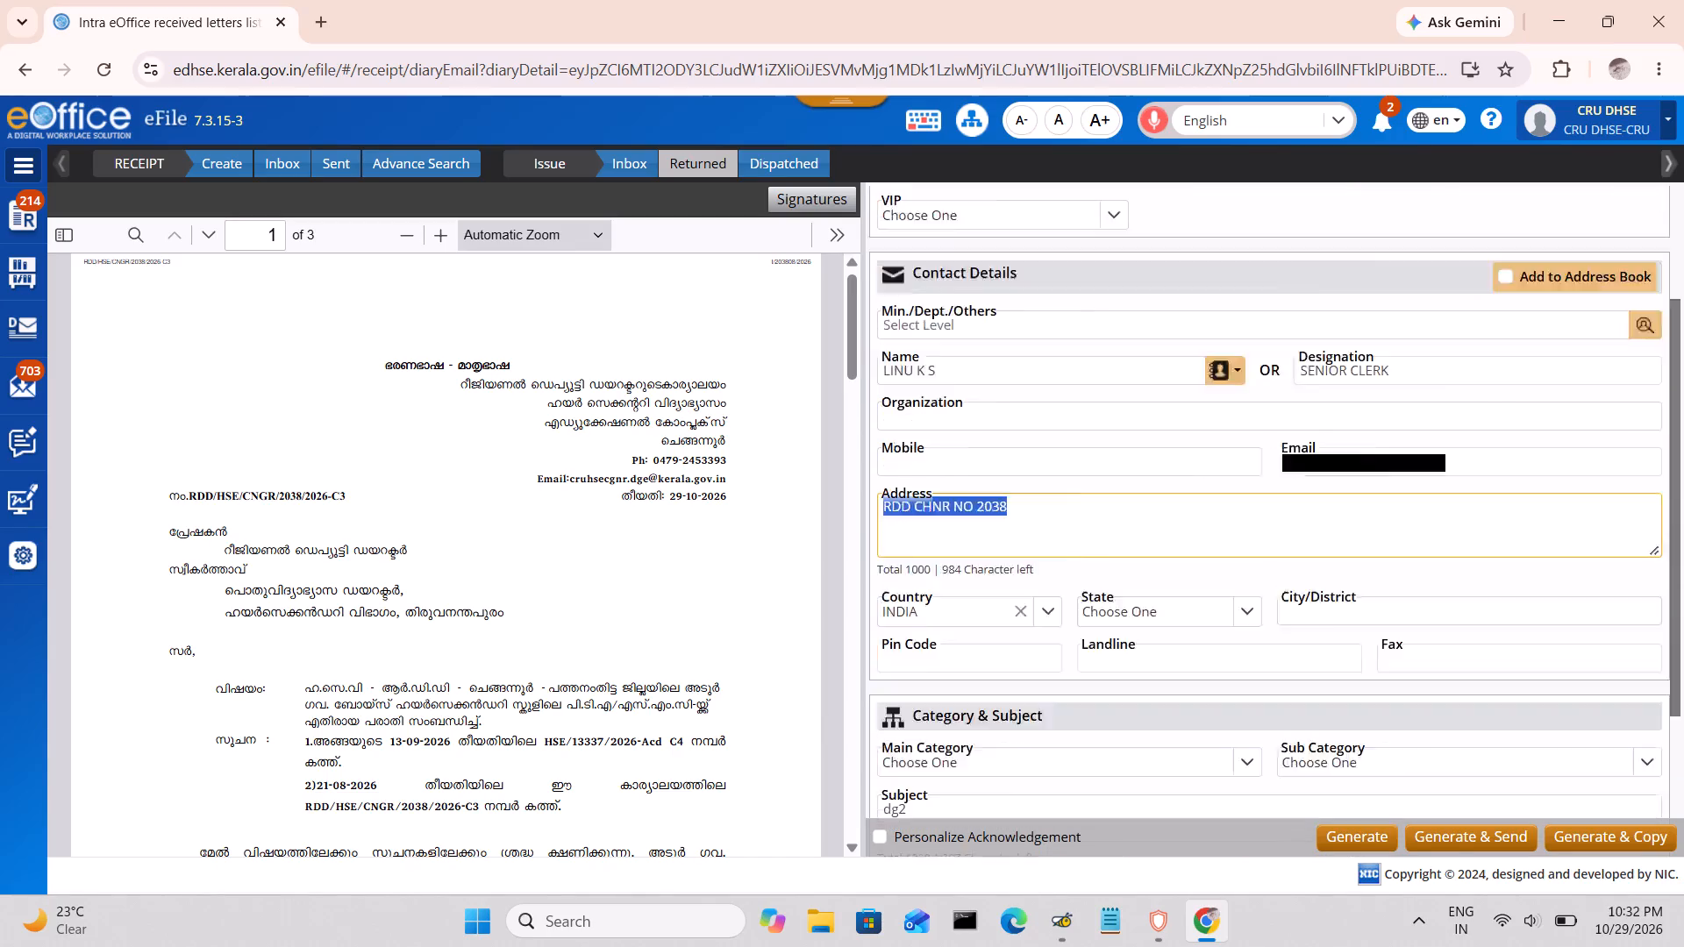
click(918, 541)
key(g)
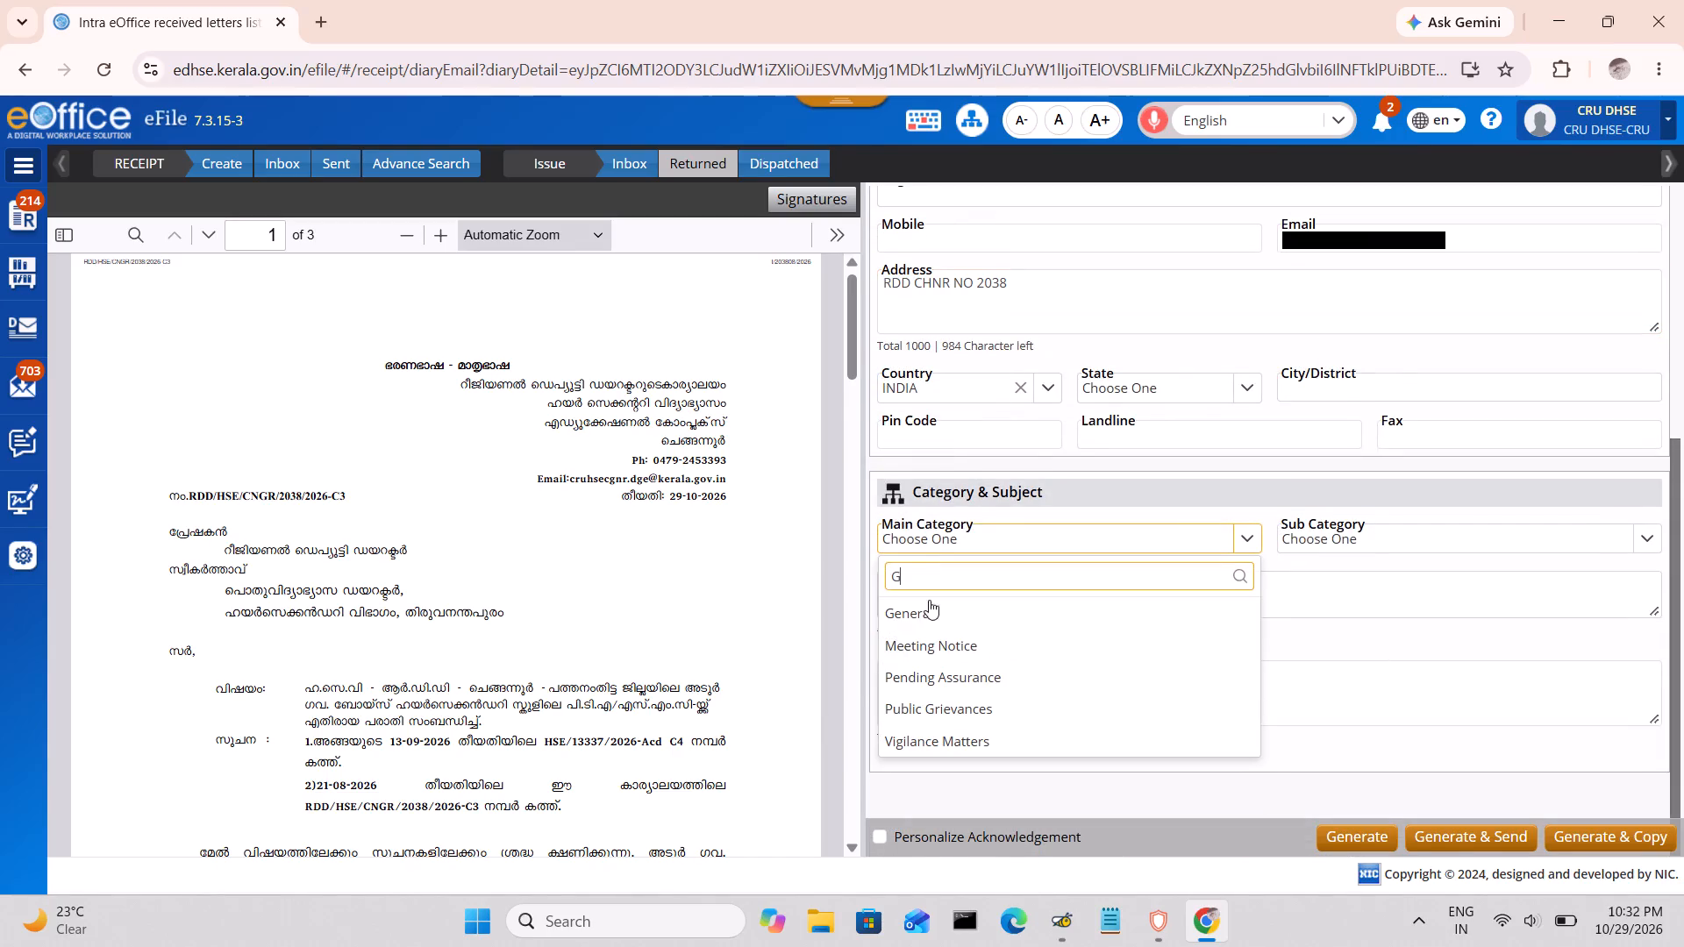
click(935, 610)
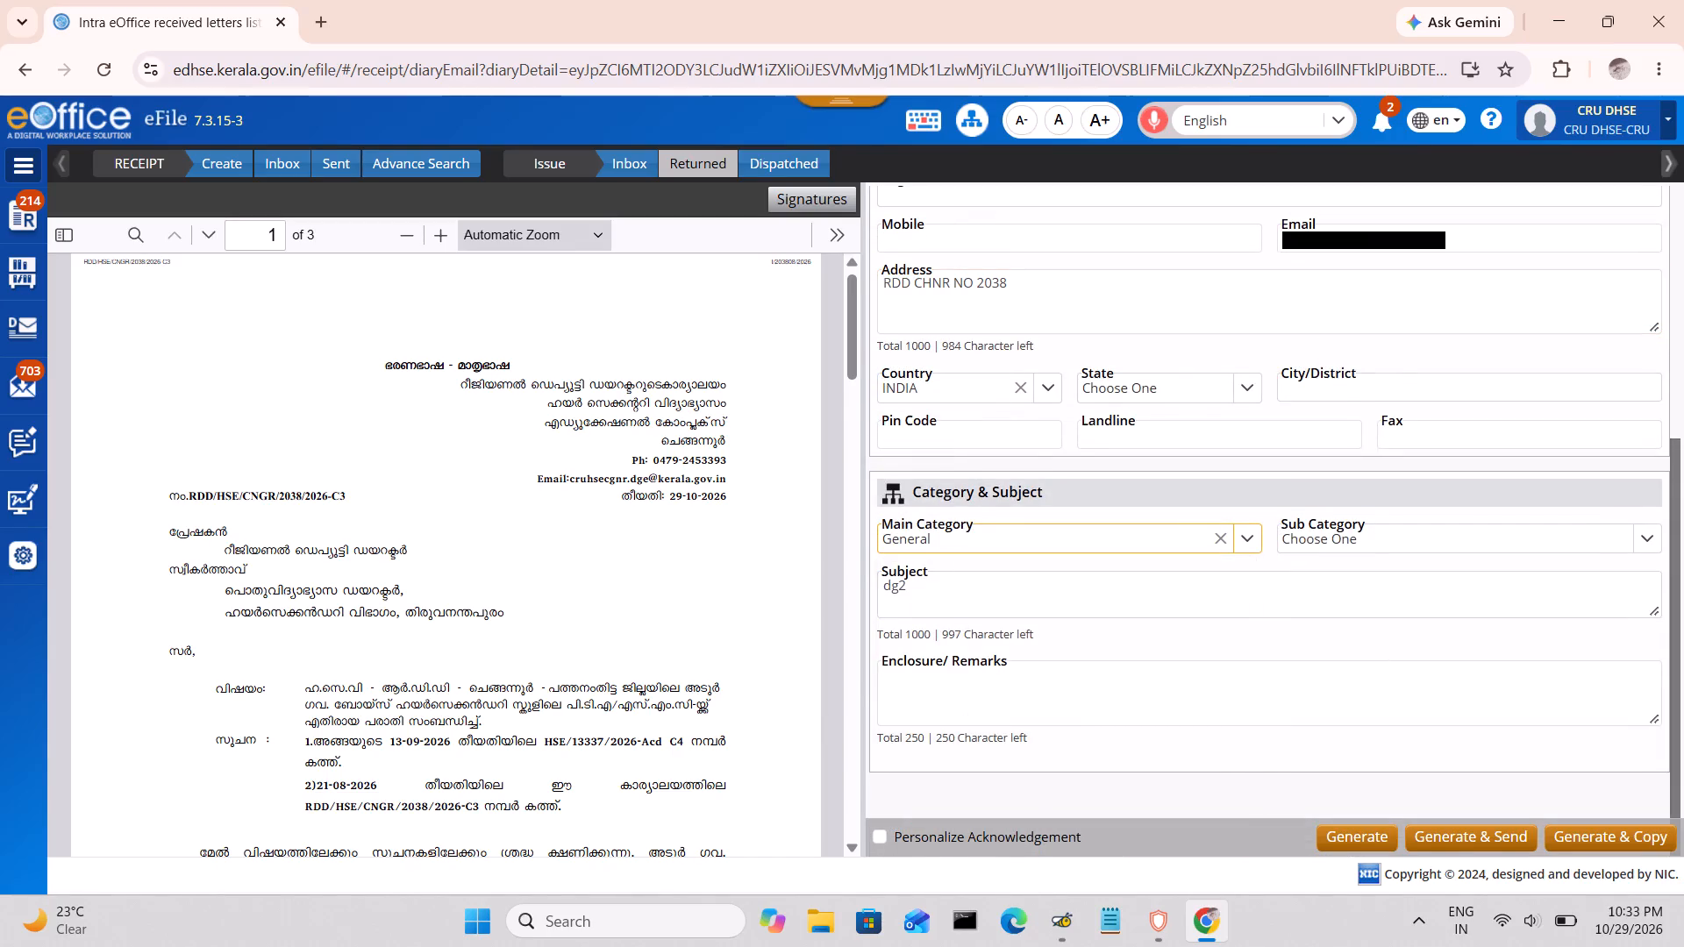
Replace the subject with "COMPLAINT AGAINST PTA / SMC GBHSS ADOOR - RDD CHNR NO 2038" and generate the receipt for sending.
drag(941, 587, 853, 596)
click(796, 590)
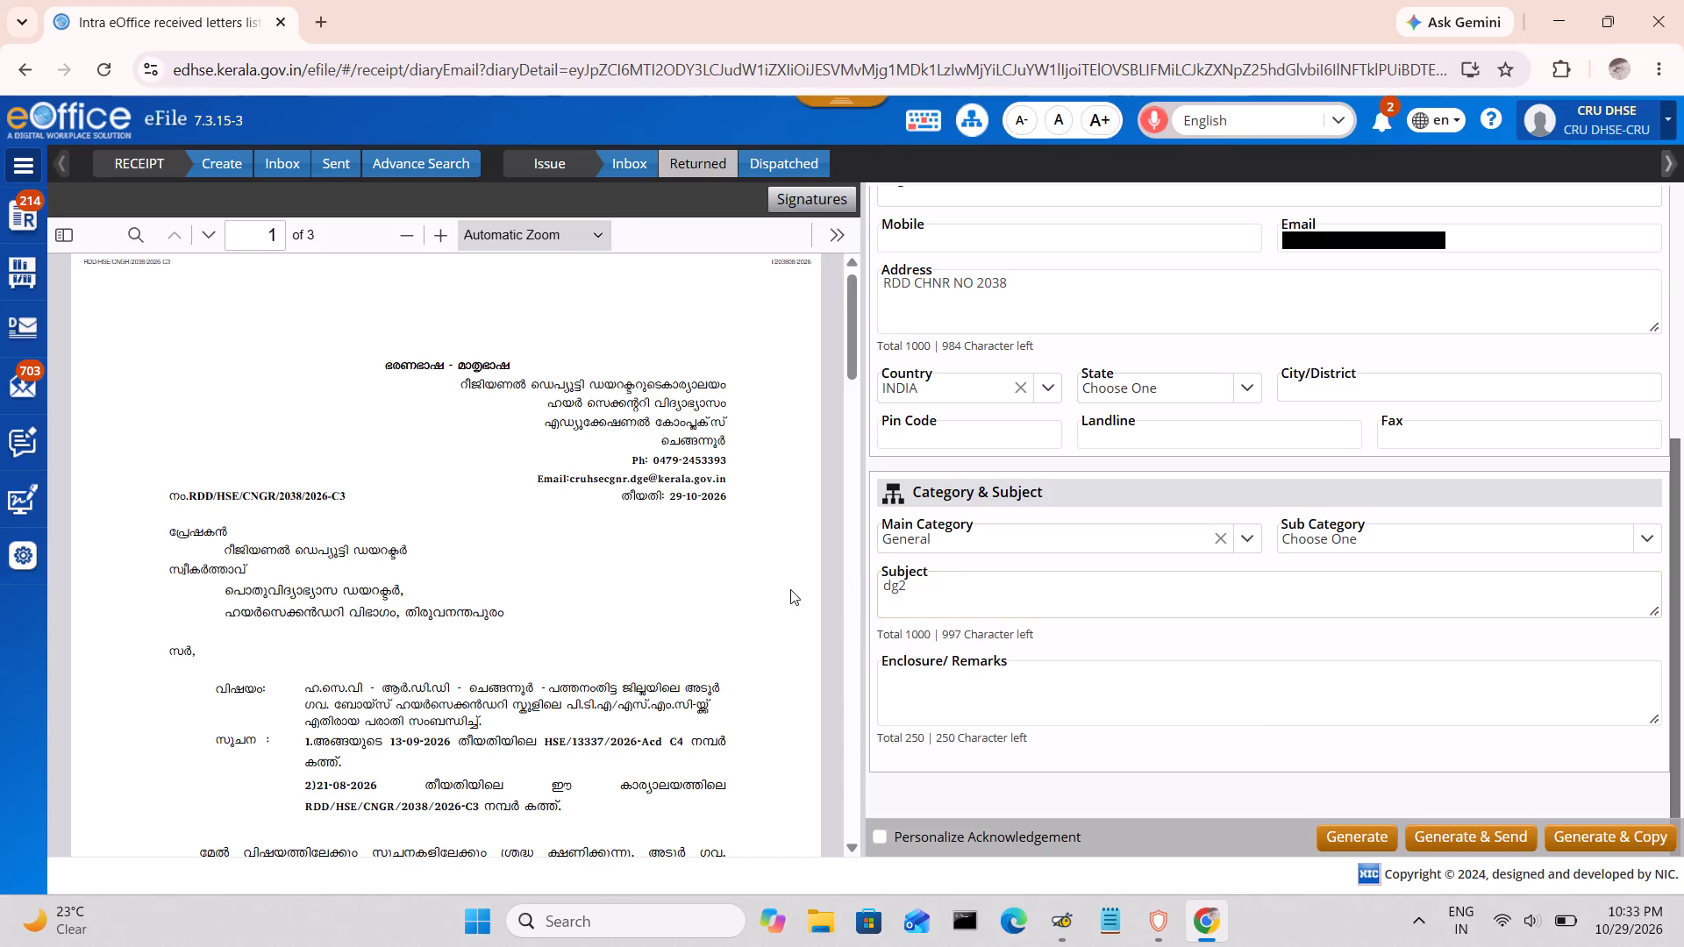
click(925, 580)
text(COMPLAINT A)
key(g)
text(AINST)
key(space)
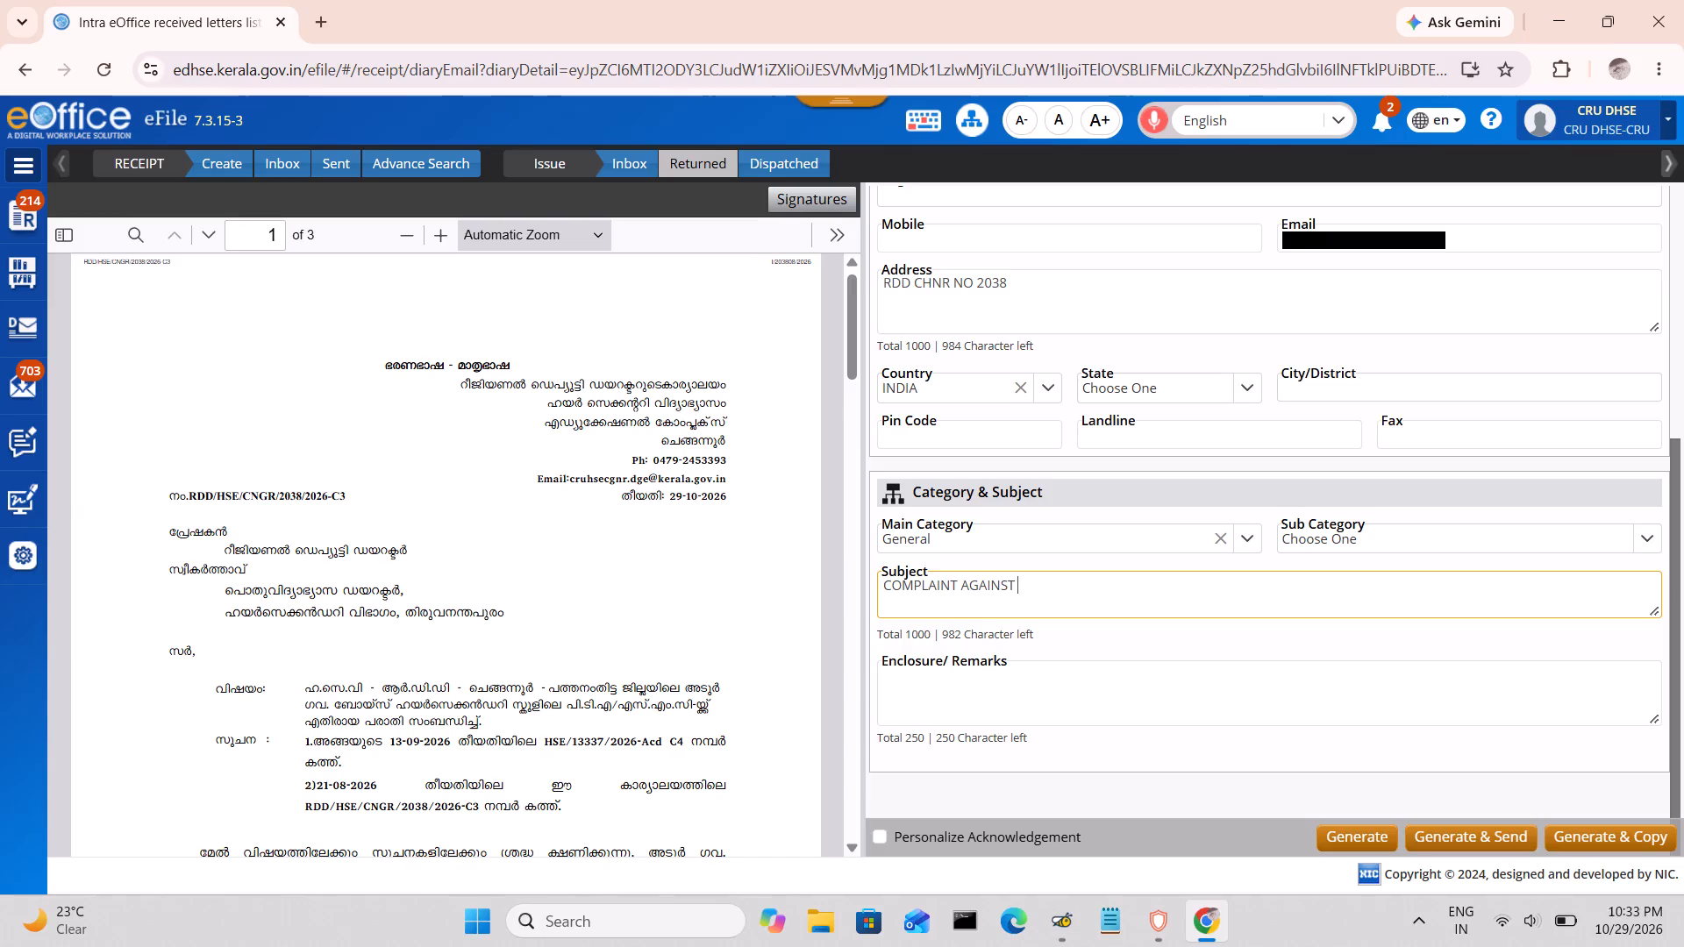
text(PTA)
key(space)
text(/)
key(space)
text(SMC)
key(space)
text(GBHSS ADOOR -)
key(space)
key(ctrl+v)
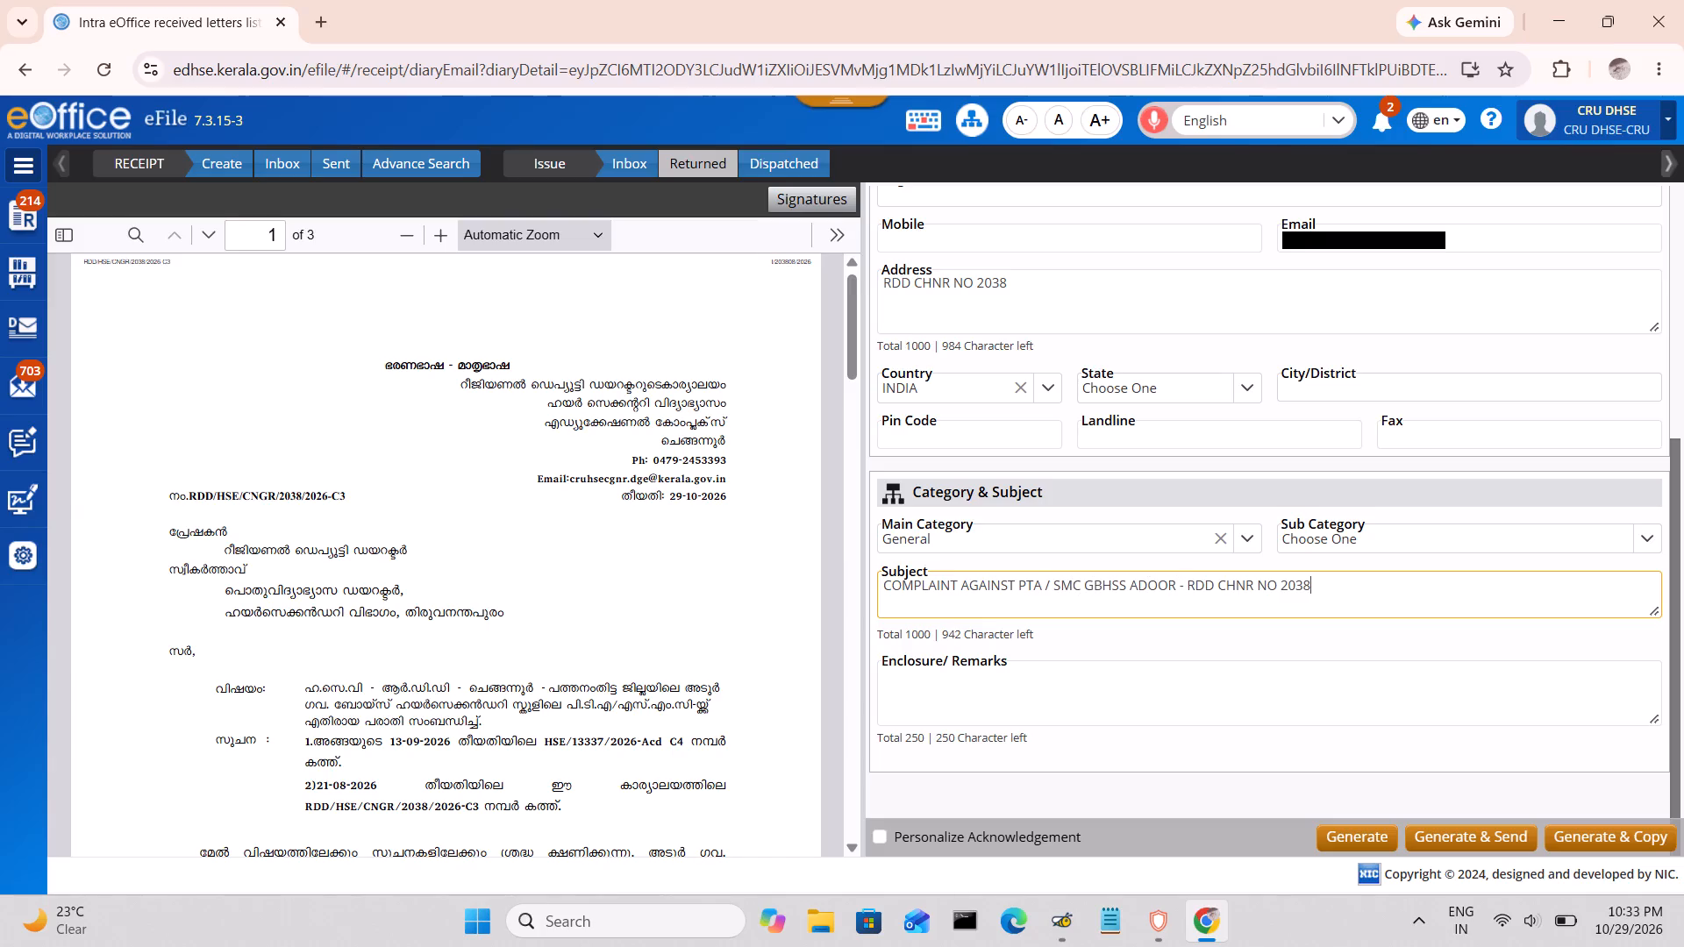
click(1513, 841)
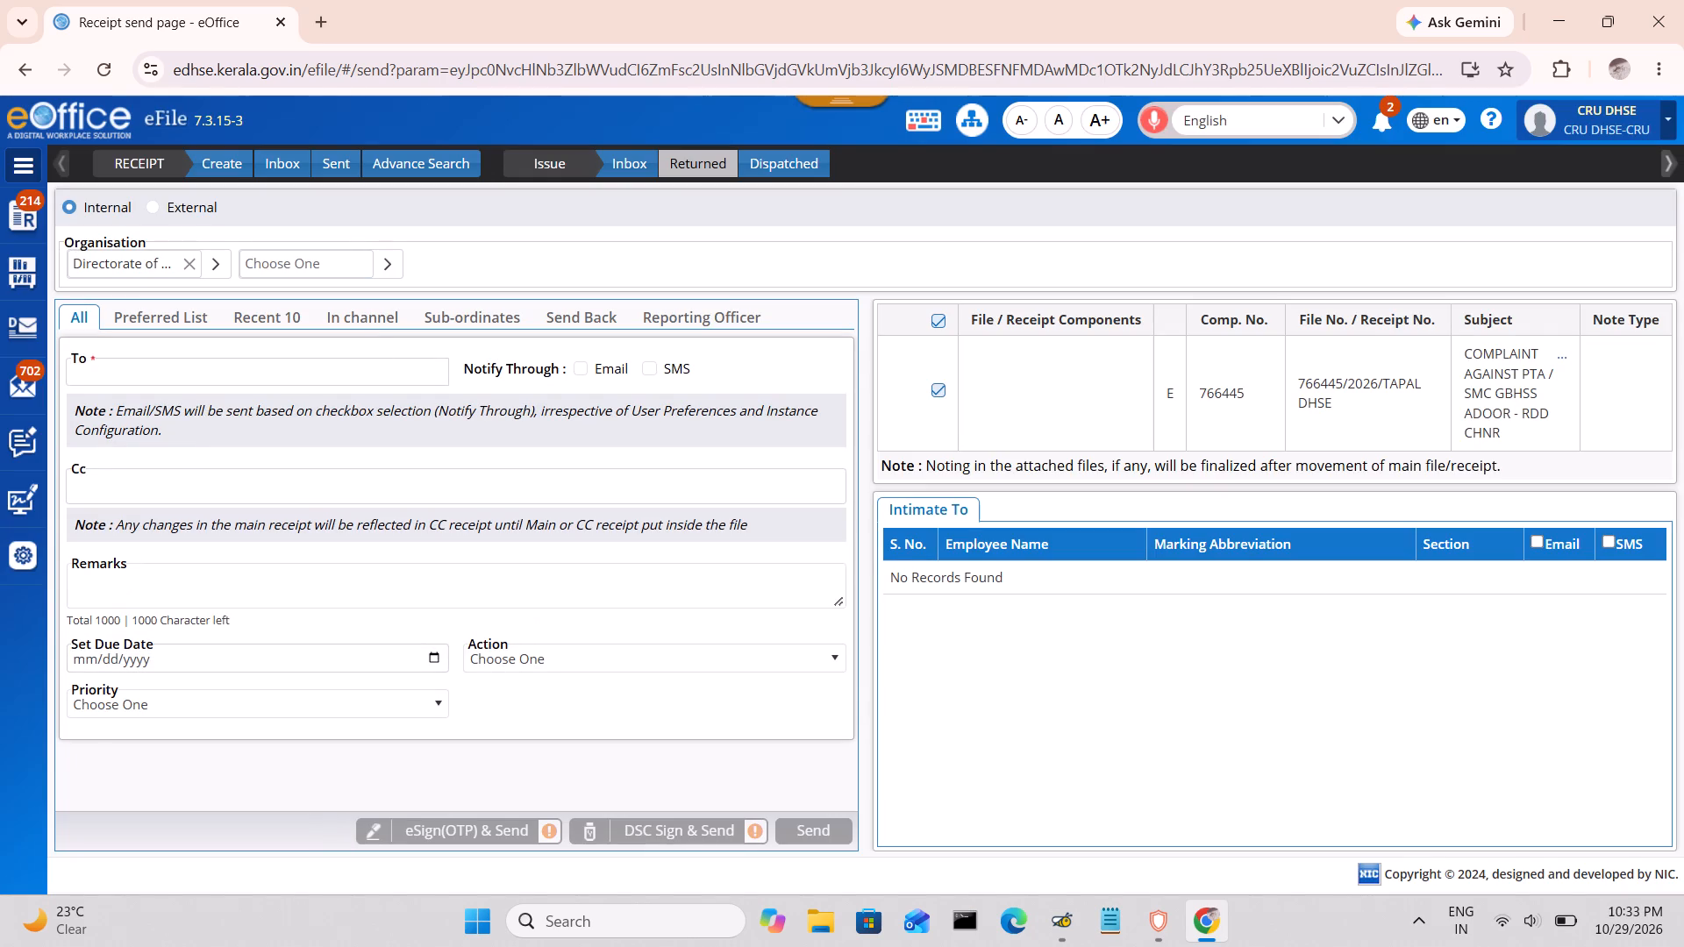
Send the PTA / SMC complaint receipt to the JS (ACD C) officer in DHSE-ACADEMIC ( C ).
click(377, 369)
key(a)
text(CD C)
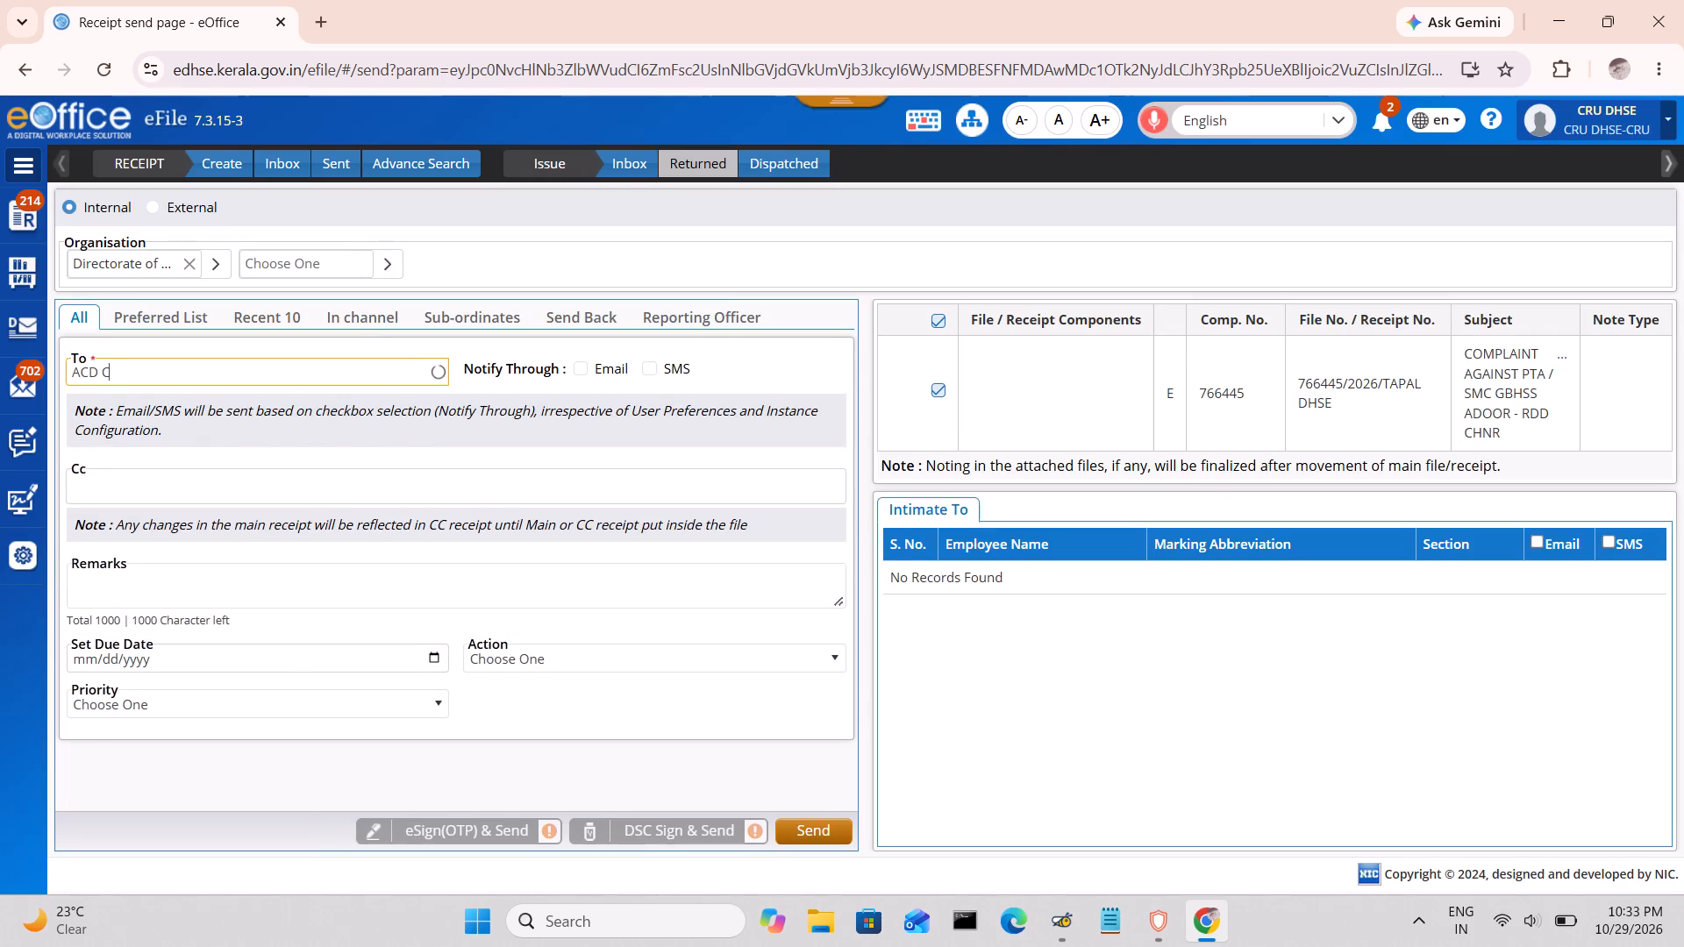
click(134, 434)
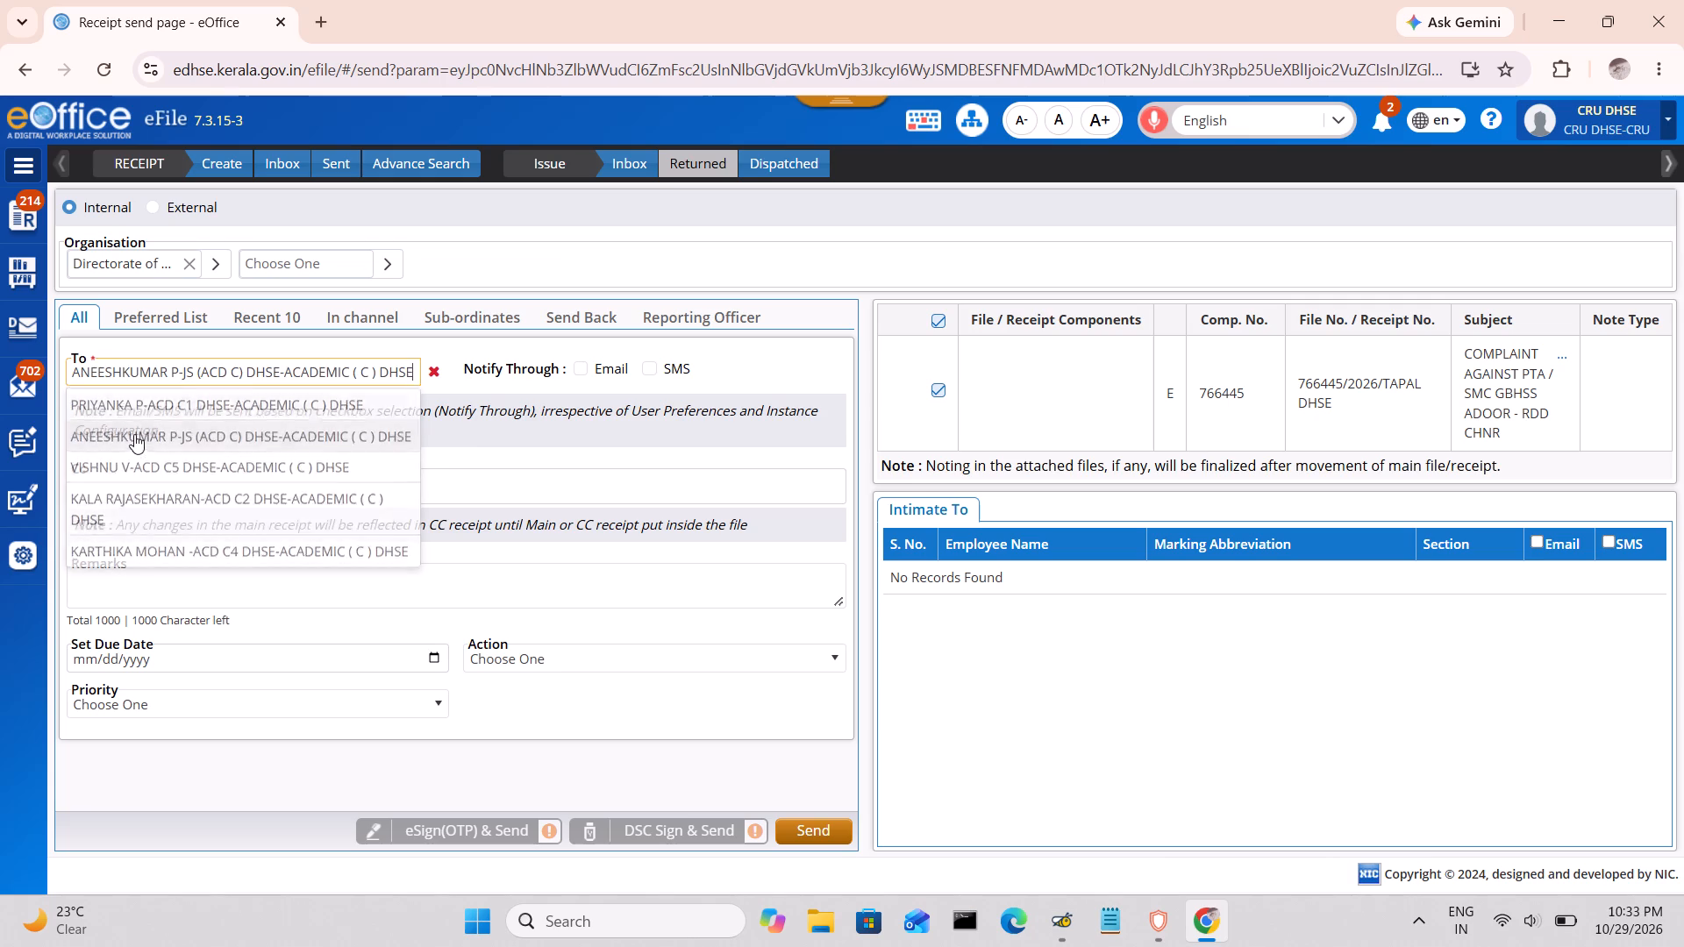
click(817, 832)
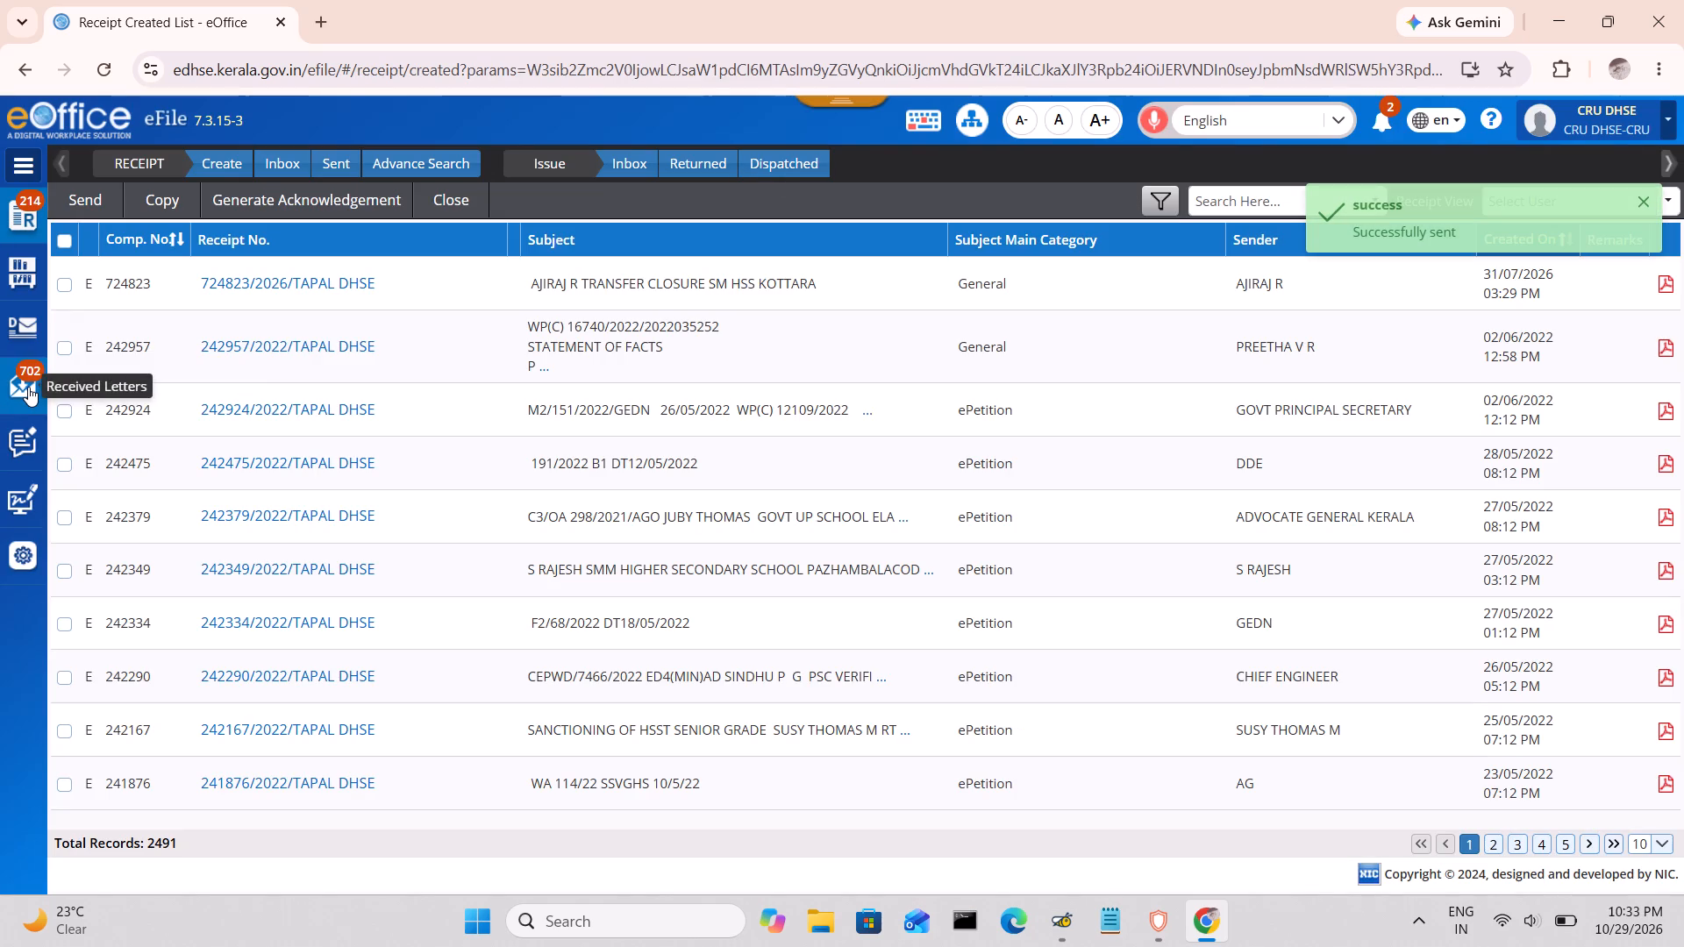
Return to the Intra eOffice received letters list.
click(28, 387)
click(93, 426)
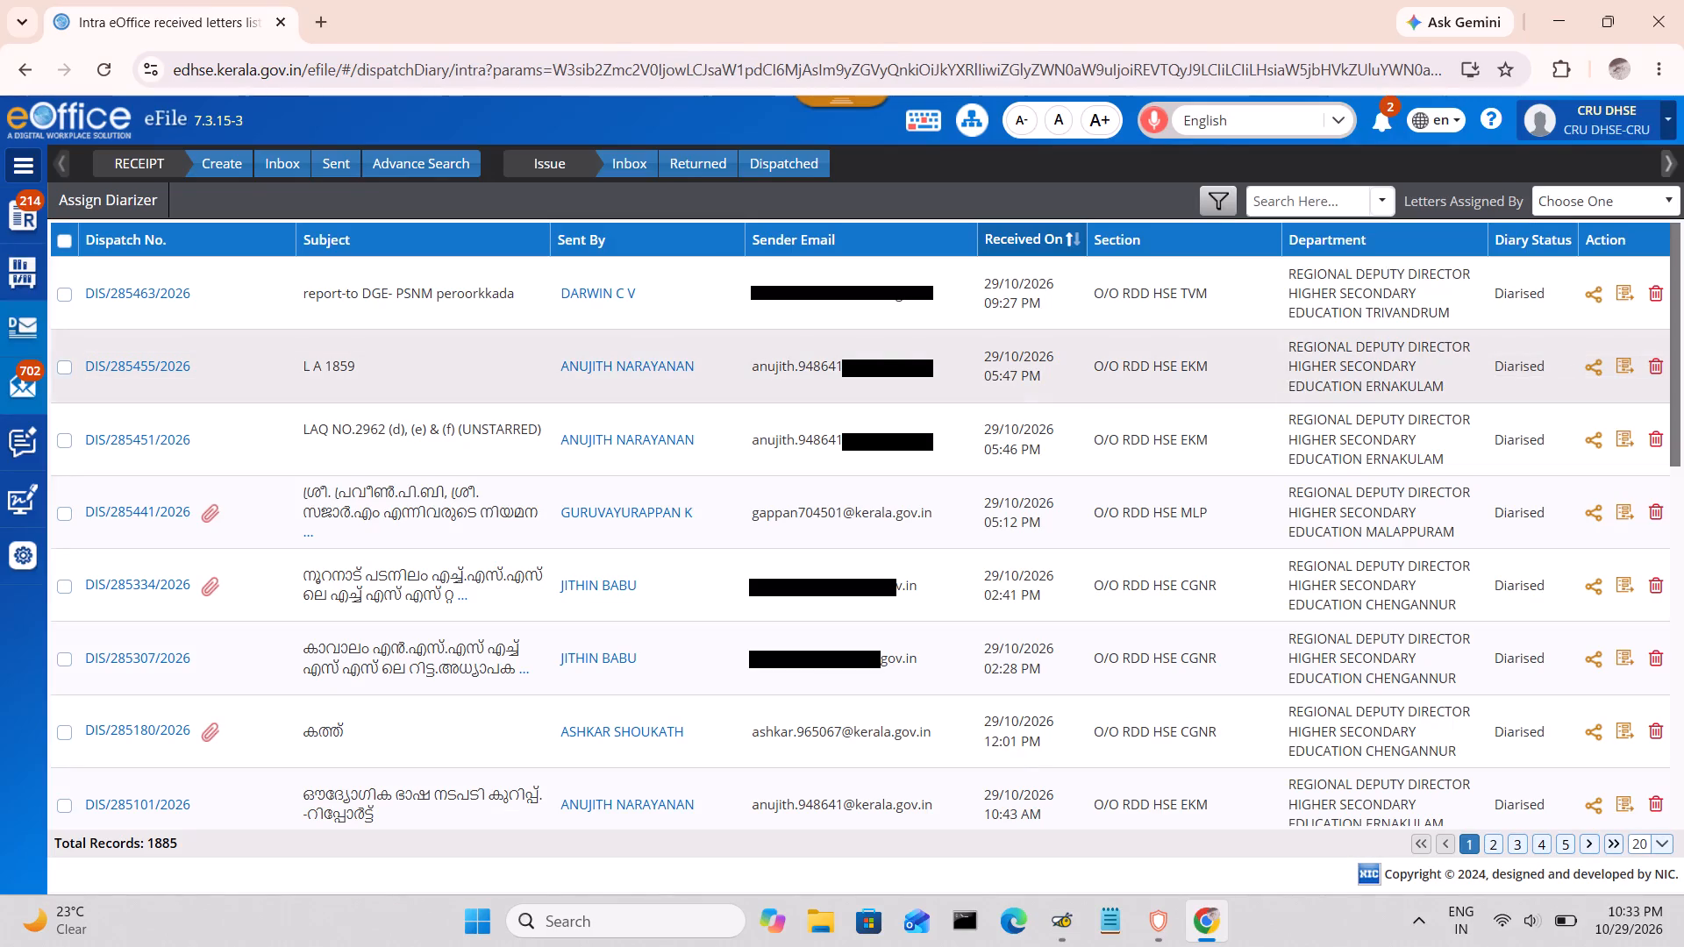
Clear all notifications.
click(1391, 111)
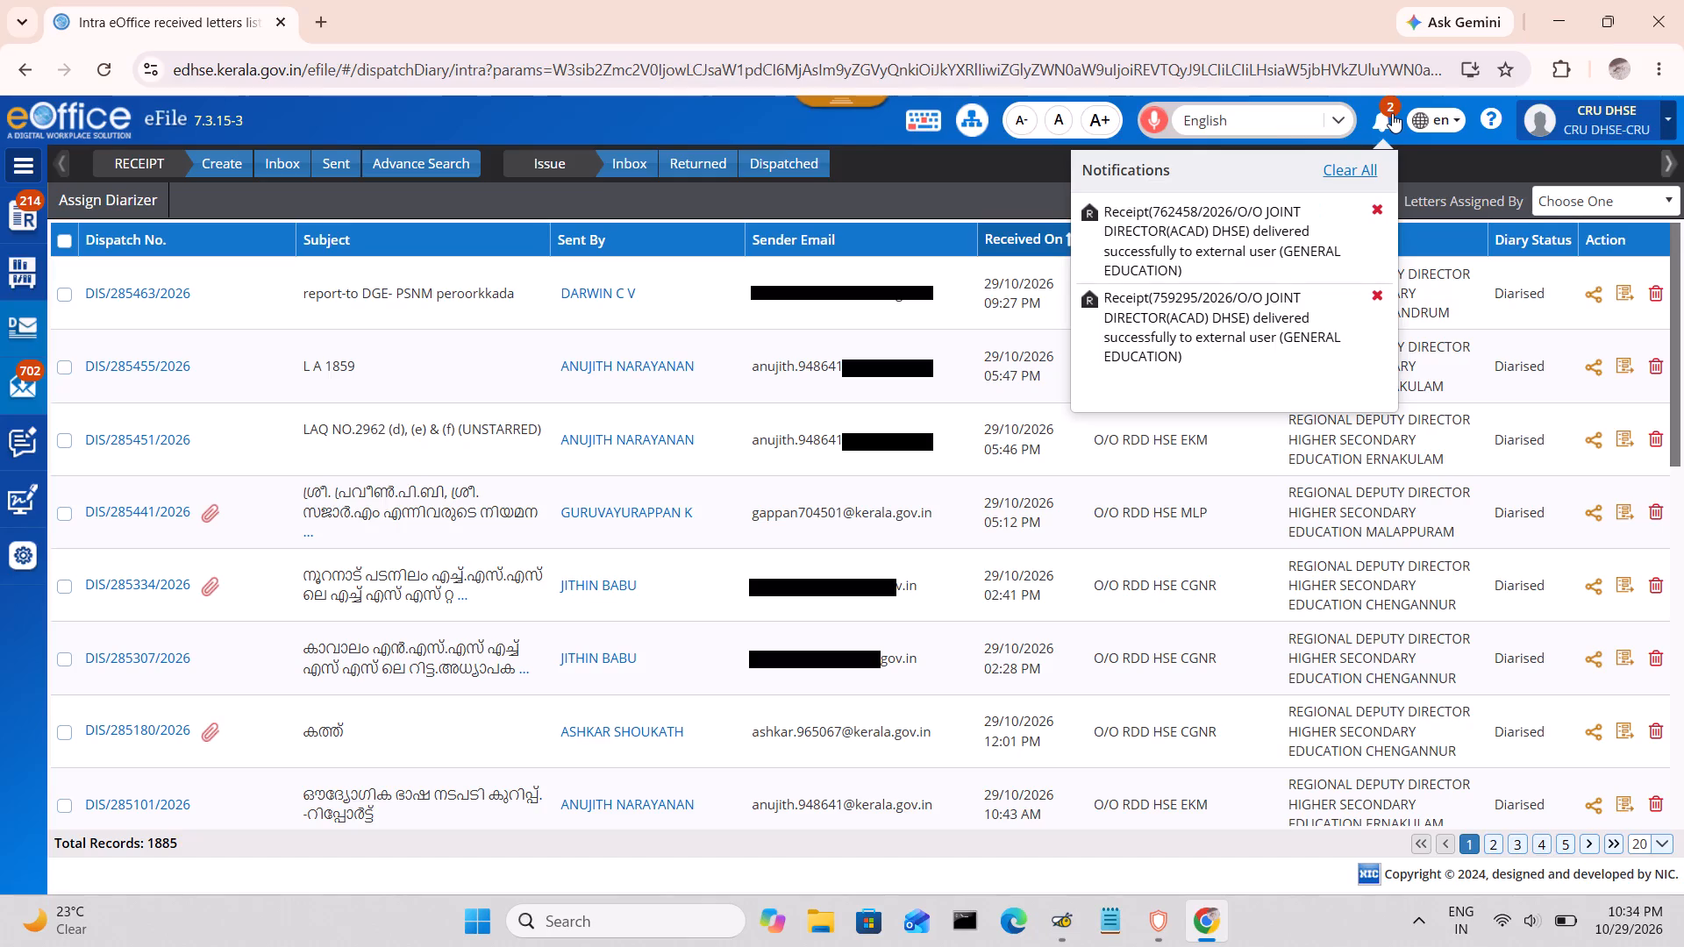
click(1365, 176)
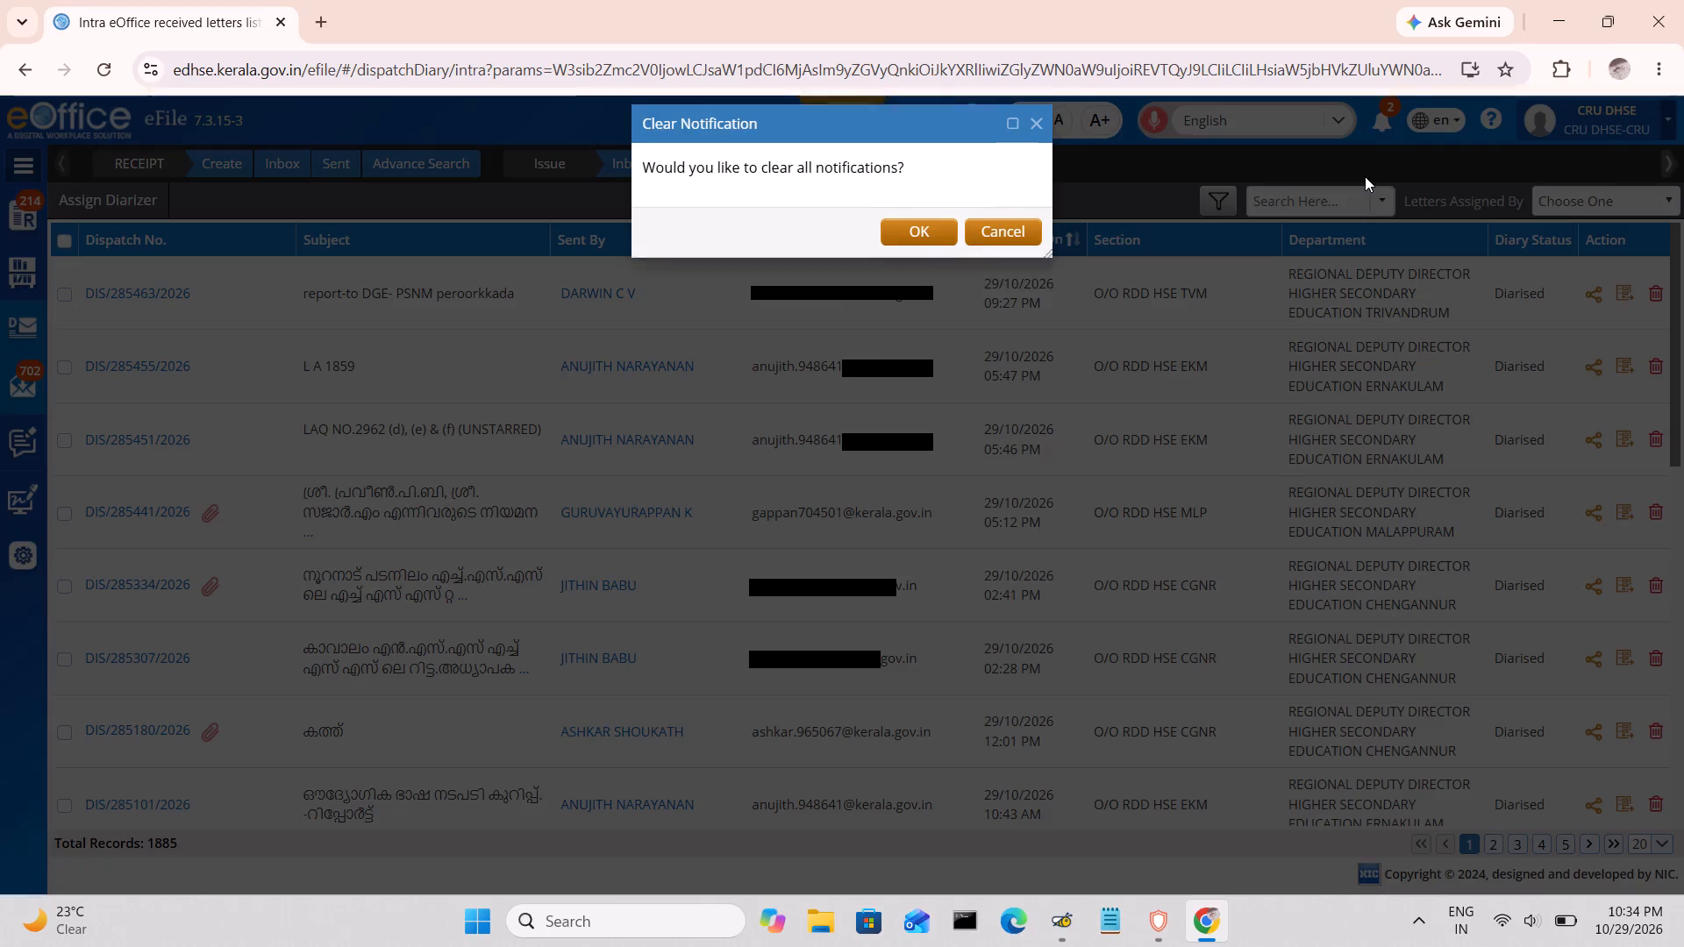
click(931, 264)
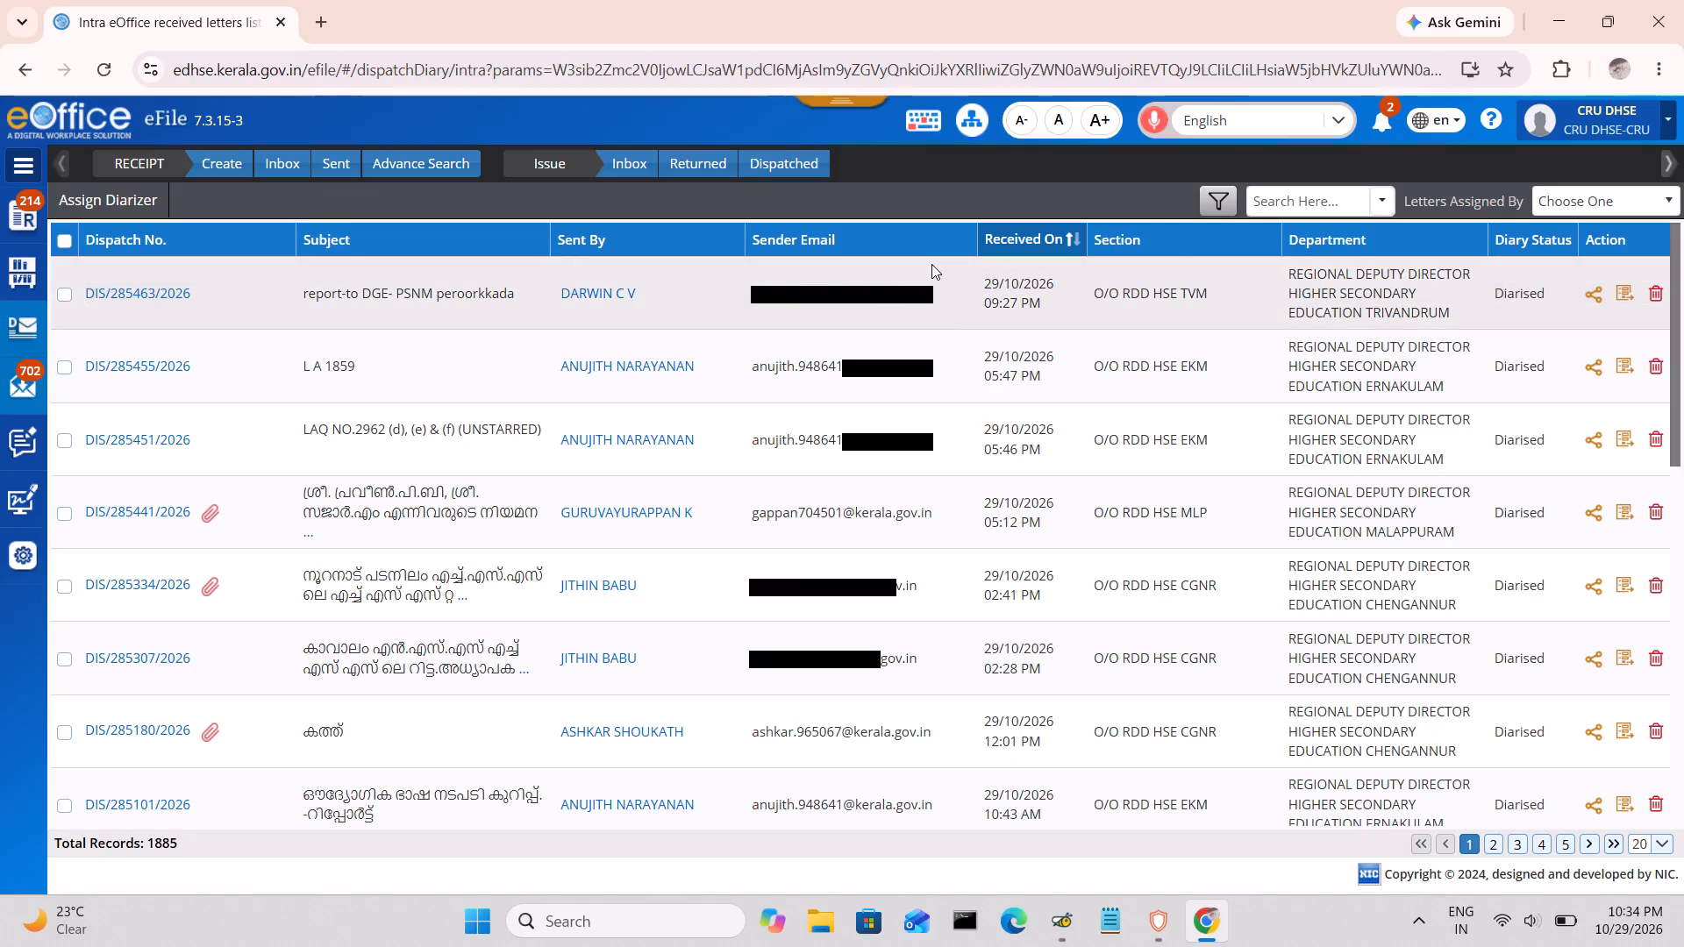
Start diarising DIS/285024/2026 from the Intra eOffice received letters with its received PDF as the sequenced document.
scroll(1520, 644, down, 3)
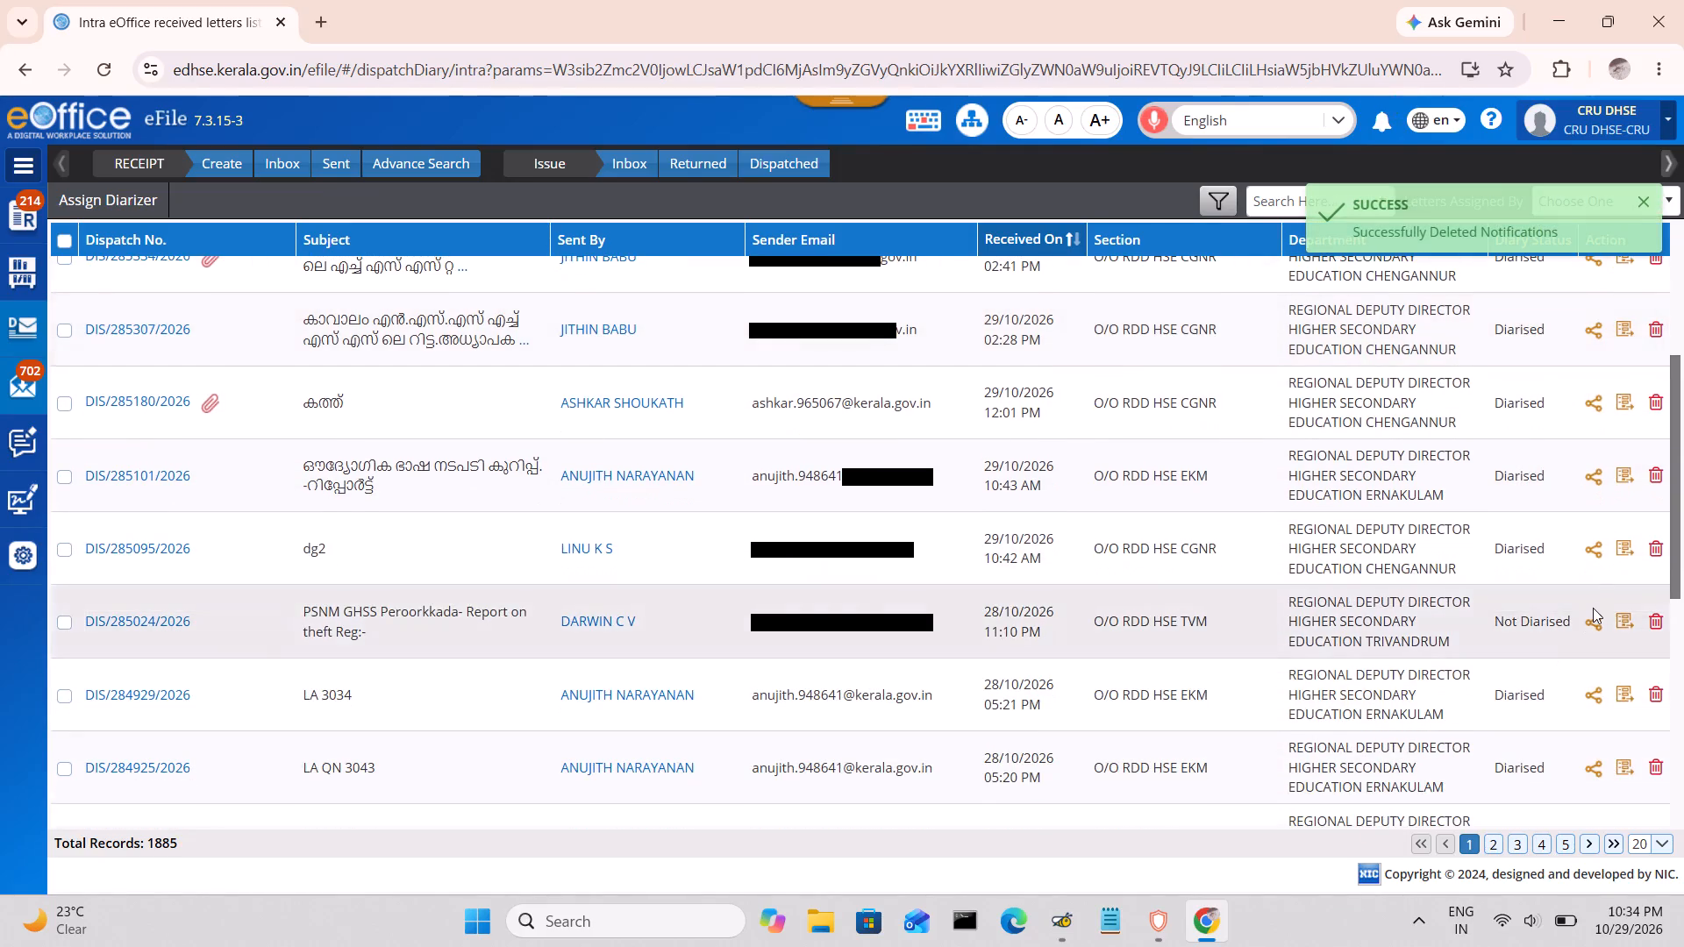
click(1629, 618)
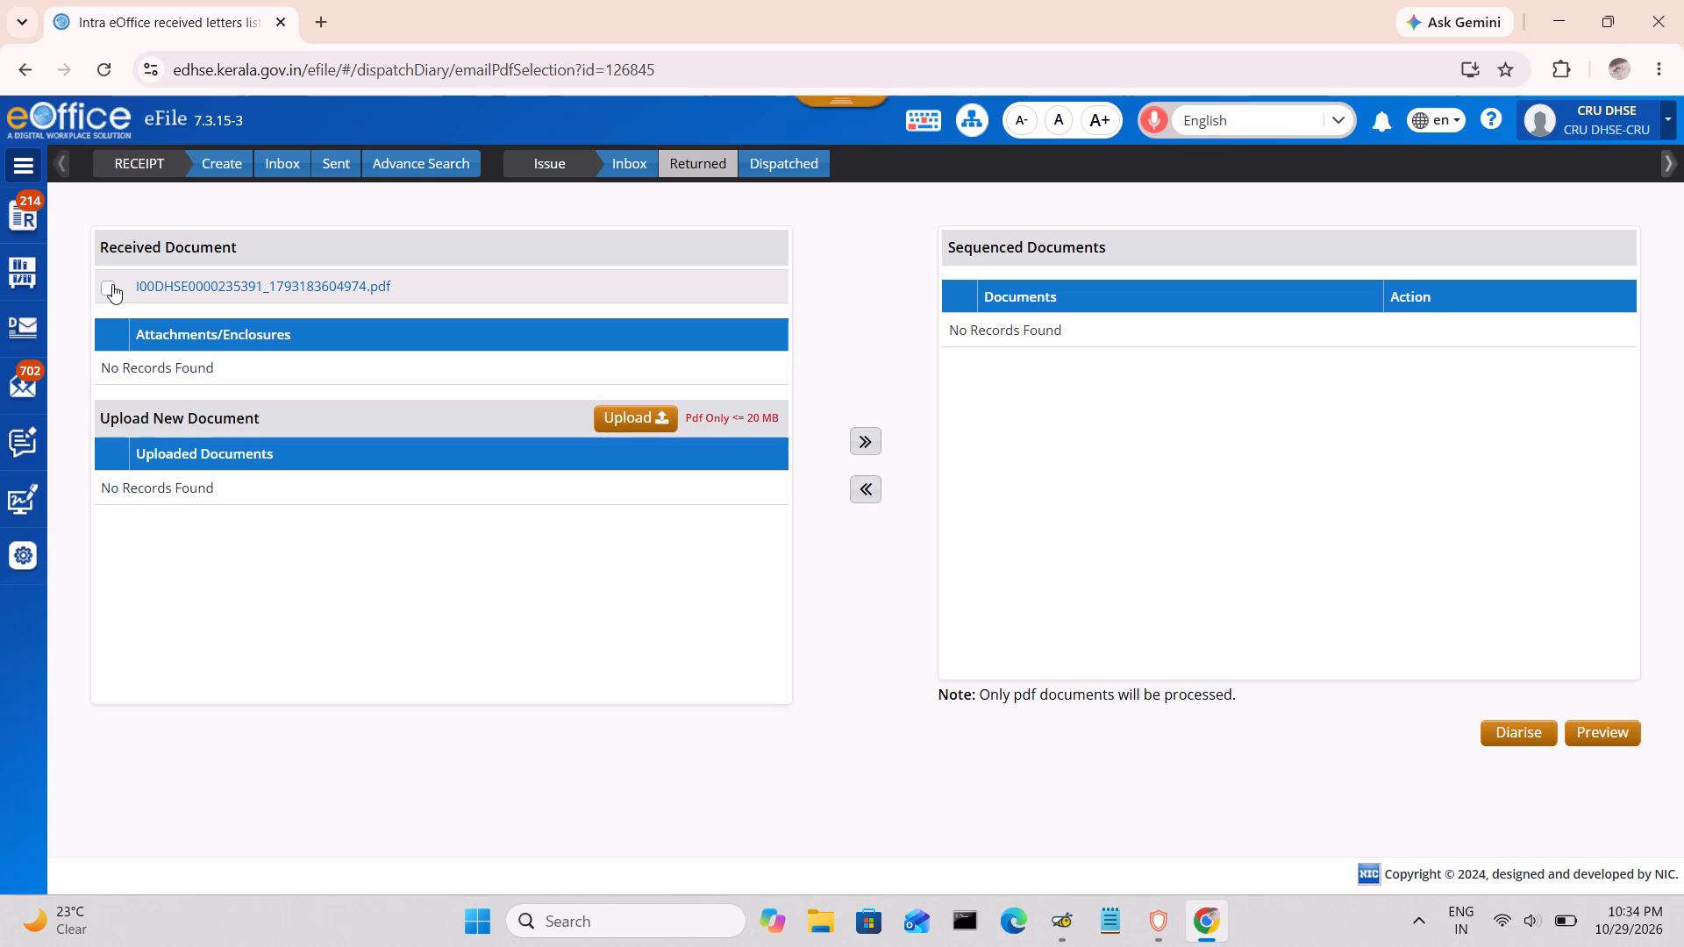
click(111, 287)
click(880, 433)
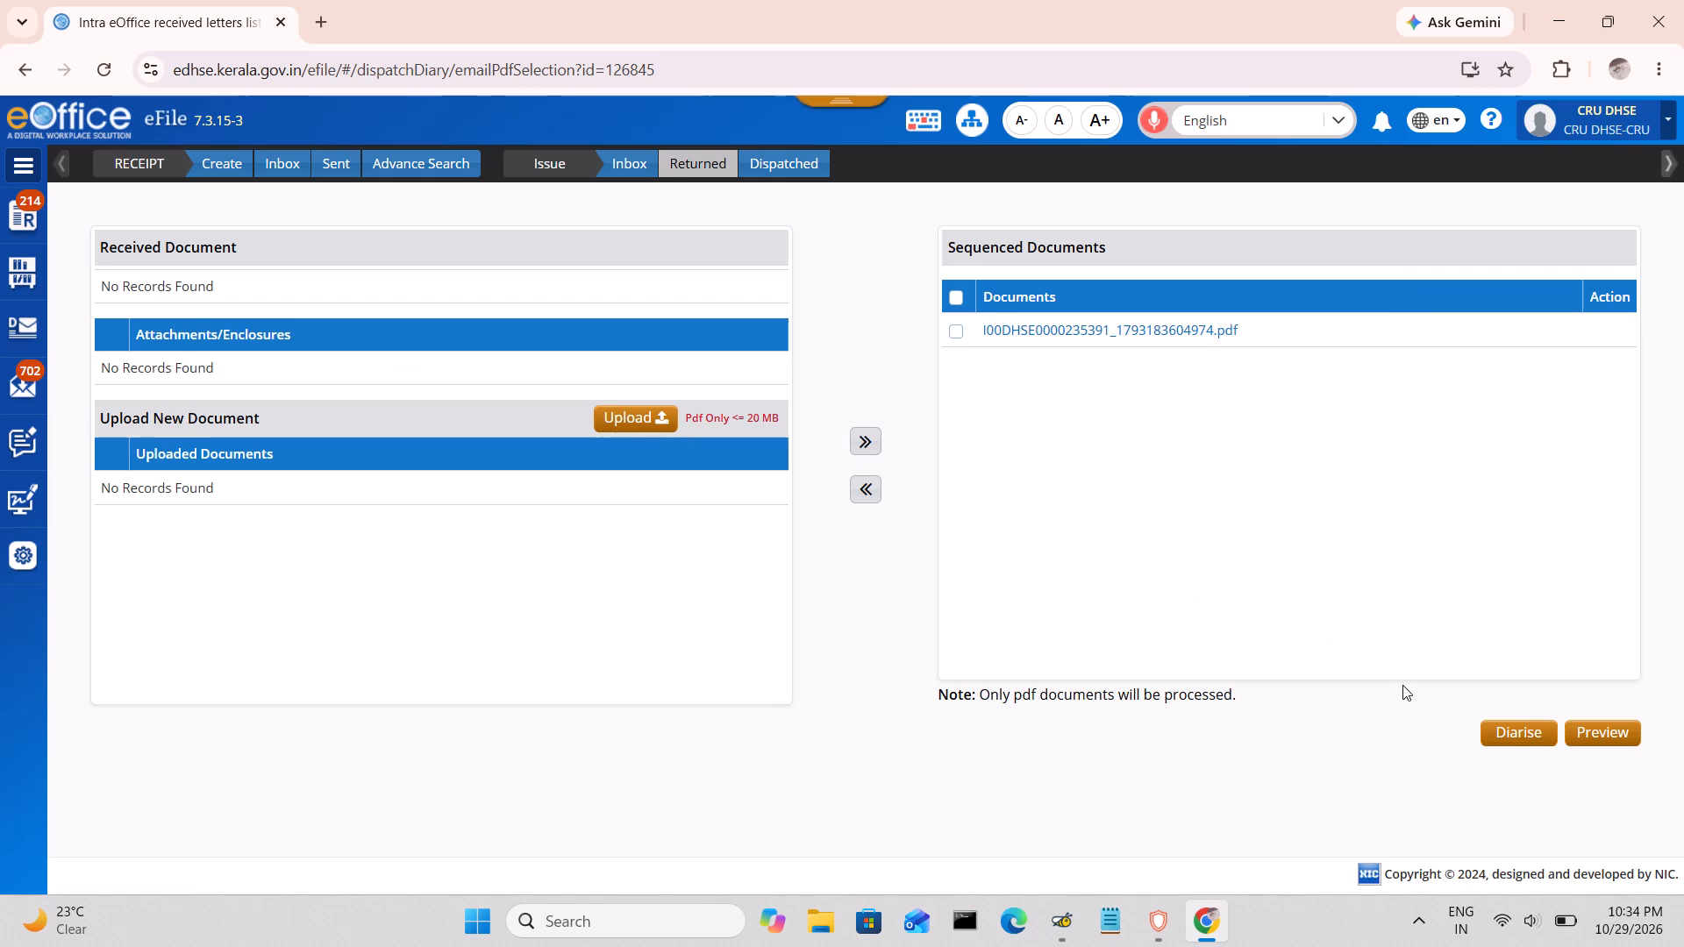
click(1505, 742)
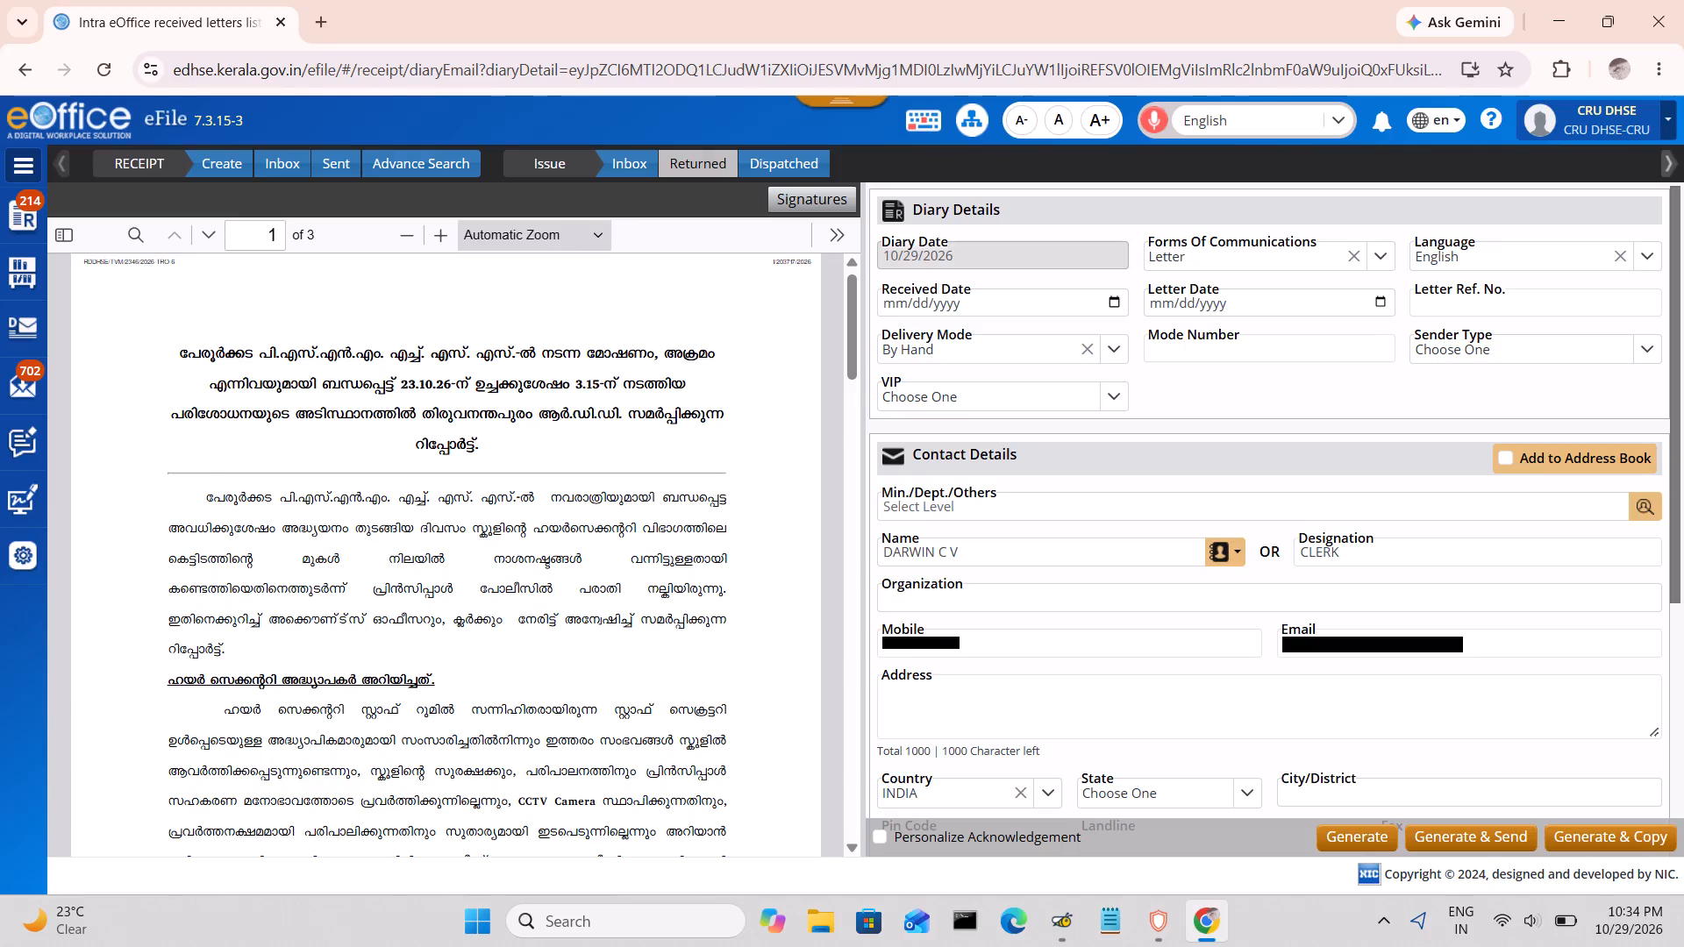
click(942, 695)
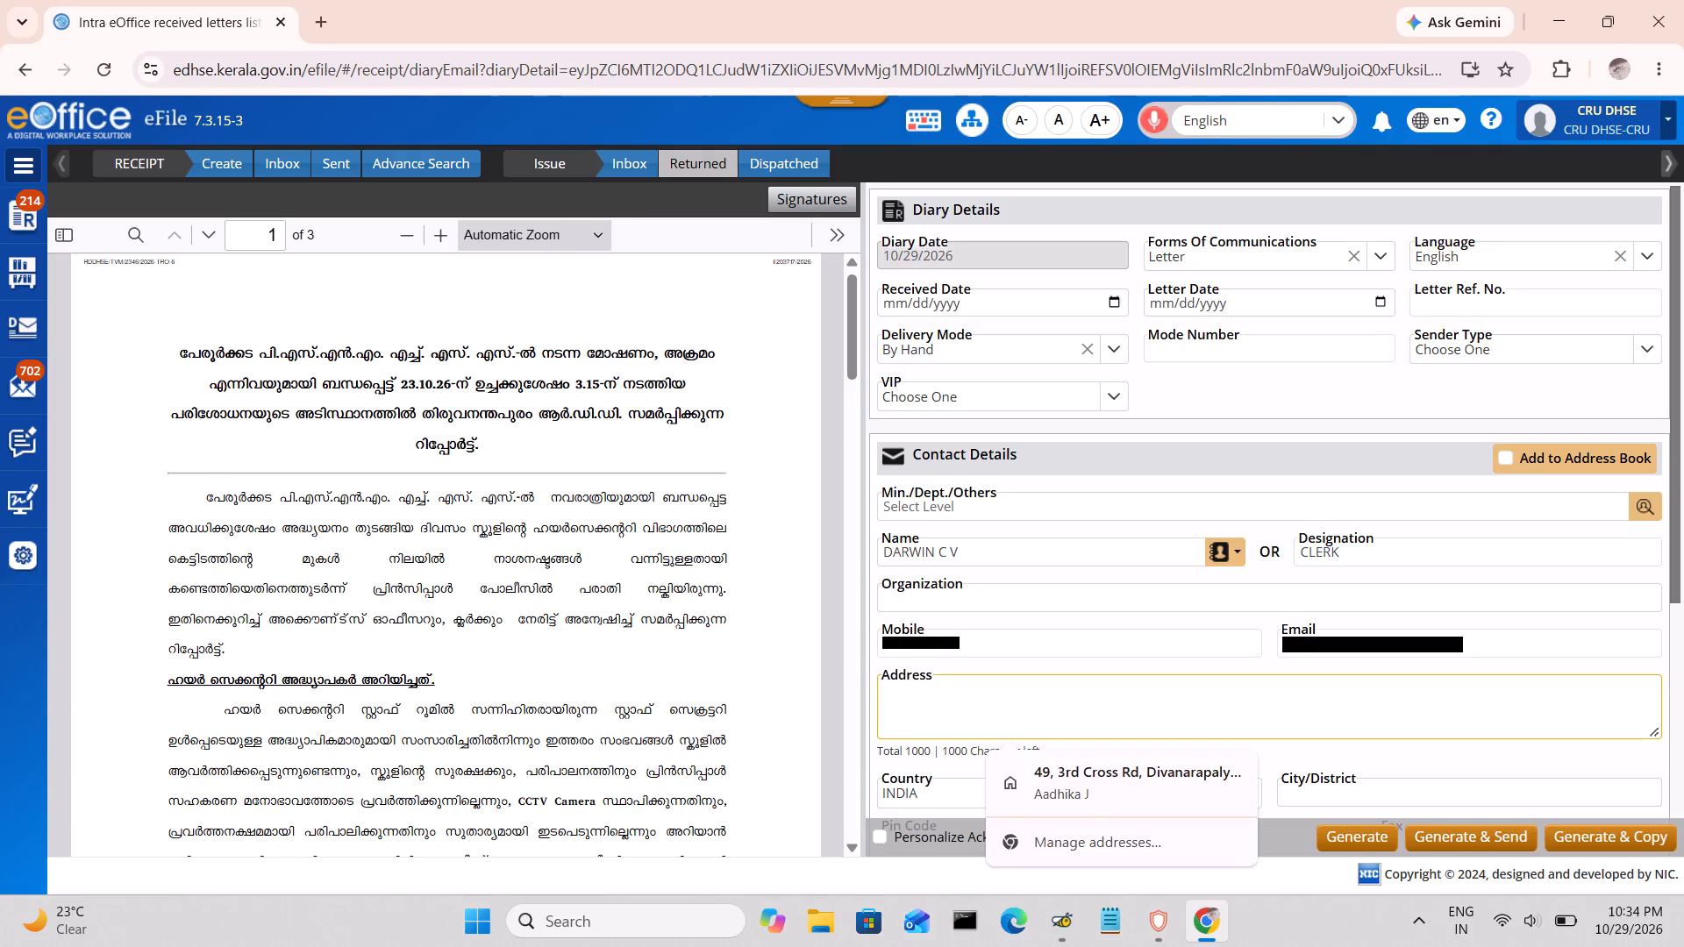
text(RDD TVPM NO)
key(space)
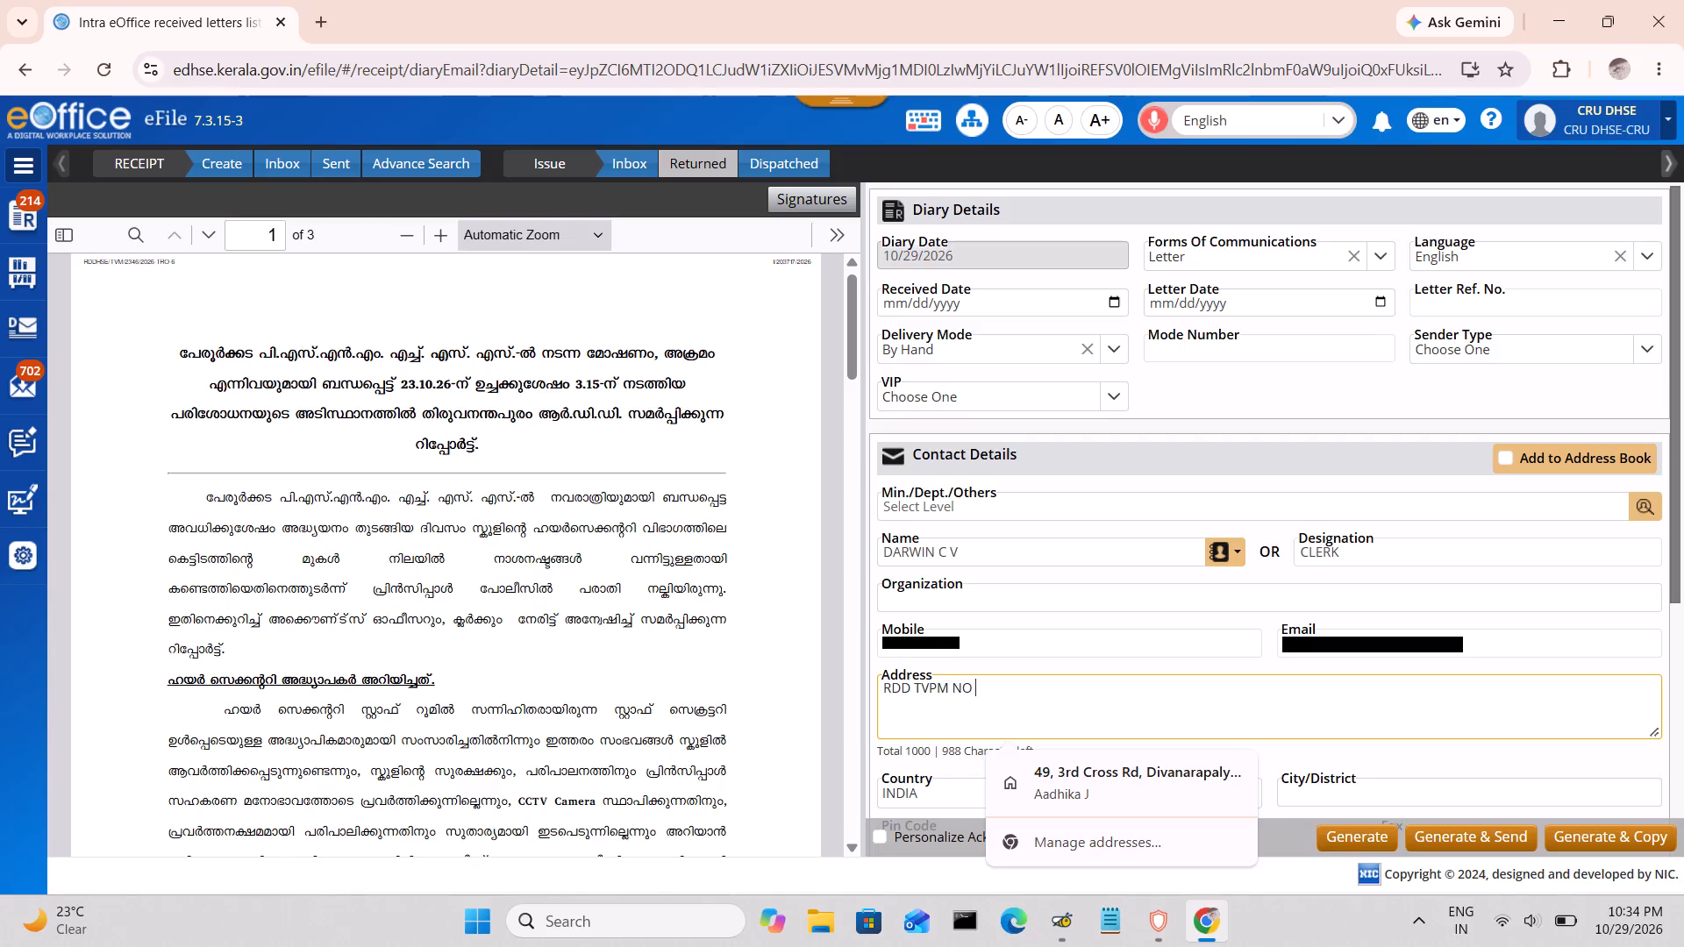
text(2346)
drag(1034, 689, 790, 699)
key(ctrl+c)
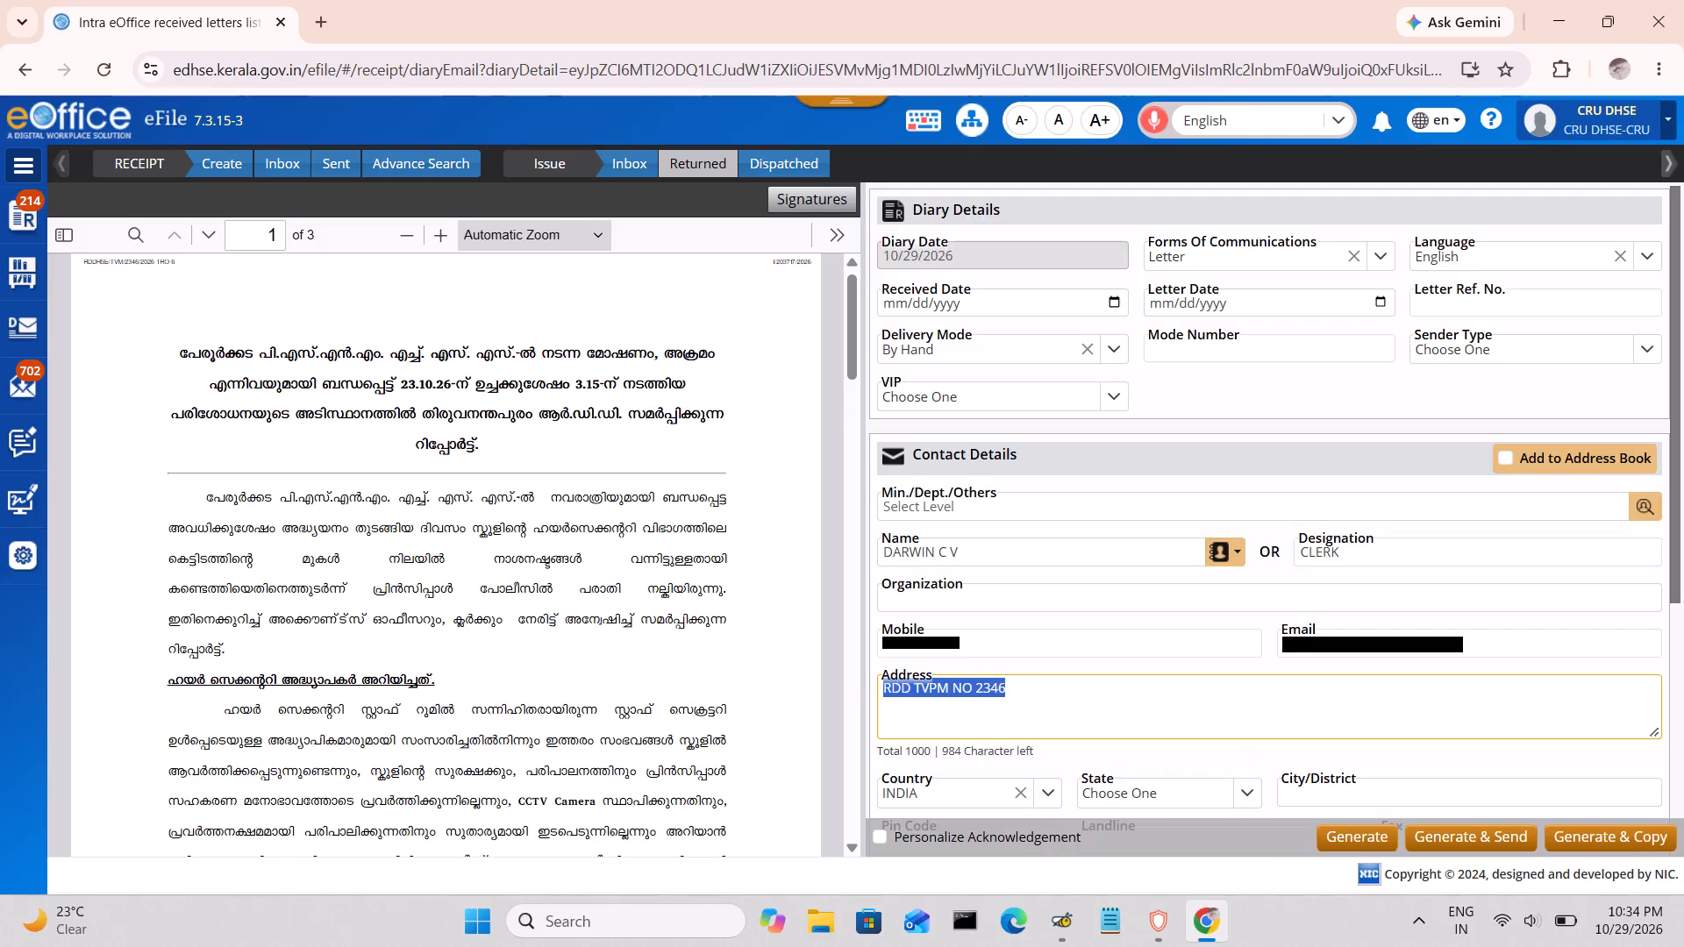
Set the main category to General, append "- RDD TVPM NO 2346" to the subject, and generate the receipt for sending.
scroll(1316, 673, down, 6)
click(910, 538)
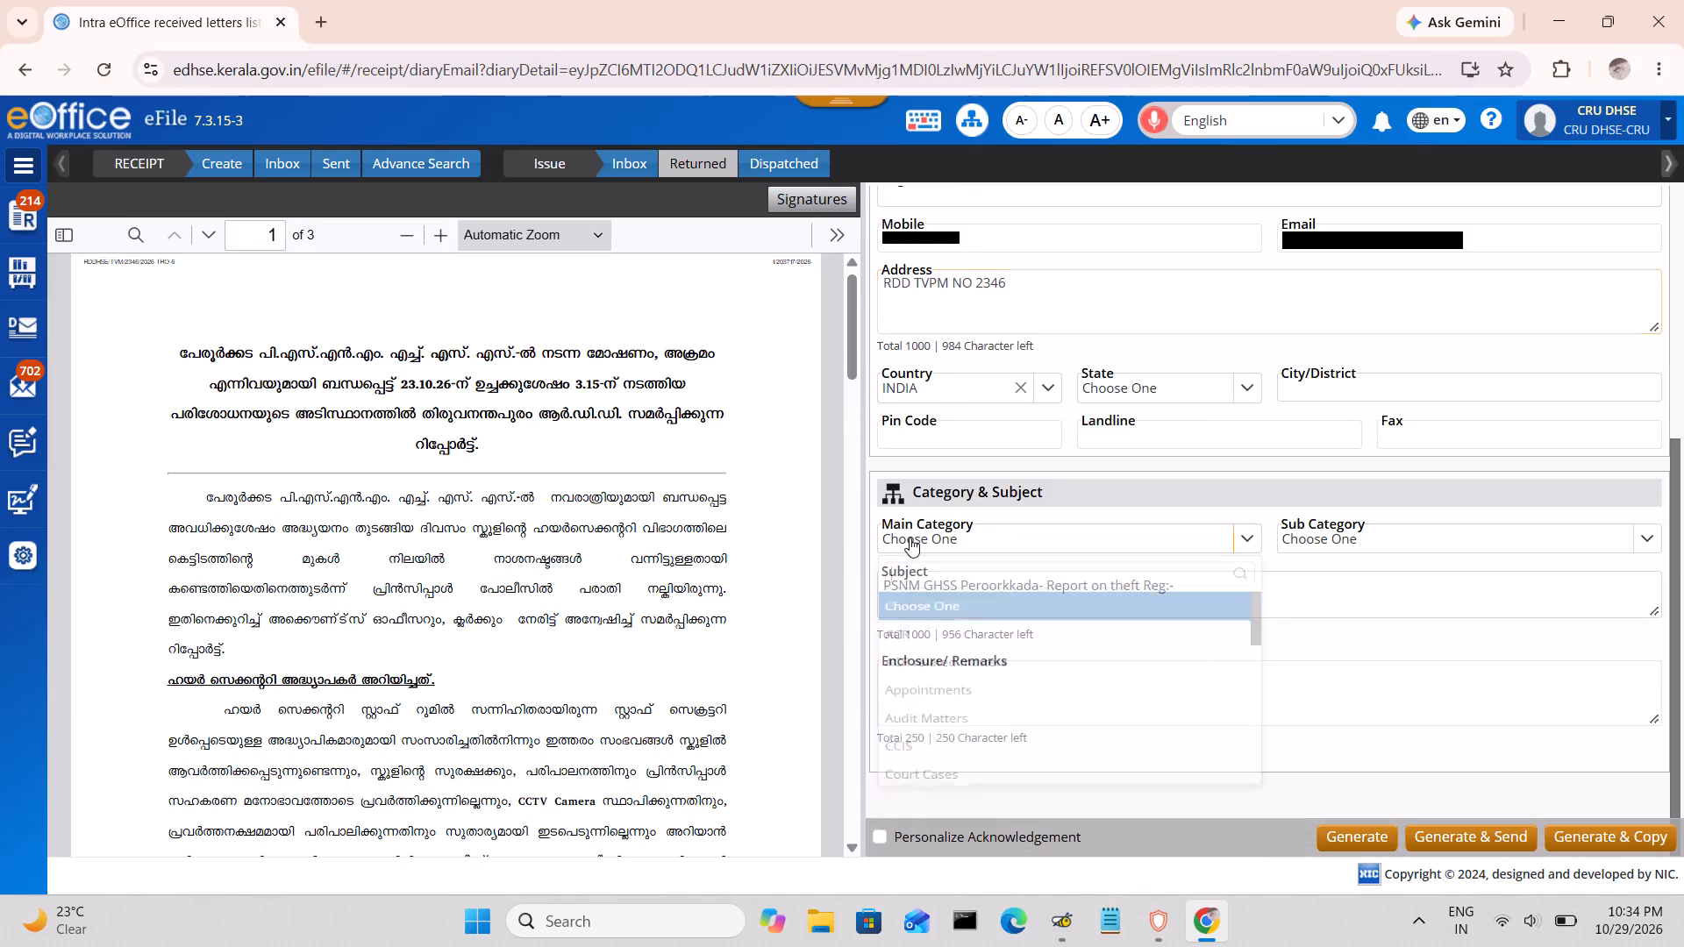
key(g)
click(923, 612)
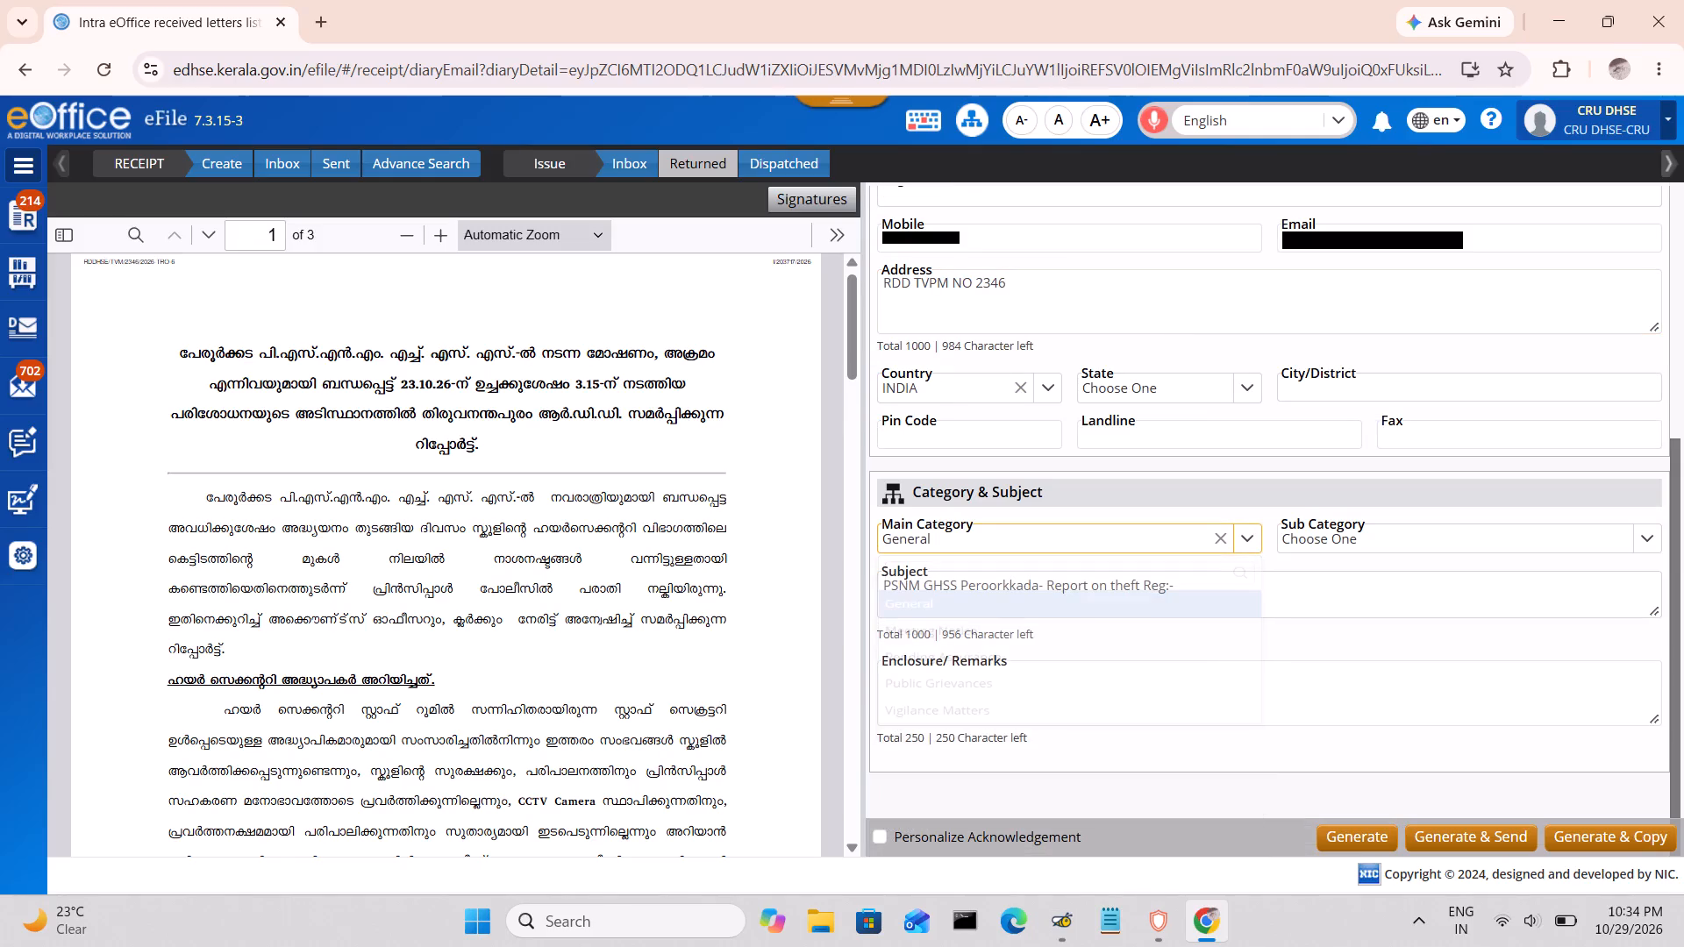
click(1213, 580)
text(-)
key(space)
key(ctrl+v)
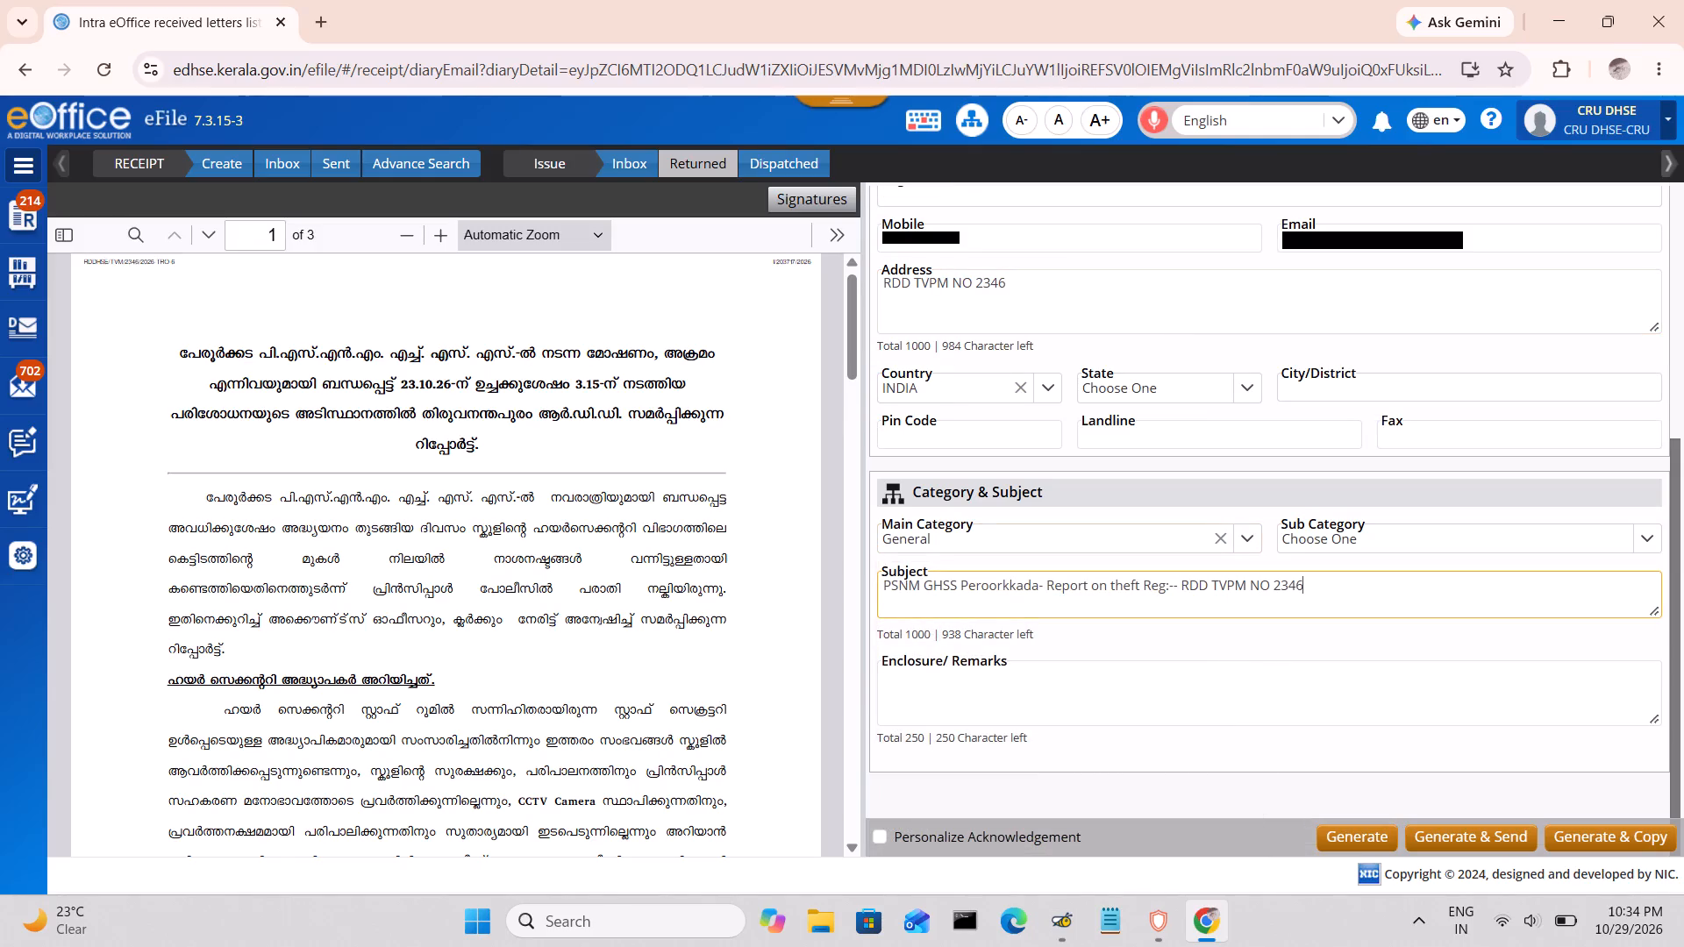
click(1435, 833)
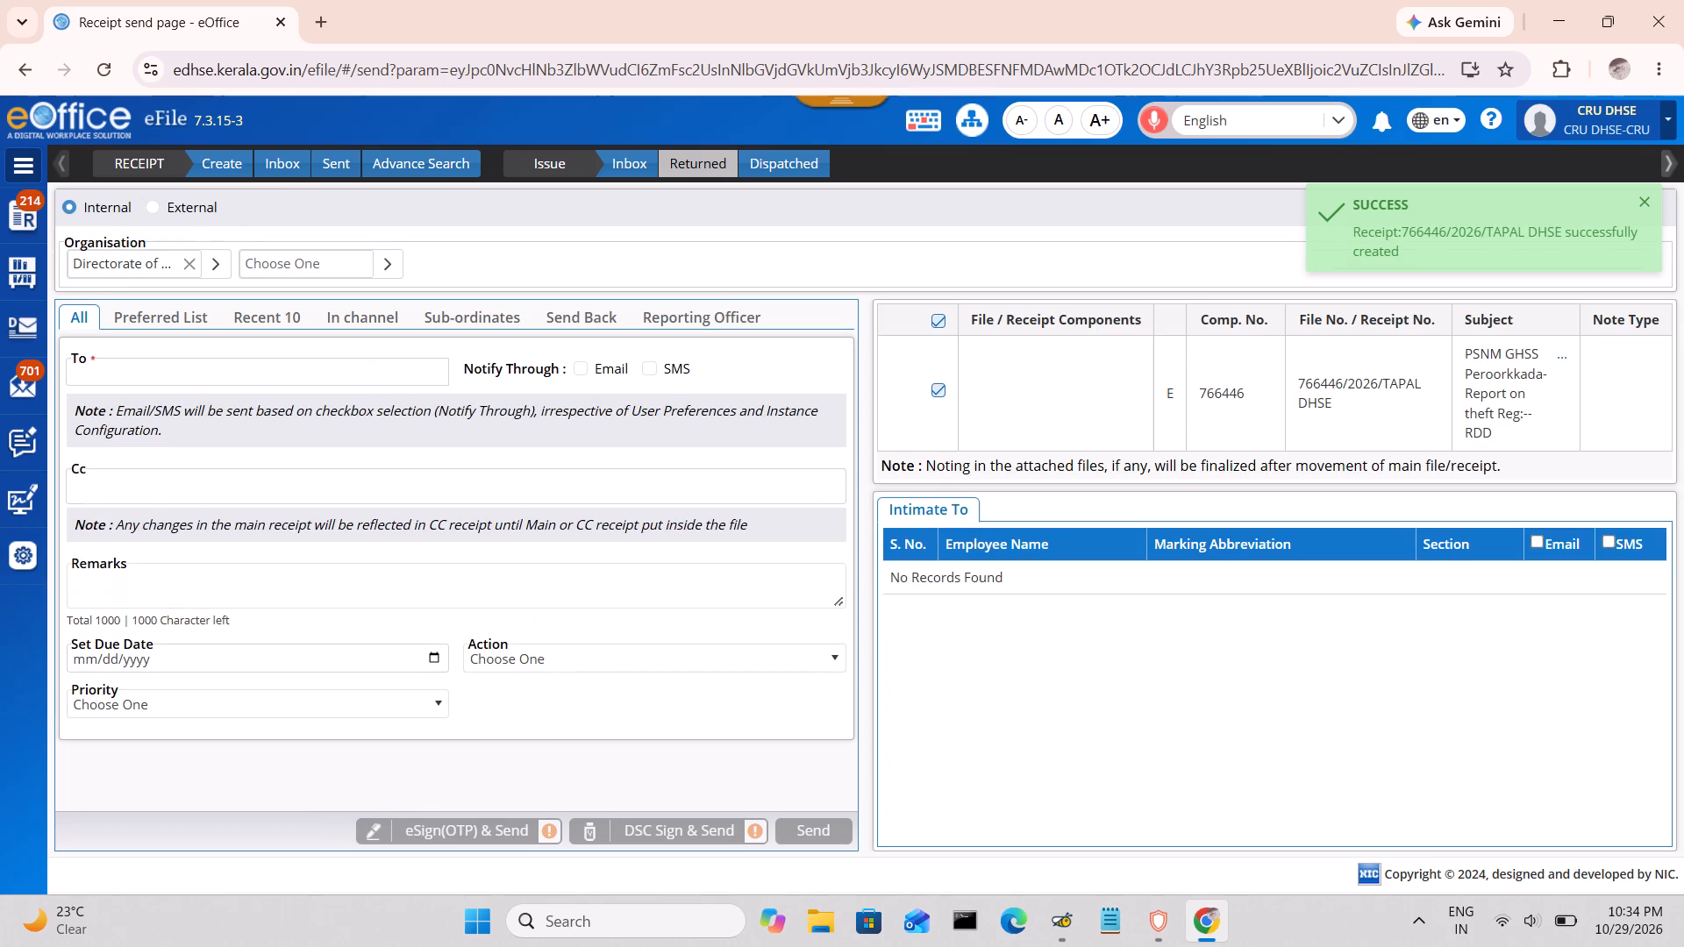
Send the PSNM GHSS Peroorkkada theft report receipt to the JS (ACD C) officer in DHSE-ACADEMIC ( C ).
click(339, 381)
key(a)
text(CD)
key(space)
key(c)
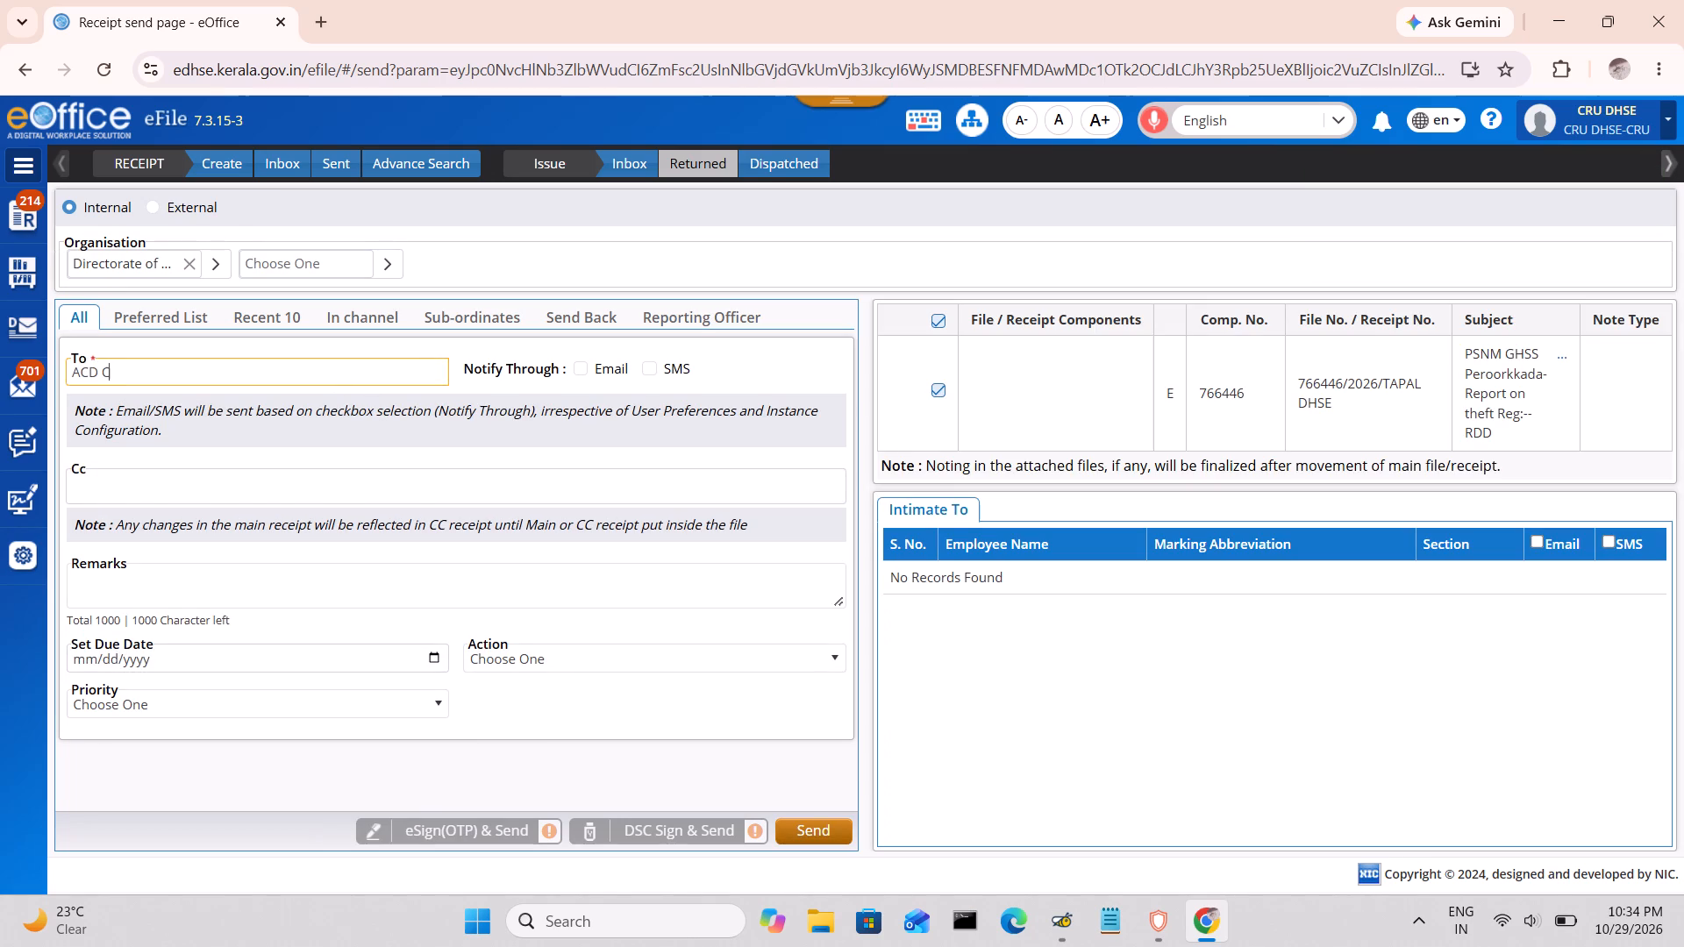
click(132, 436)
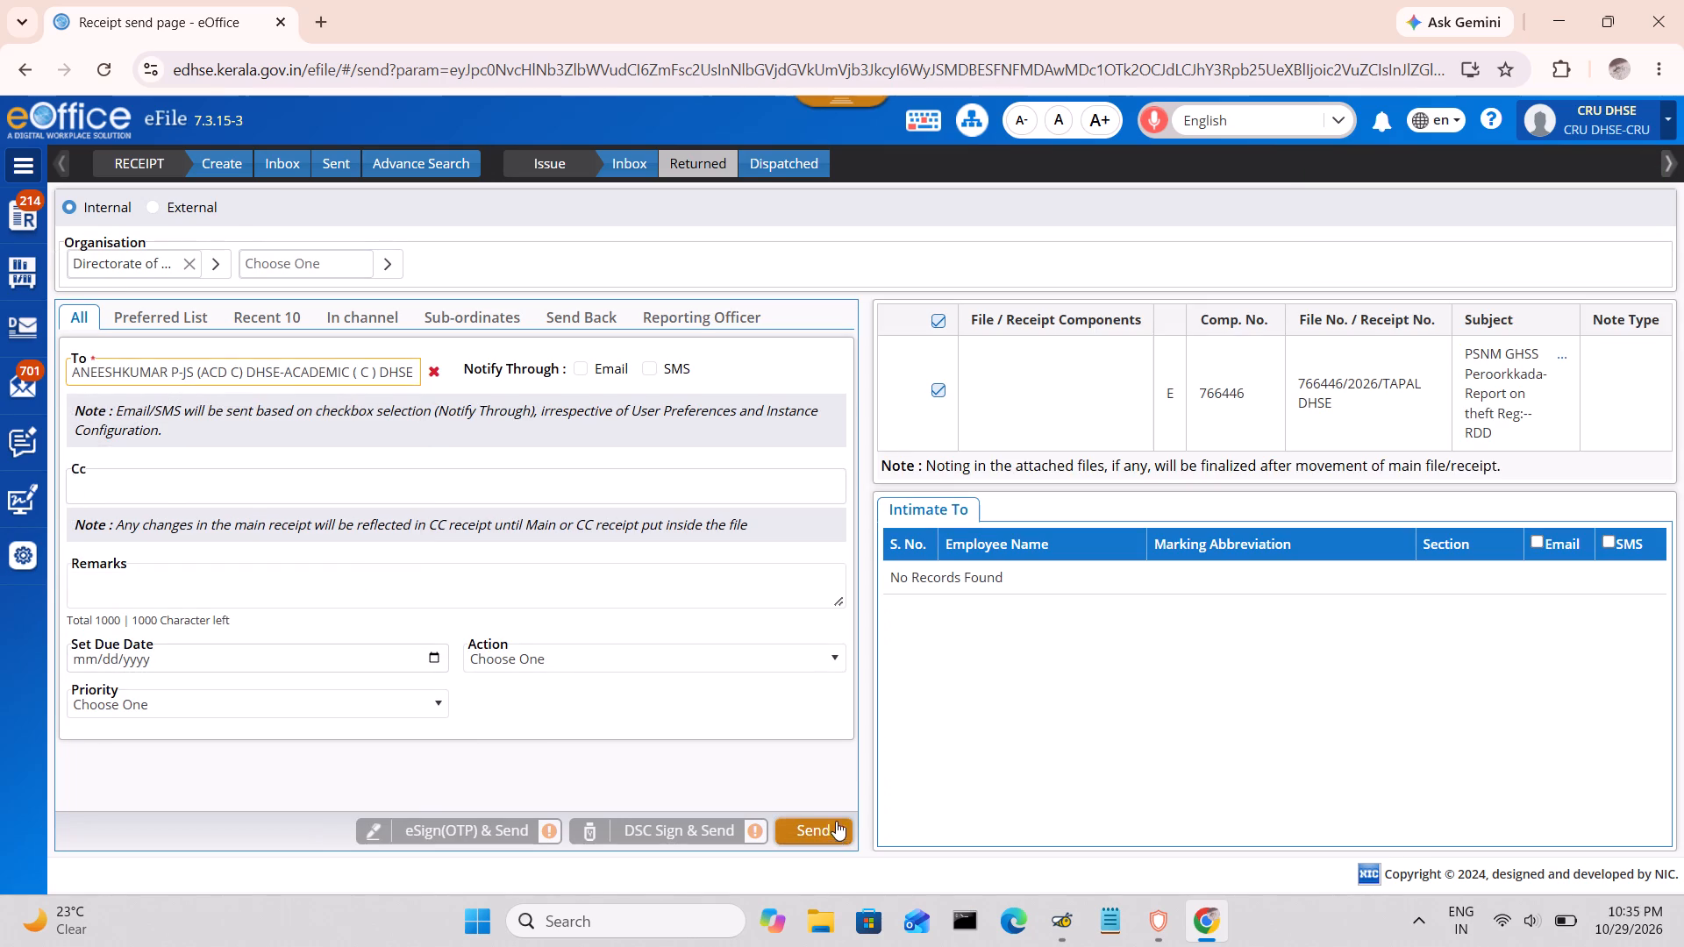
click(835, 823)
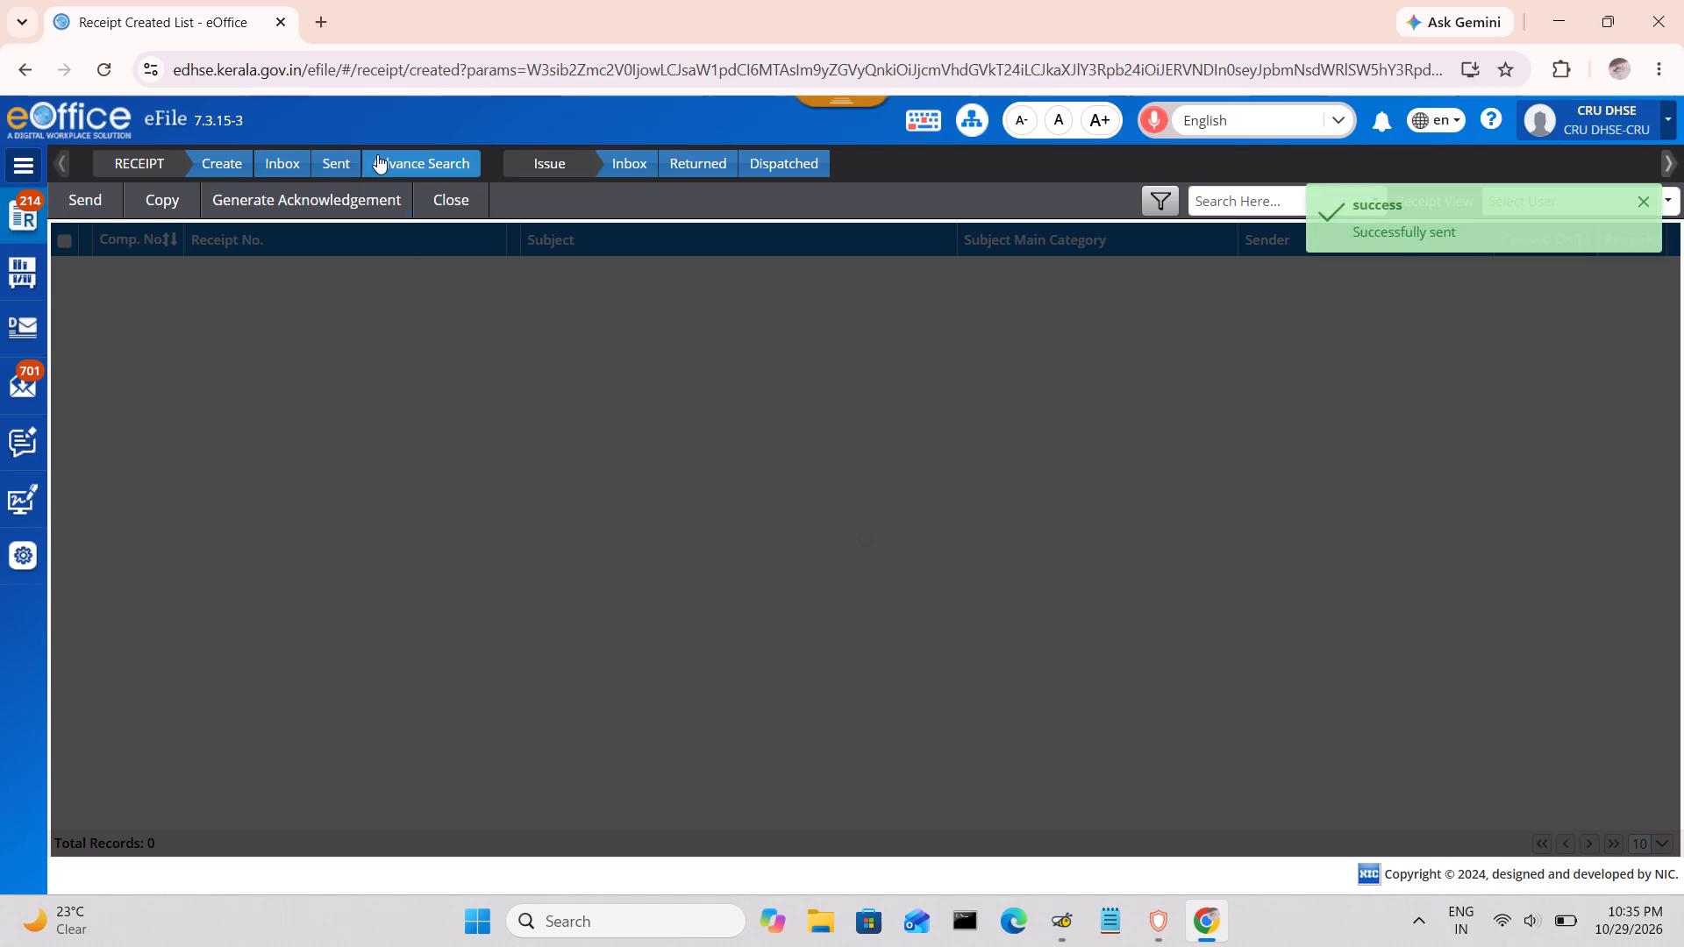
Open the sent receipt 766437/2026/TAPAL DHSE about the PSNM Peroorkkada report and resend it, searching for "ACD C" as the recipient.
click(337, 165)
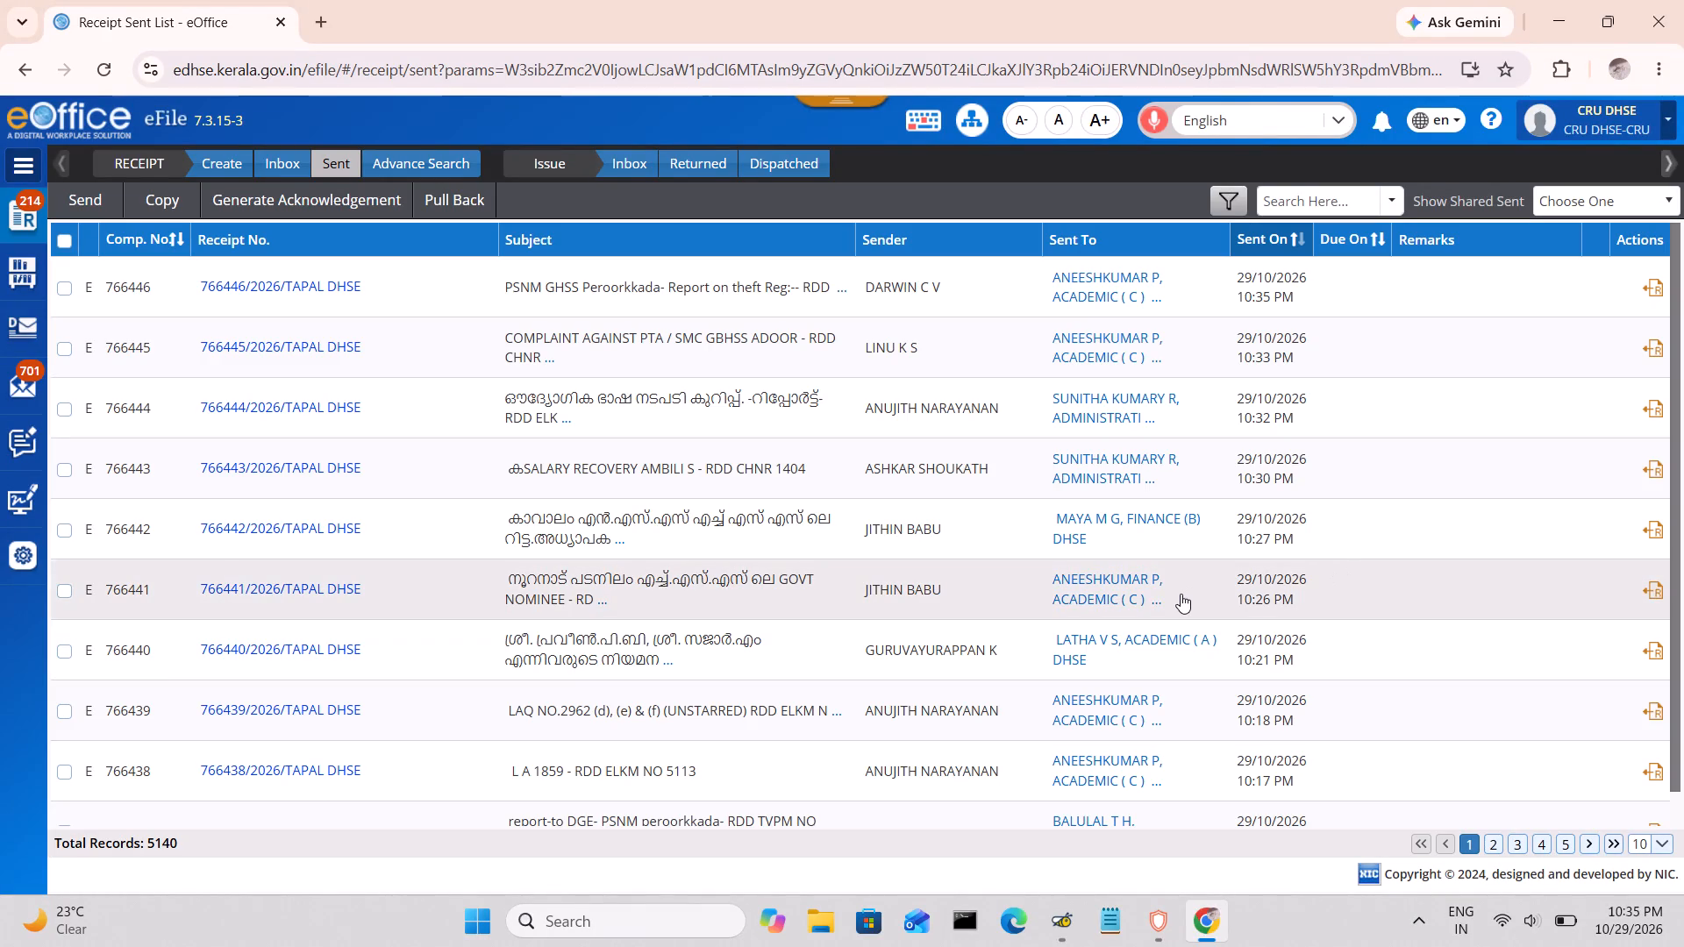
scroll(1181, 594, down, 1)
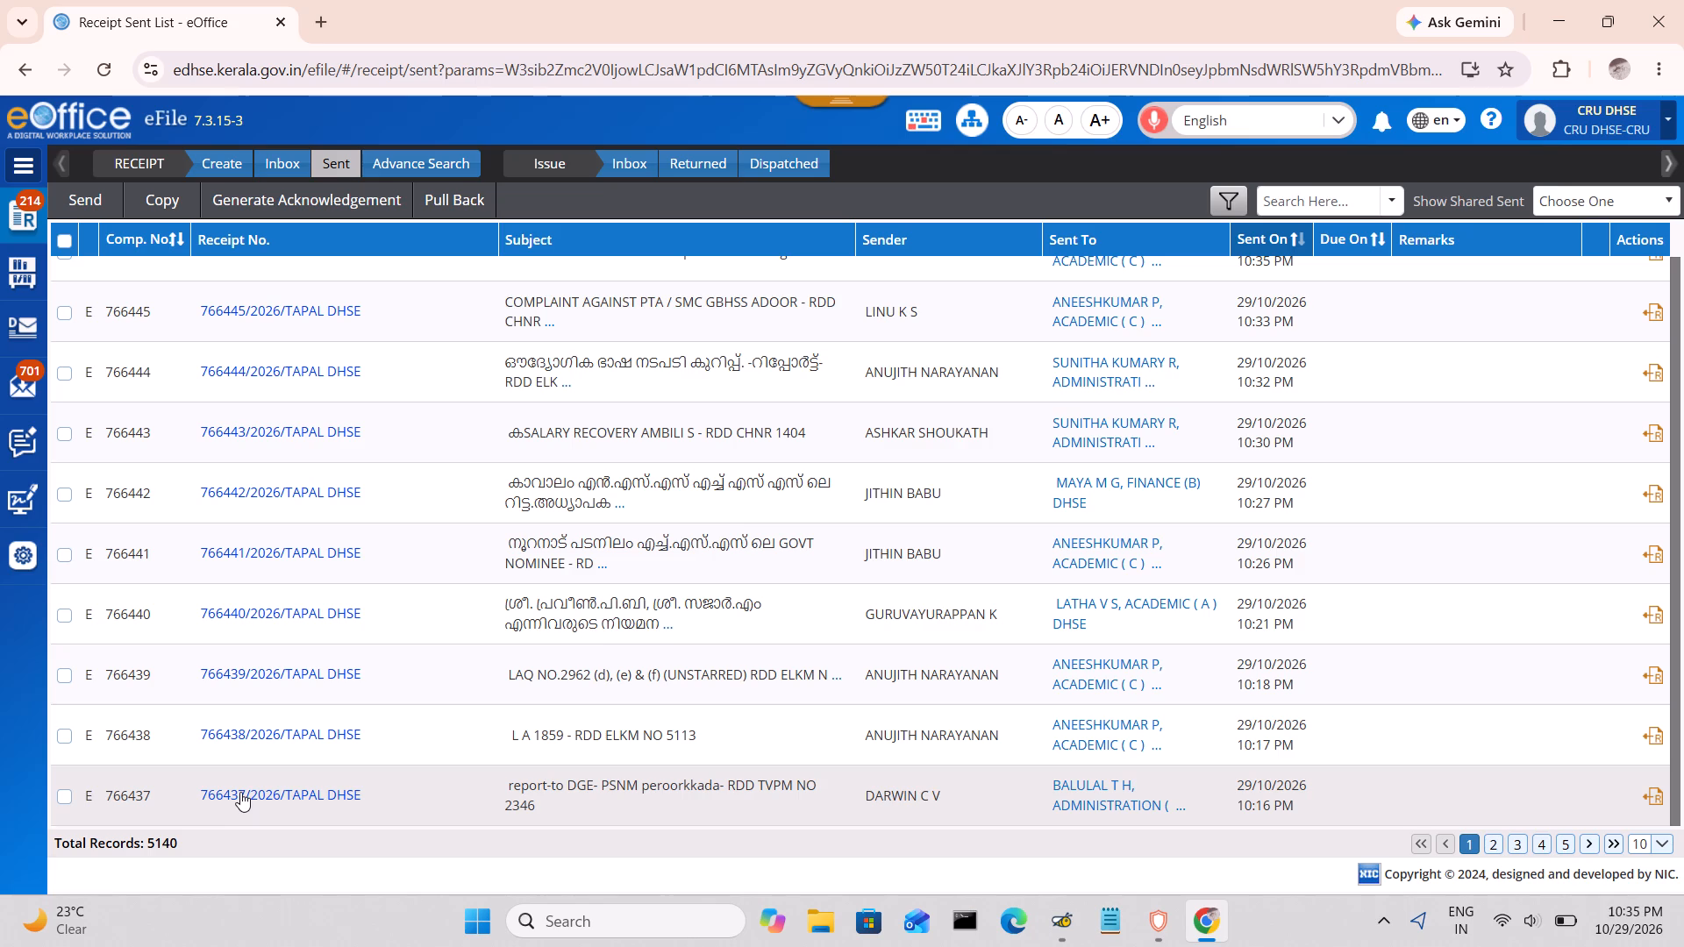
scroll(499, 690, up, 8)
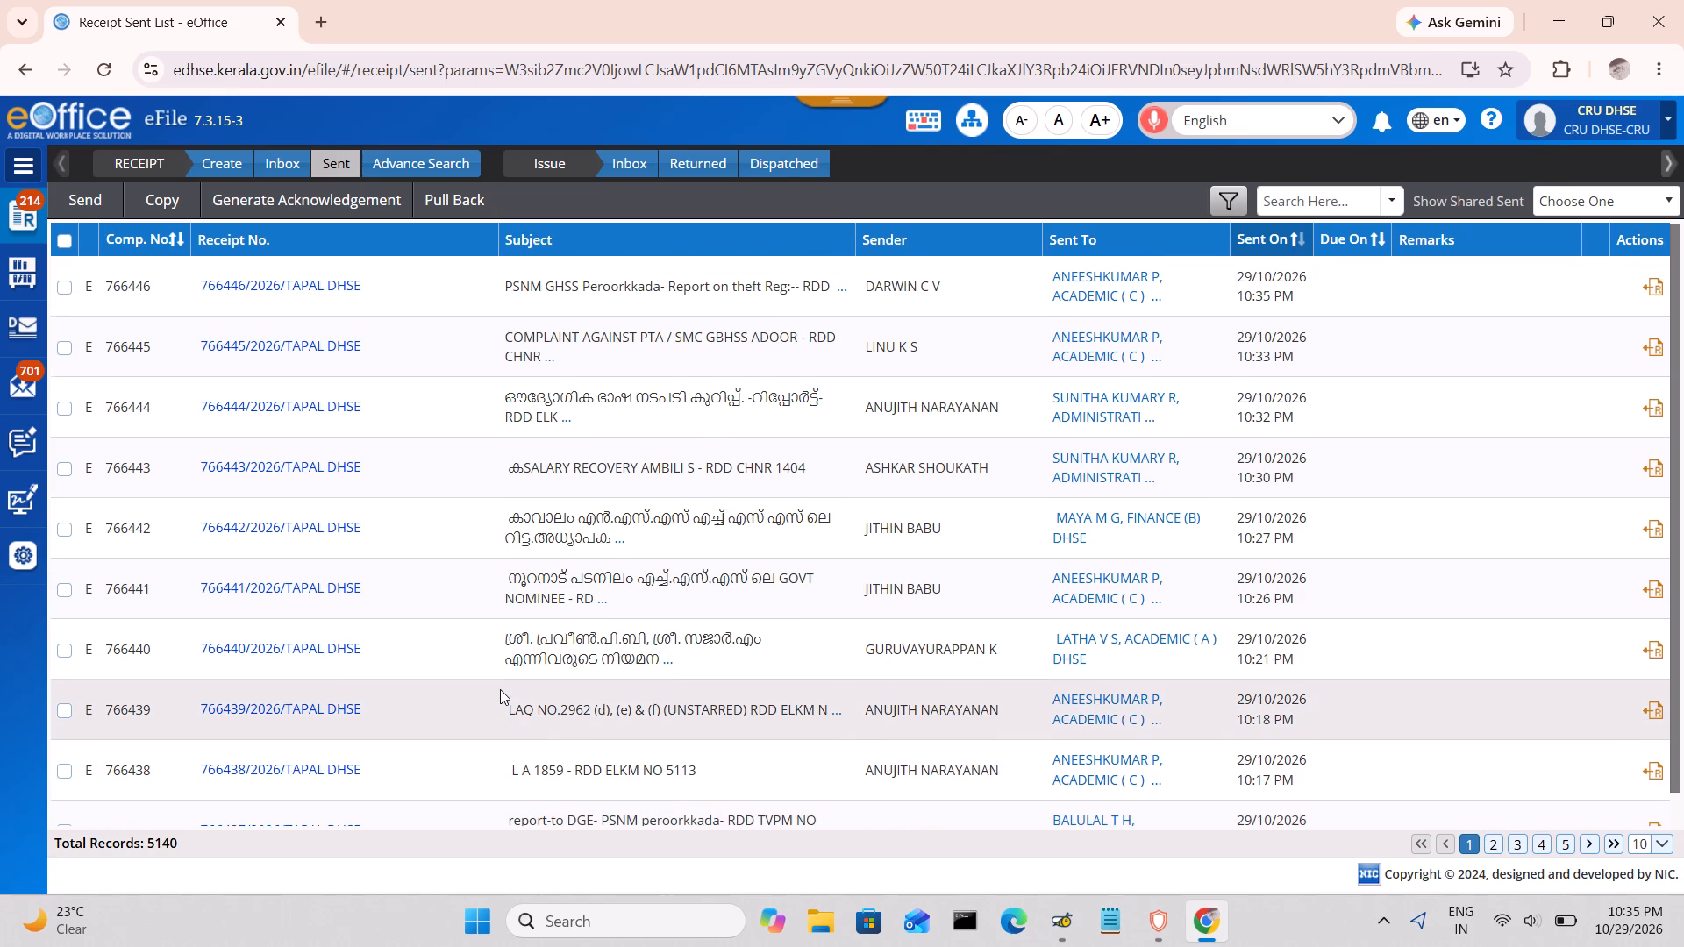
scroll(500, 689, down, 3)
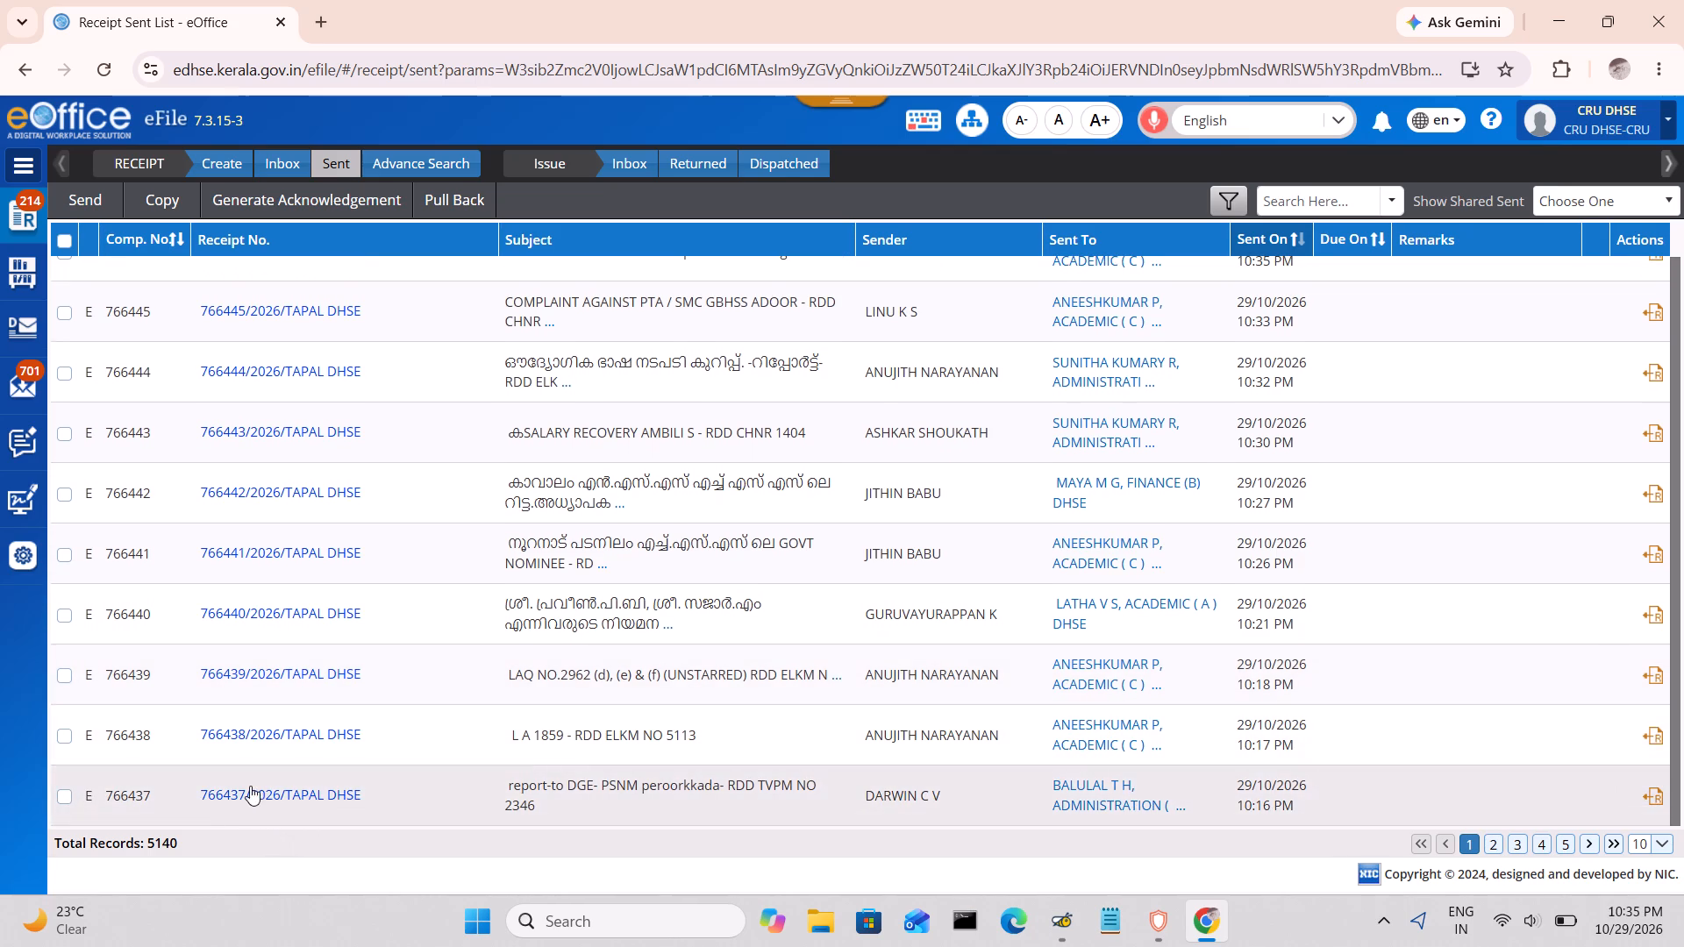
click(233, 794)
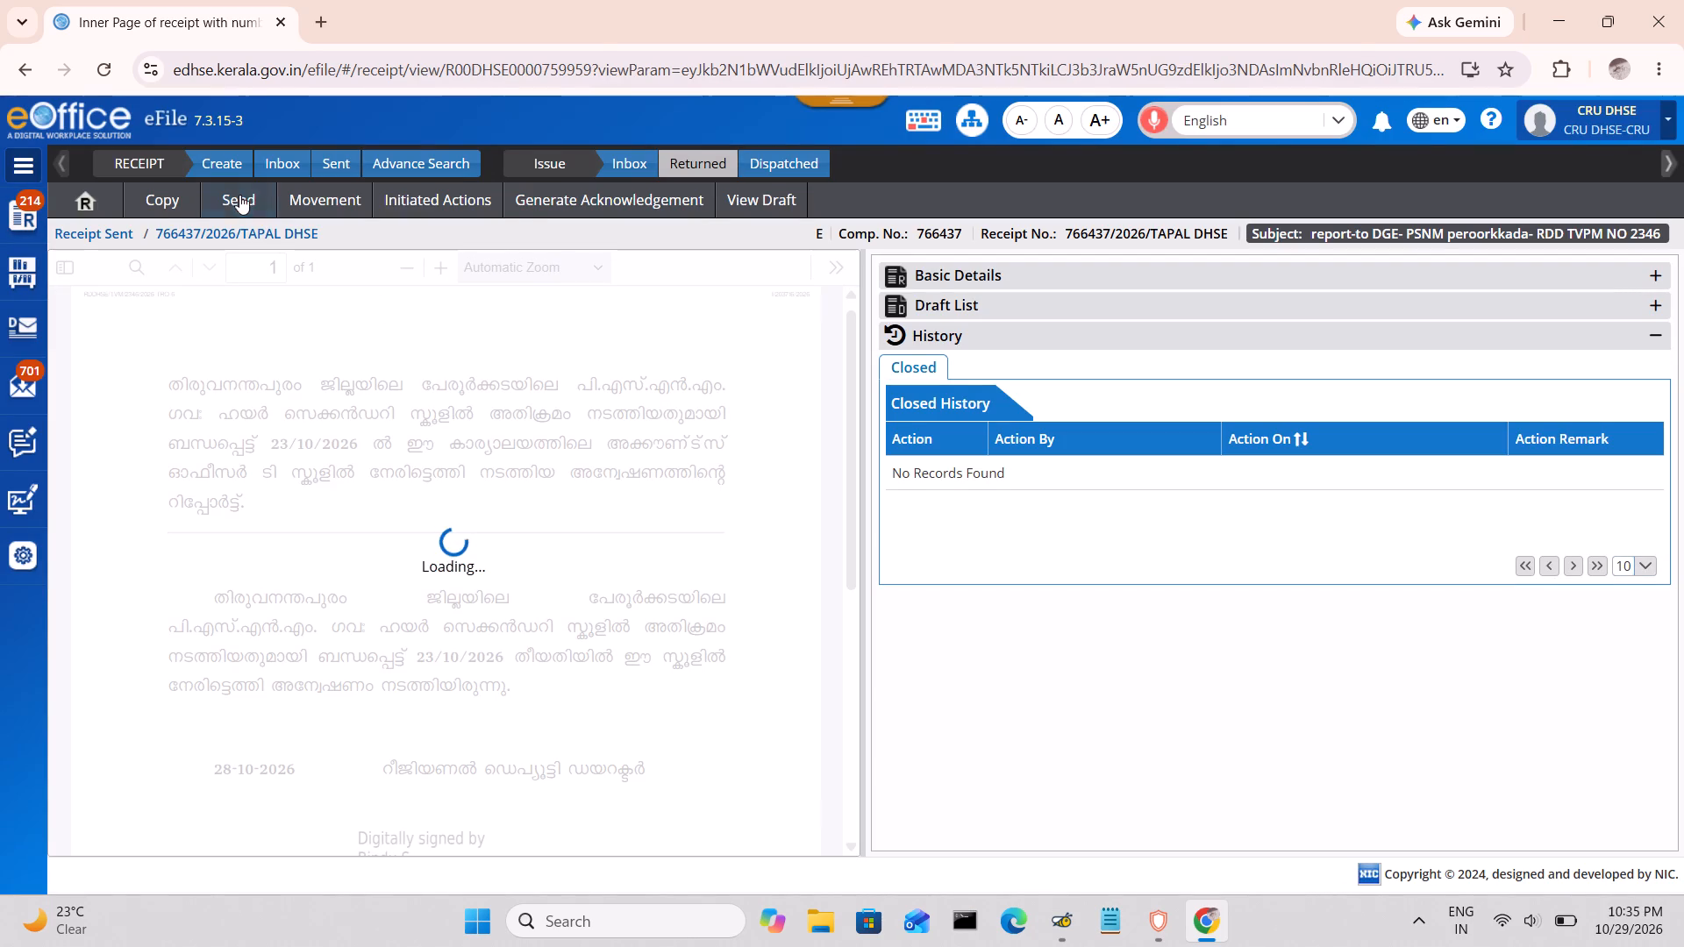
click(237, 191)
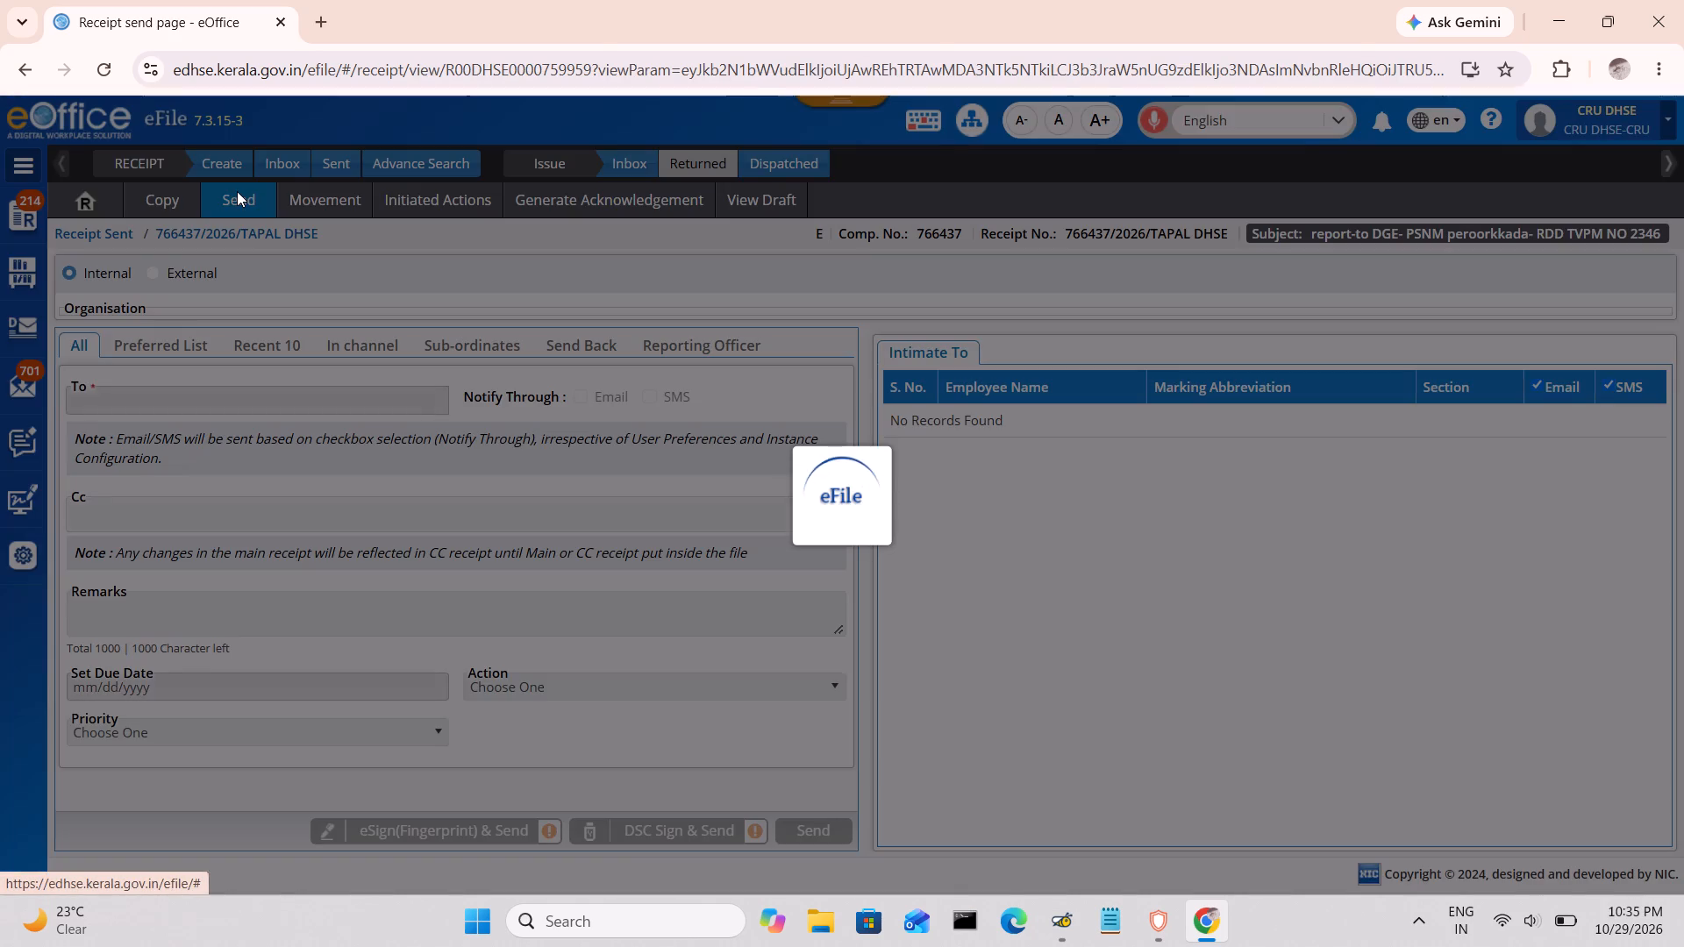
click(216, 402)
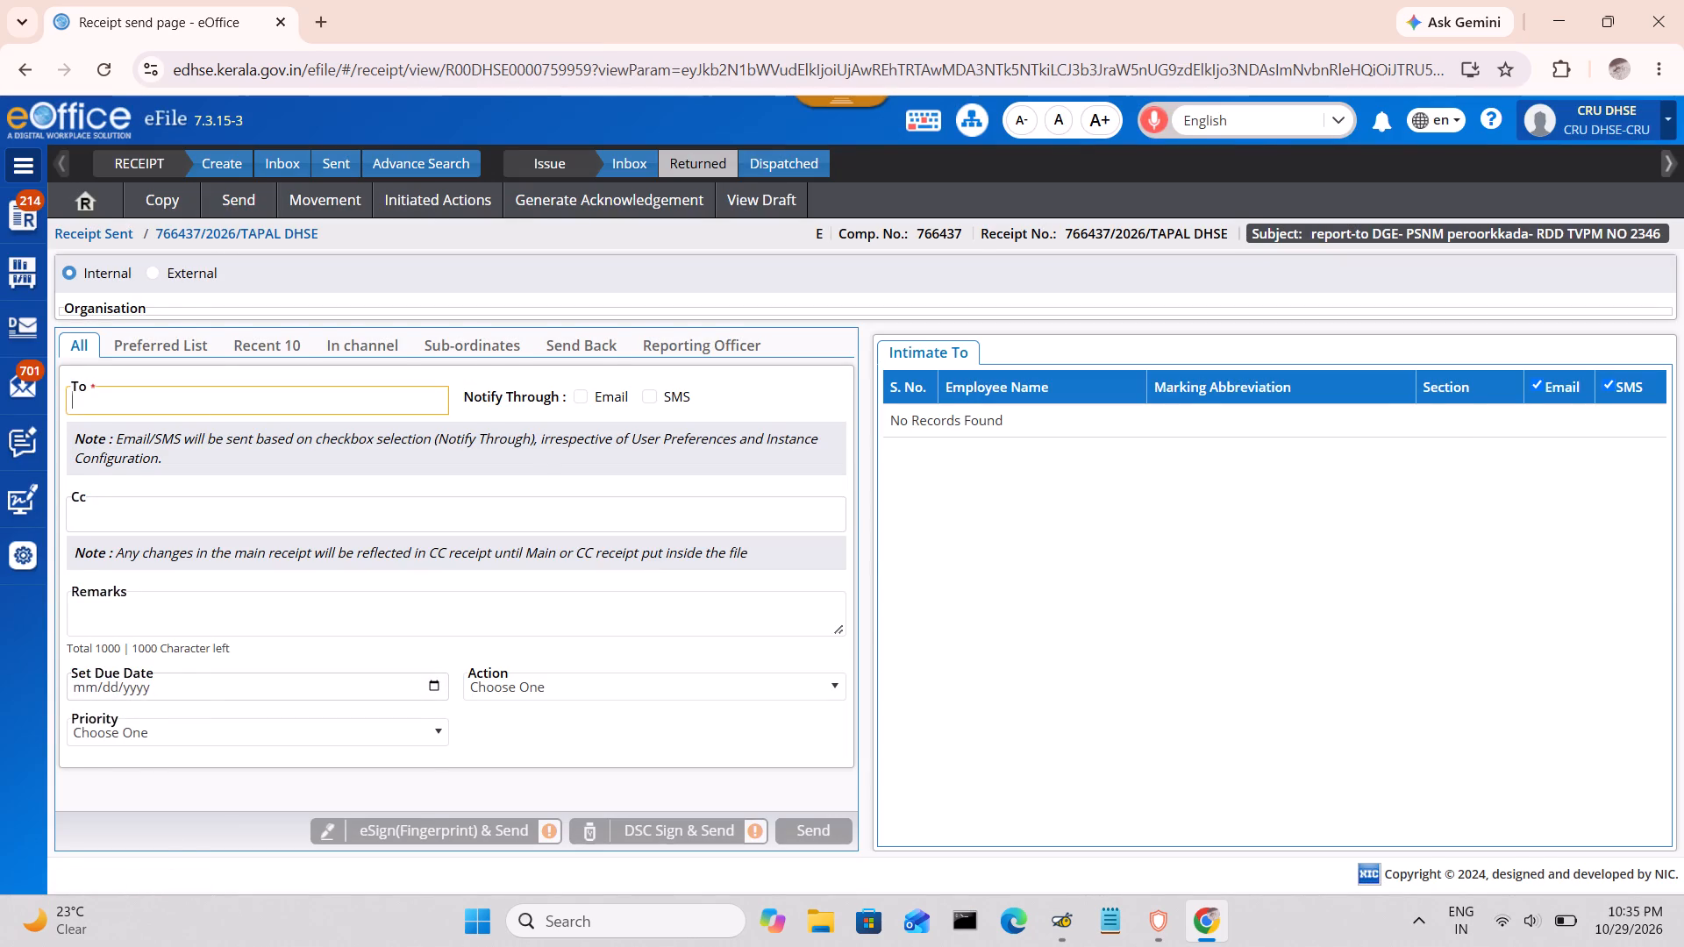
text(ACD)
key(space)
key(c)
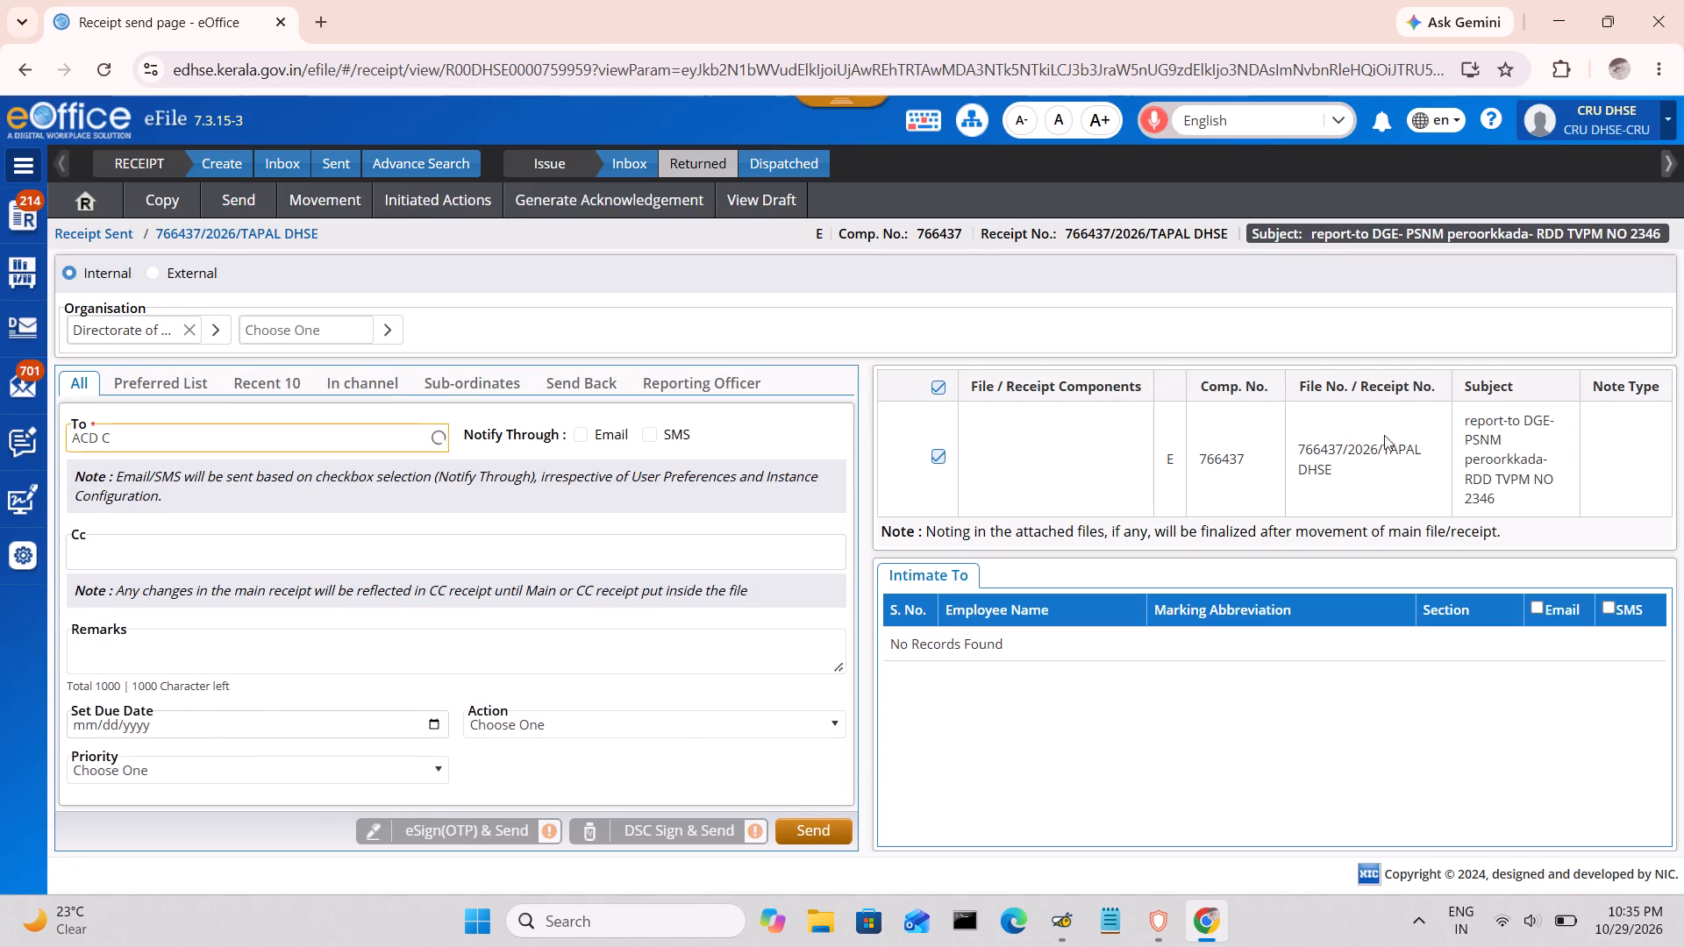
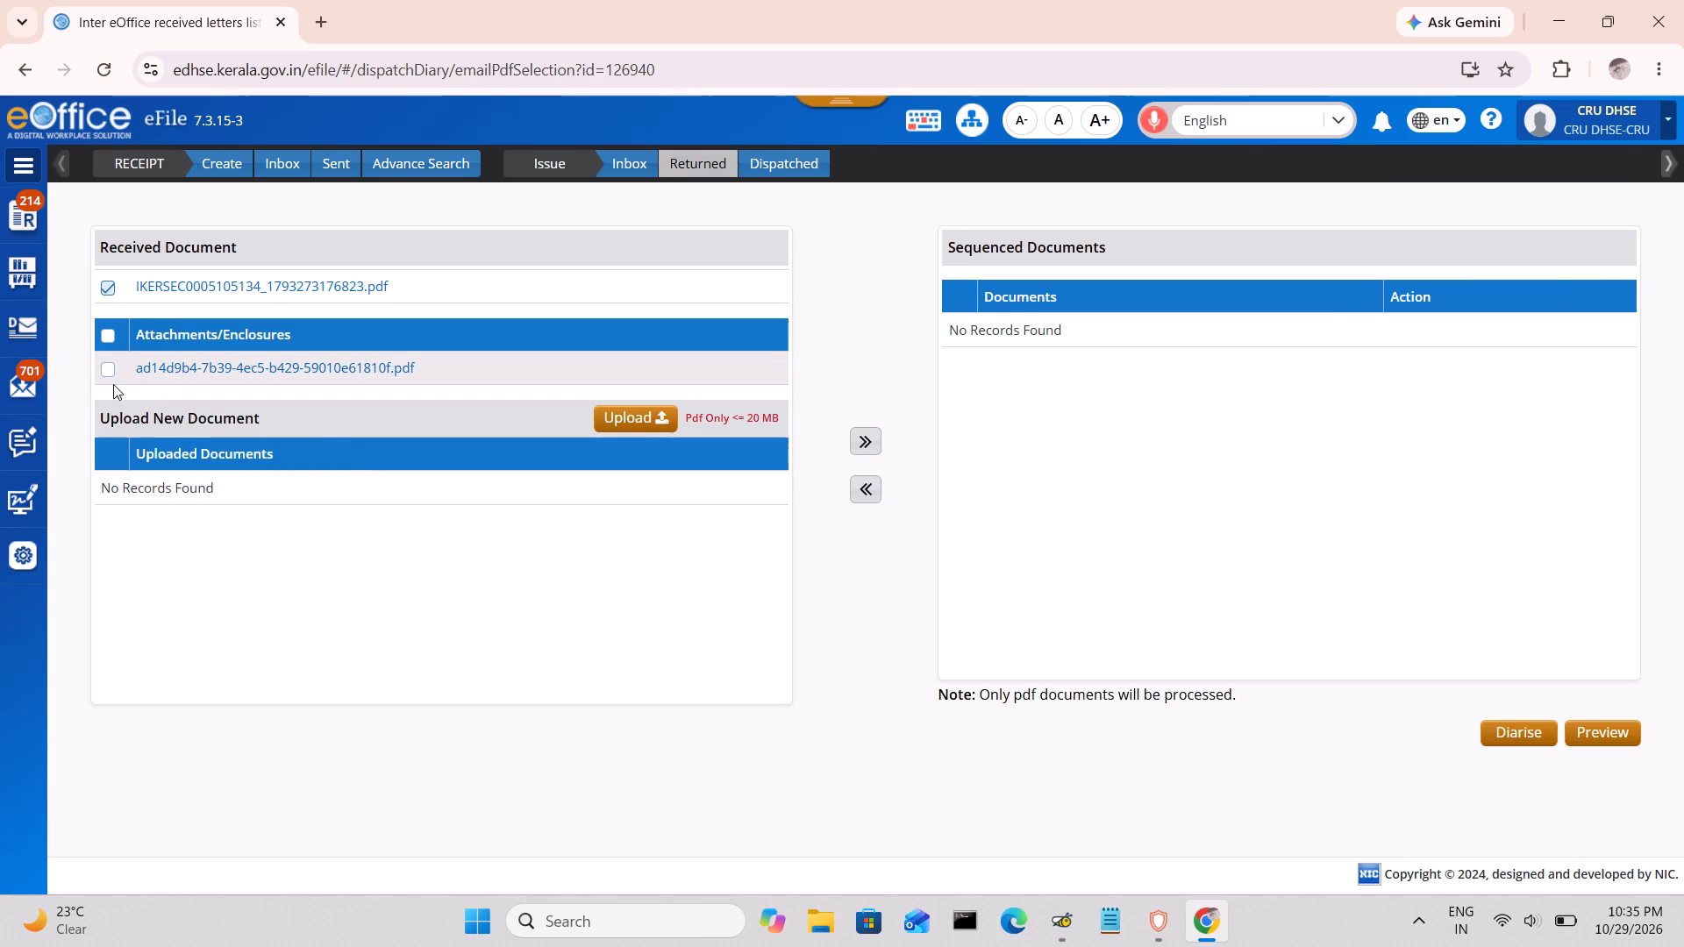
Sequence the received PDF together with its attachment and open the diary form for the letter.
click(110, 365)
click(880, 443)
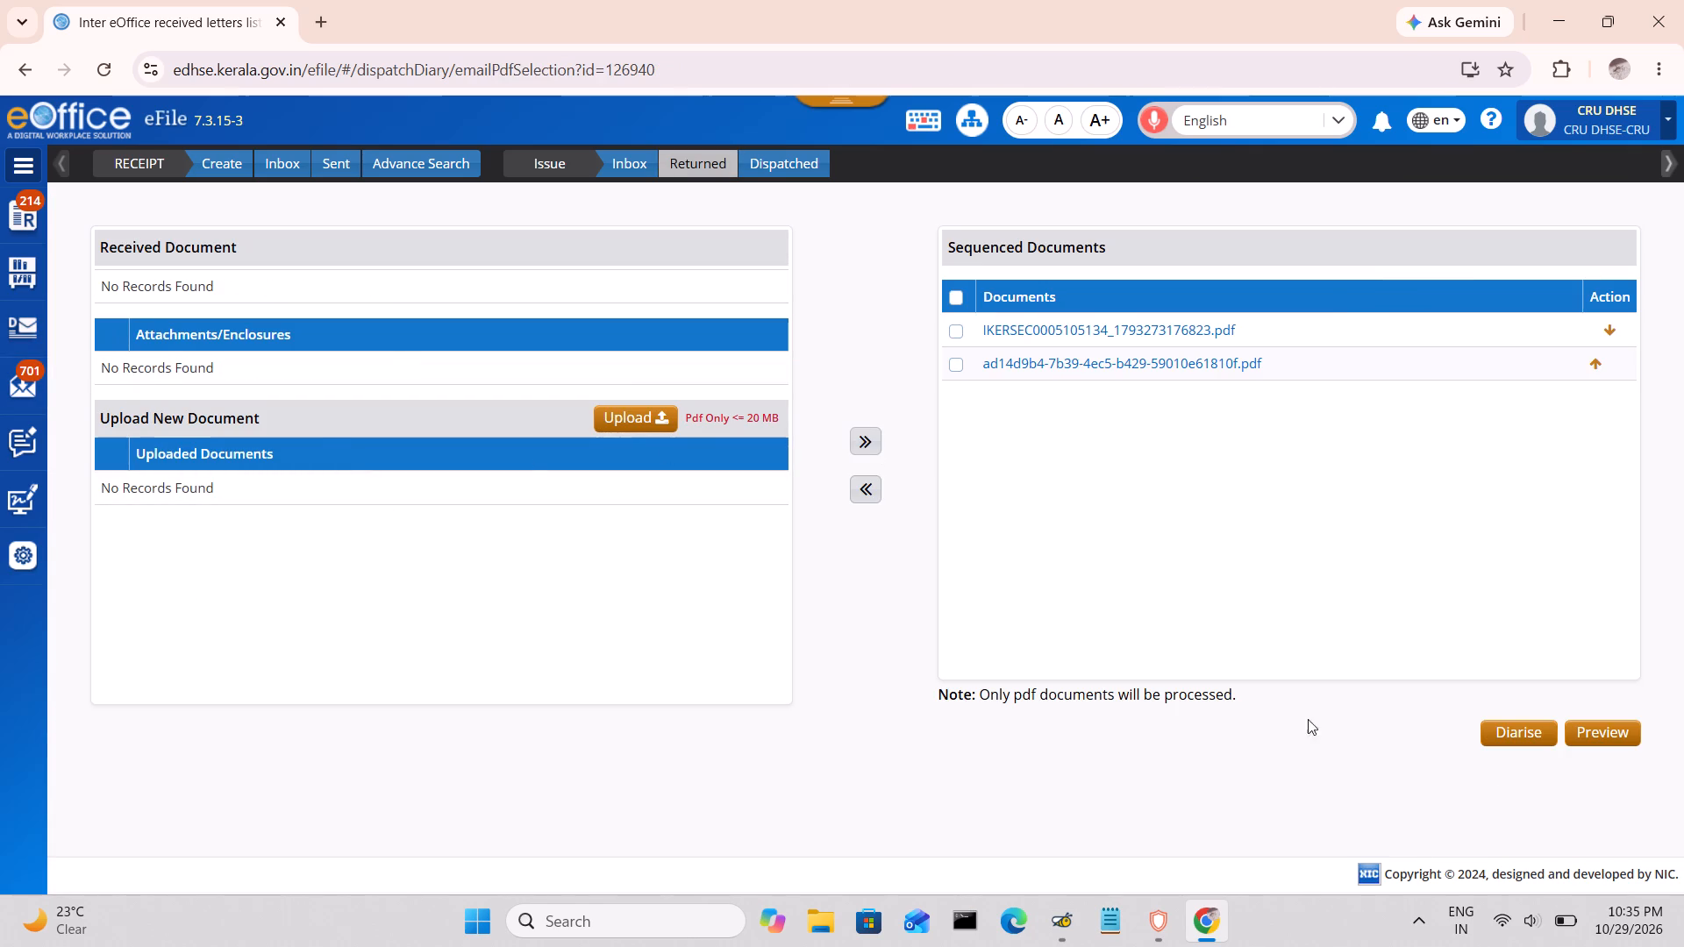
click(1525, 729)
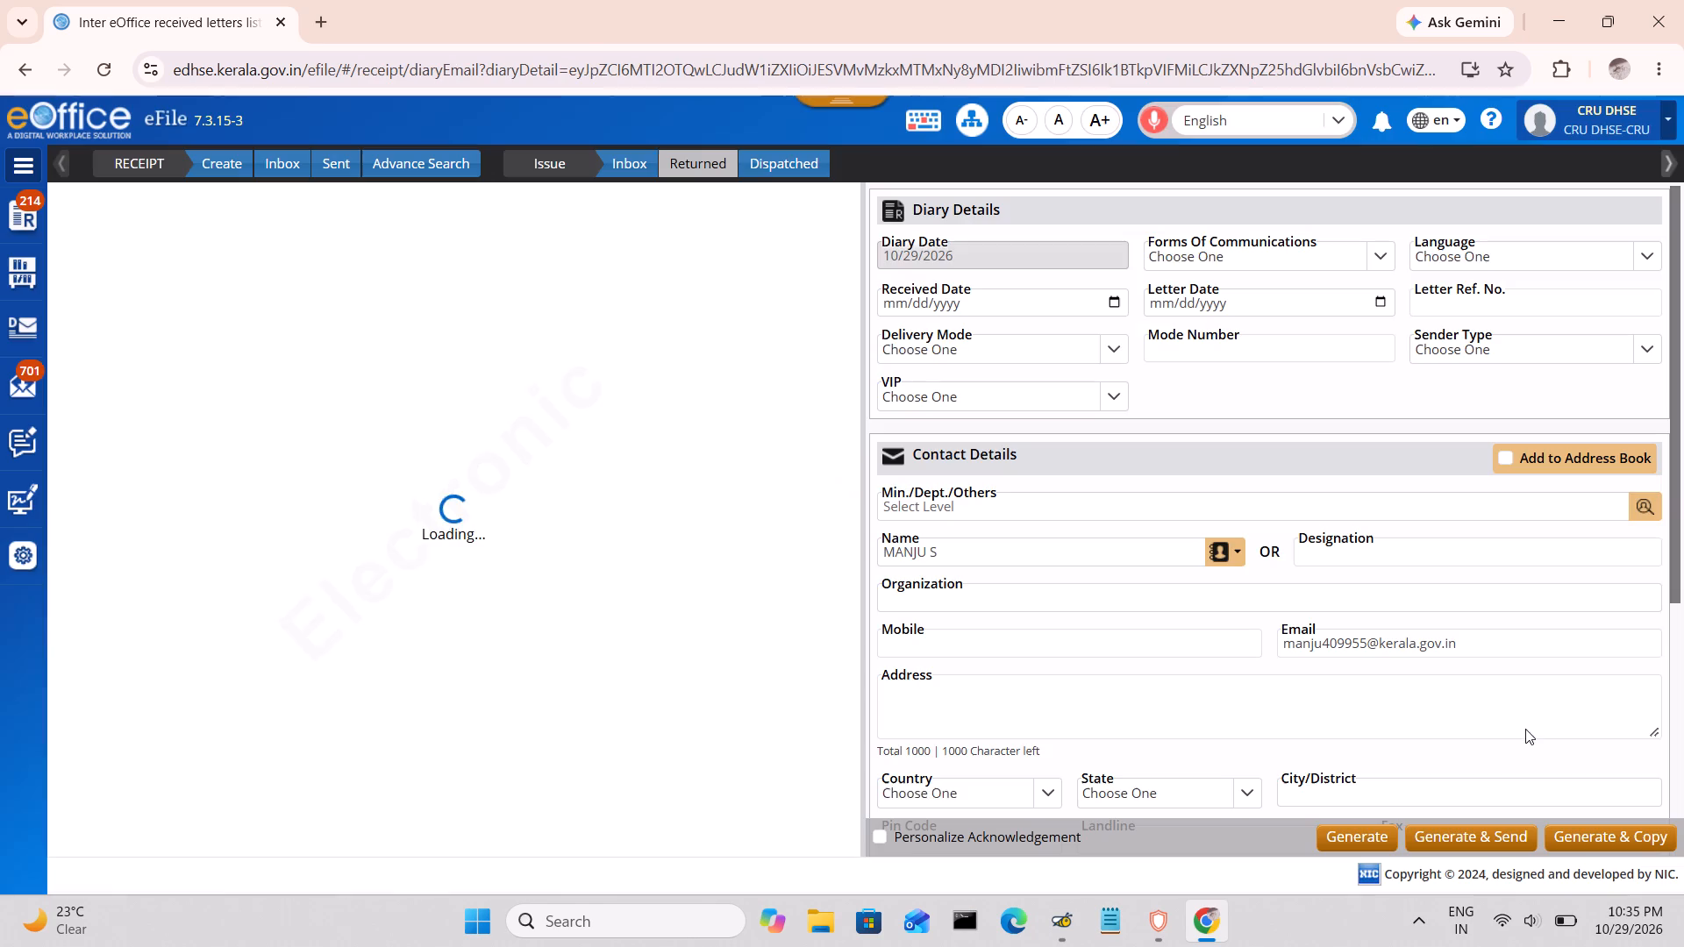
Enter "GENERAL EDN C DEPT NO C2/388" as the sender's address in the contact details and copy it.
click(1208, 705)
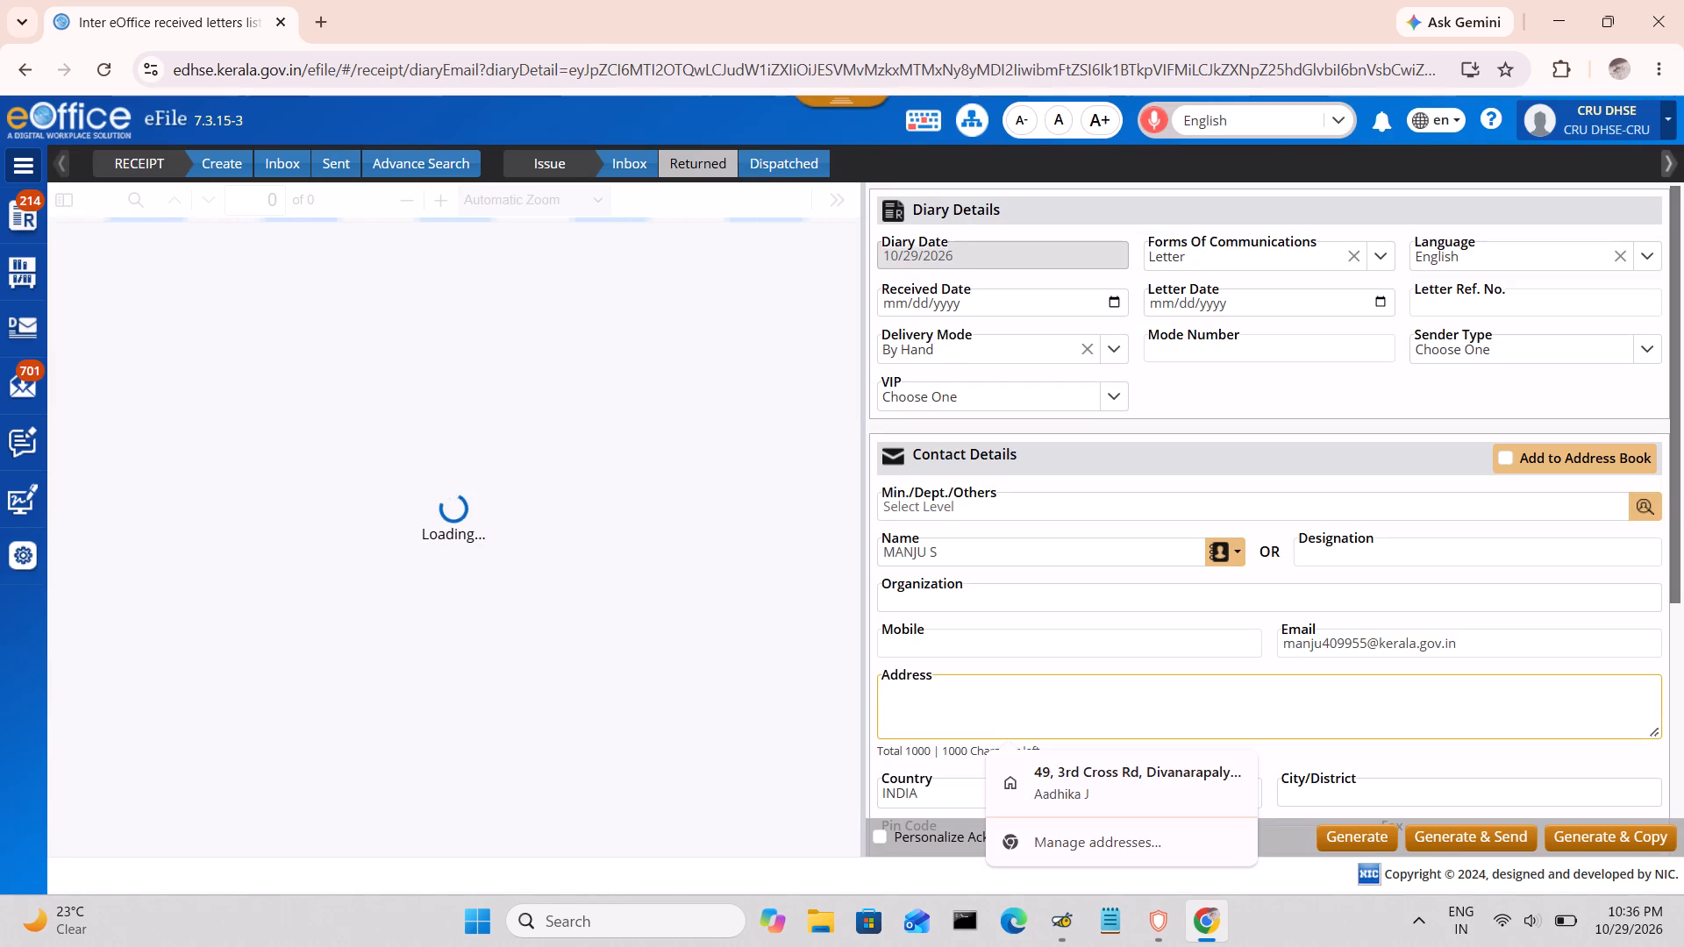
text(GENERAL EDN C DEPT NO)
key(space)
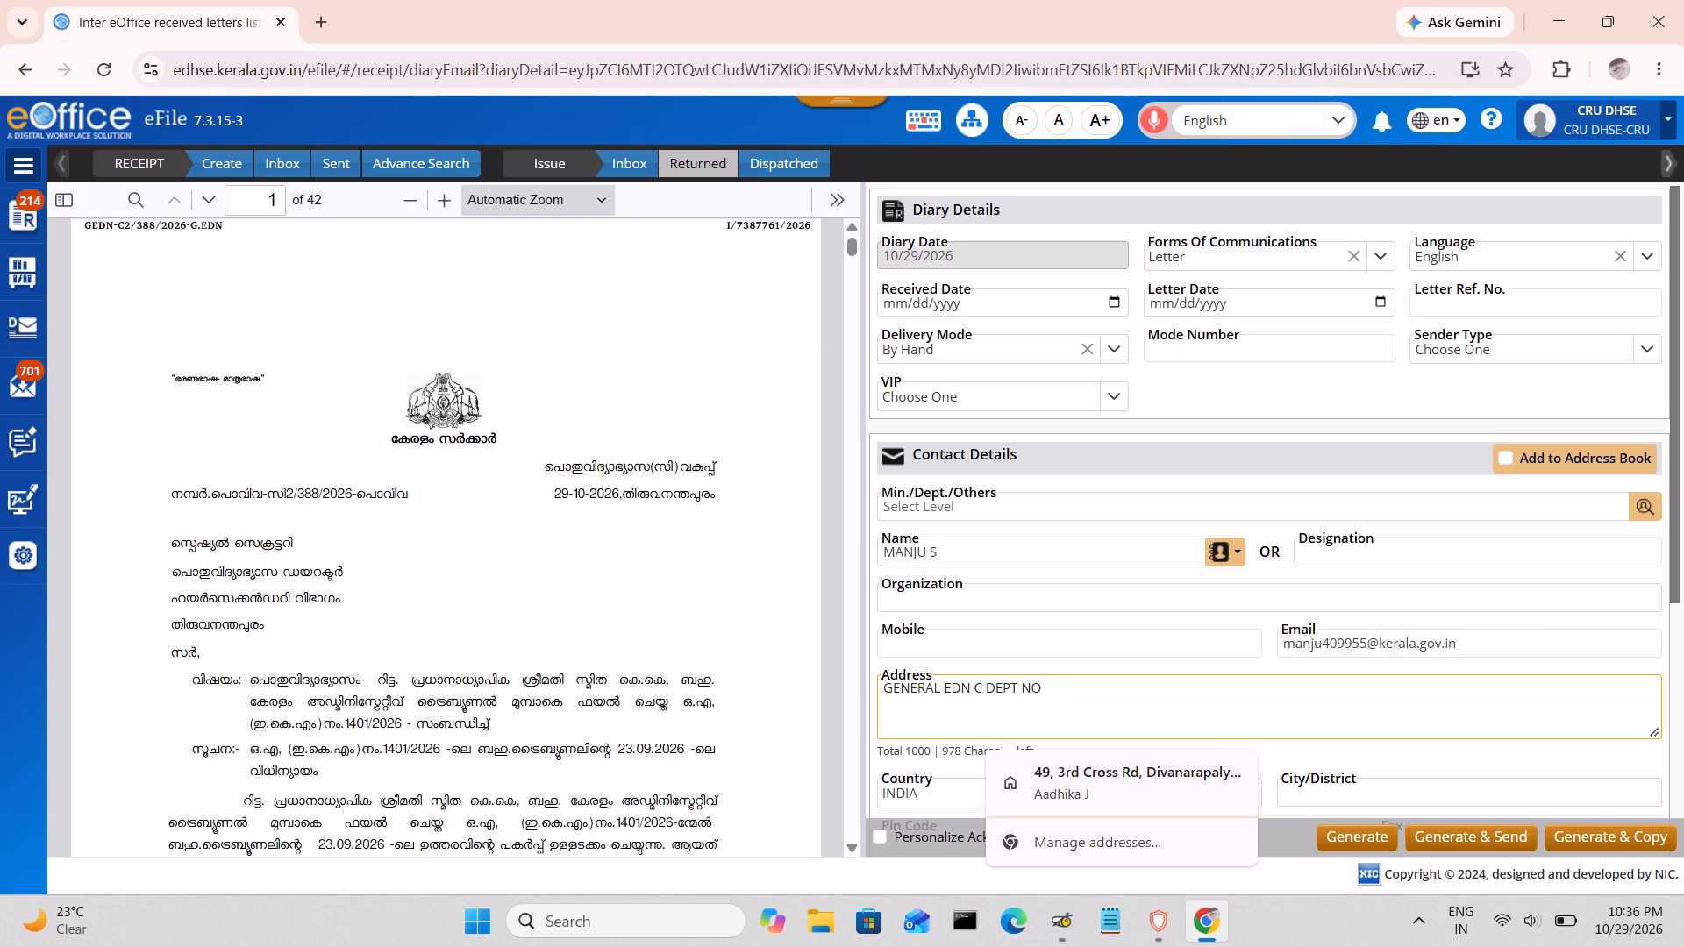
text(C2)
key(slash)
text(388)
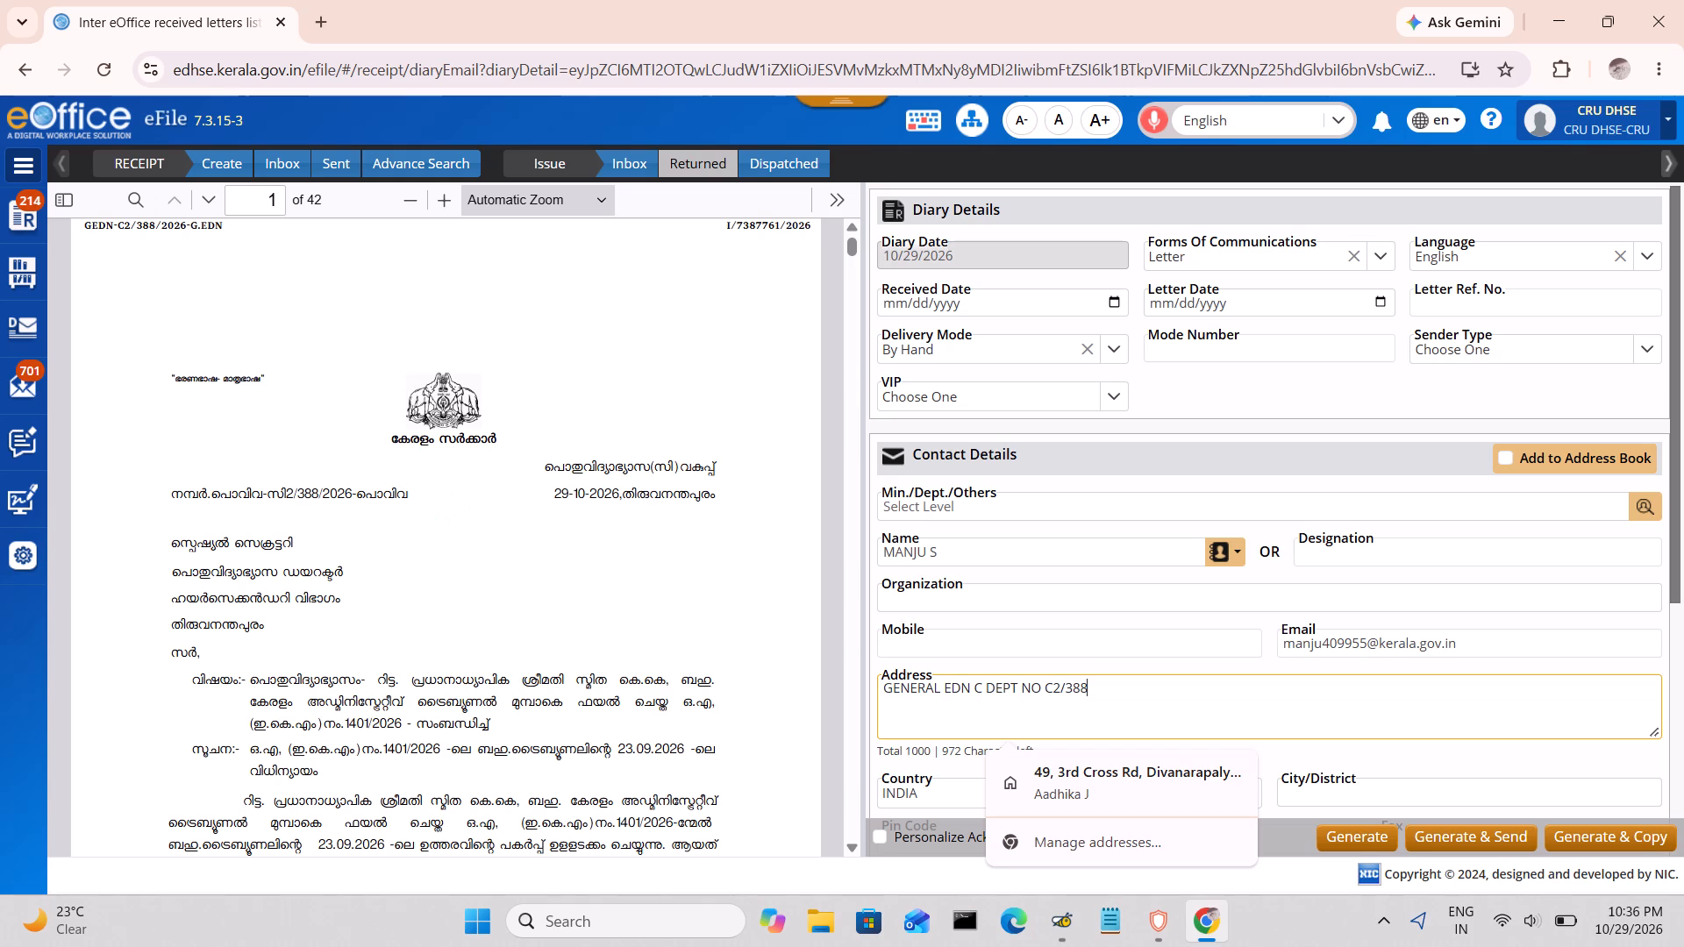
drag(1088, 686, 936, 690)
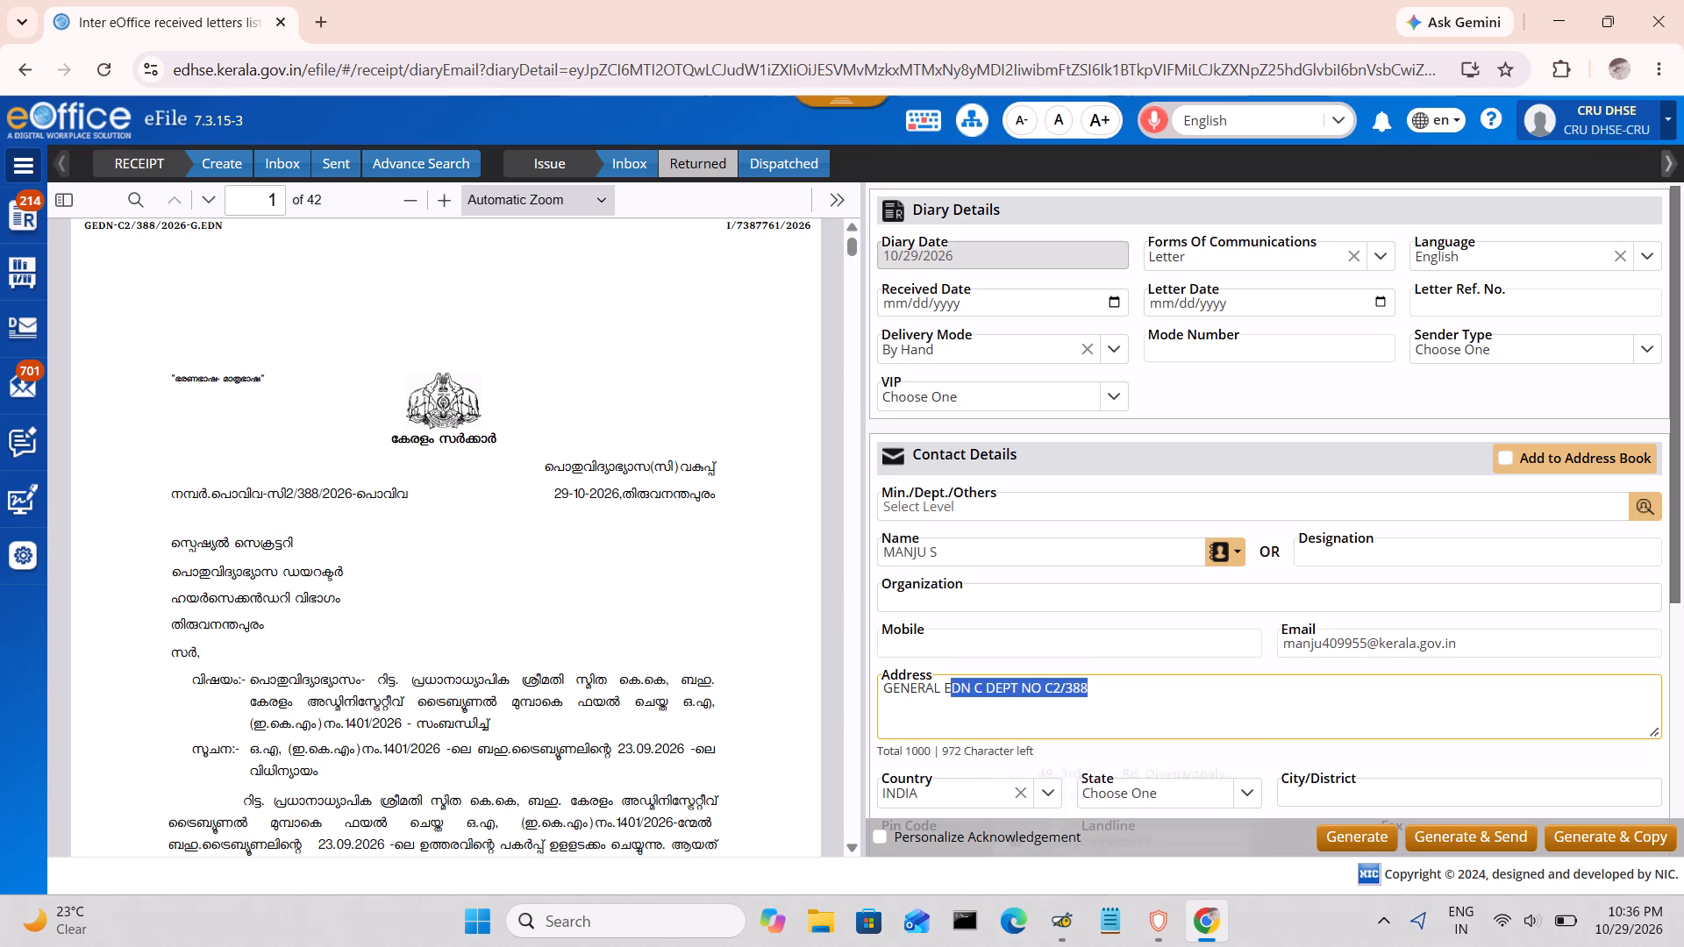
drag(936, 690, 829, 693)
key(ctrl+c)
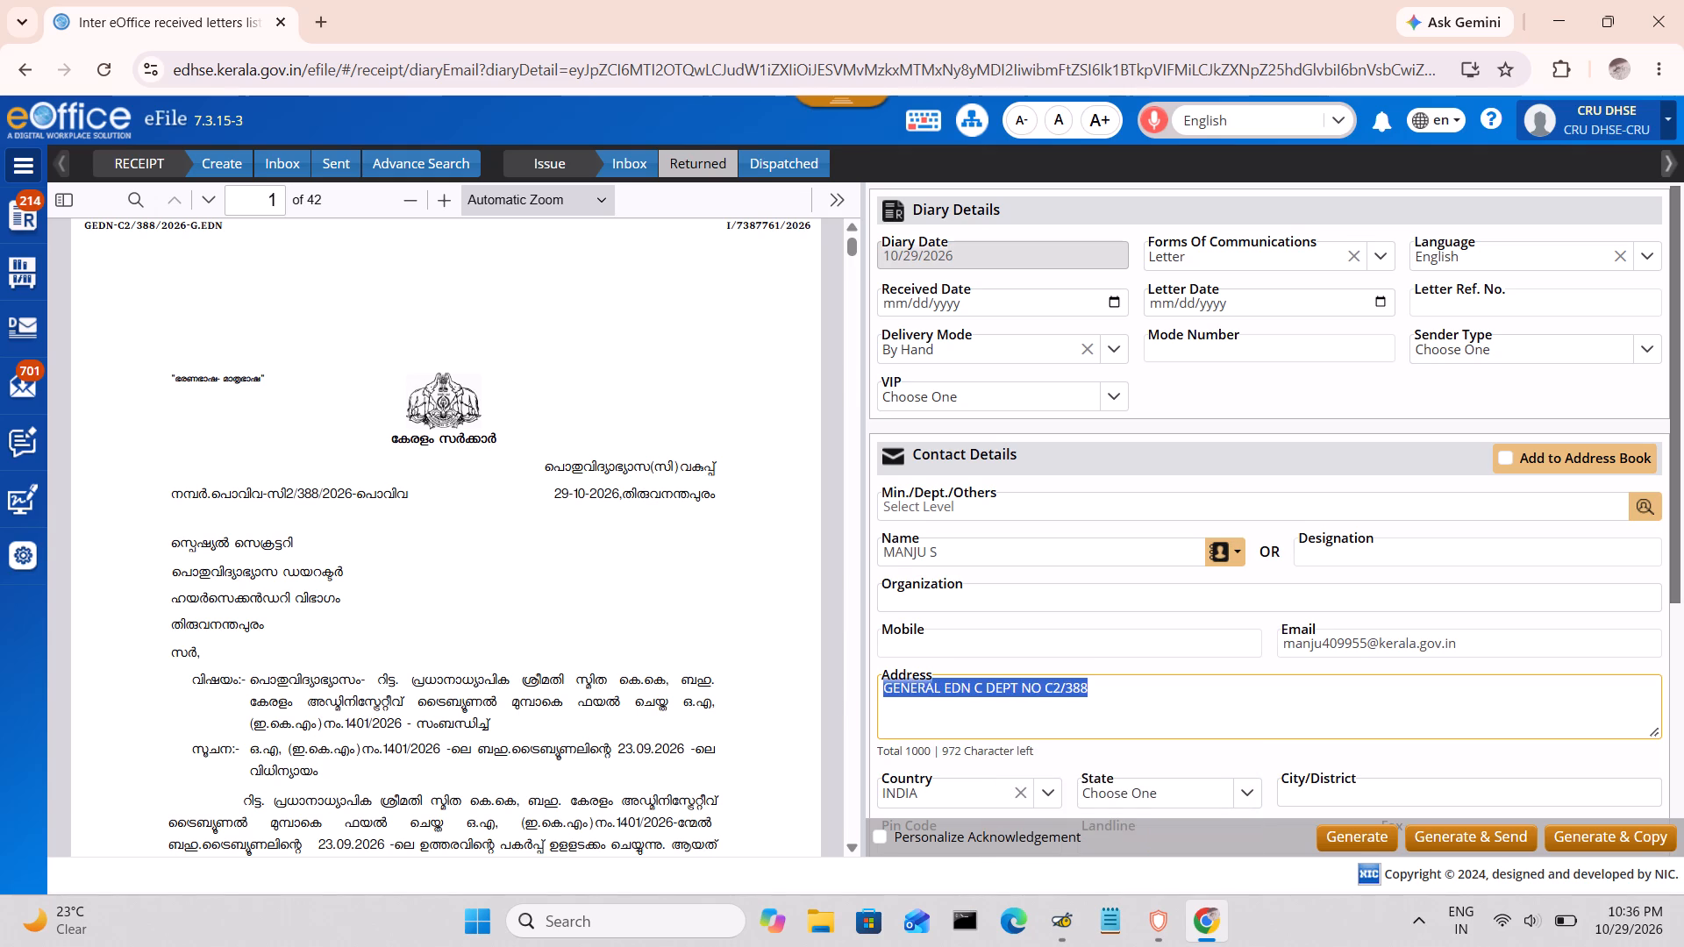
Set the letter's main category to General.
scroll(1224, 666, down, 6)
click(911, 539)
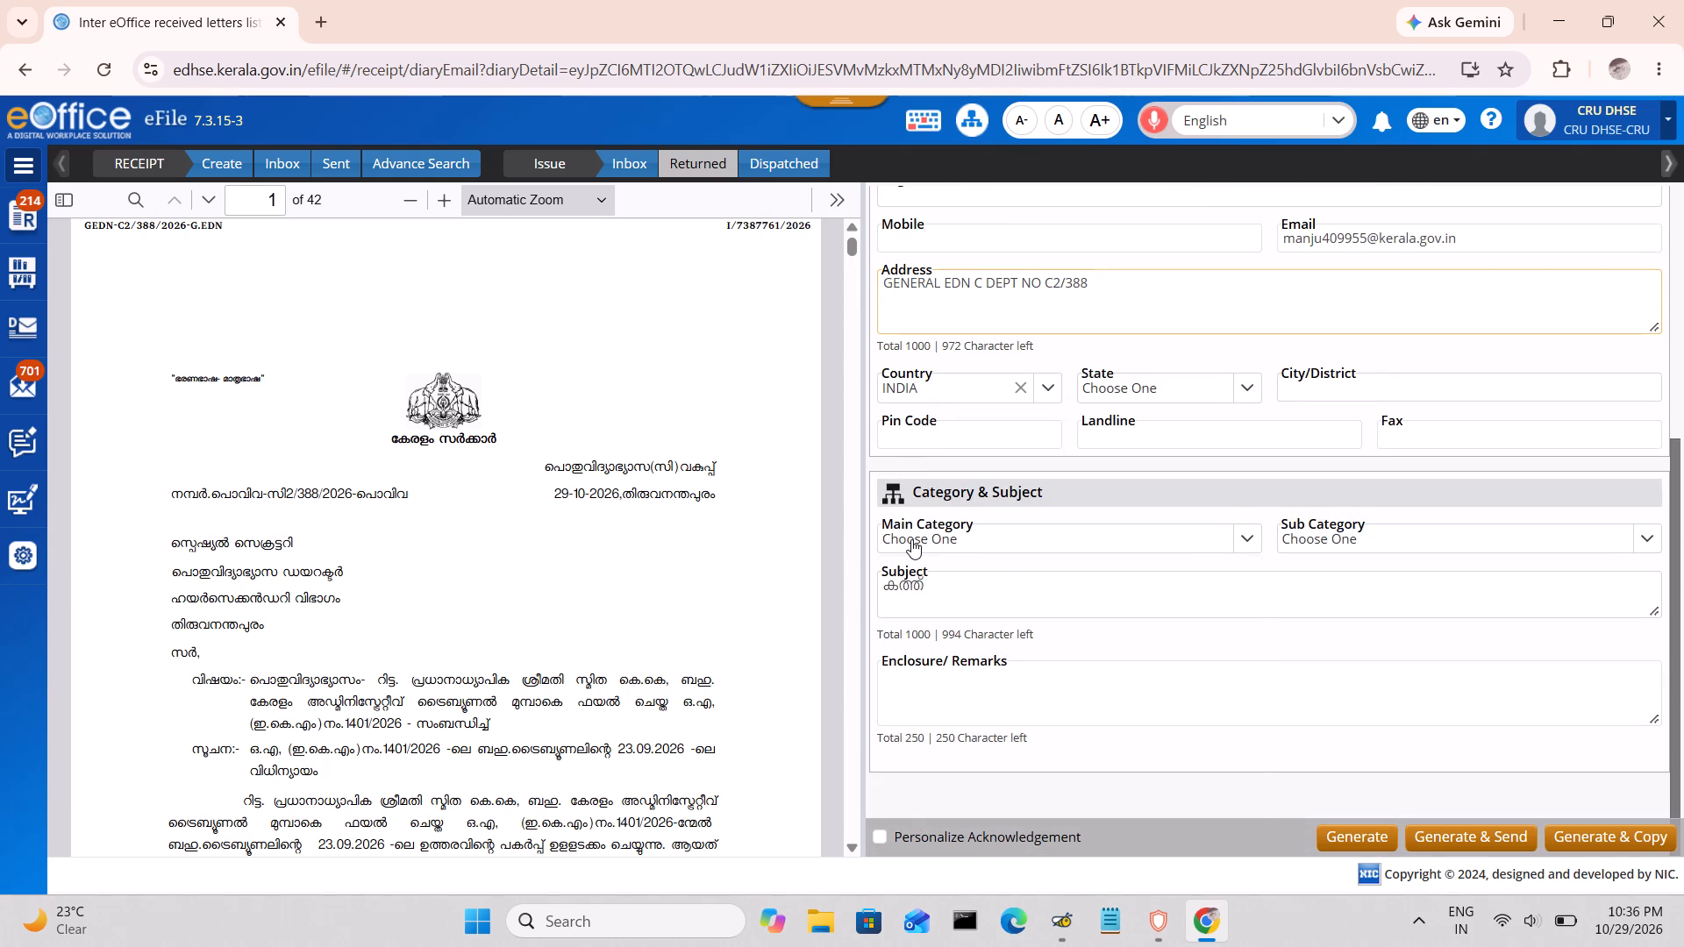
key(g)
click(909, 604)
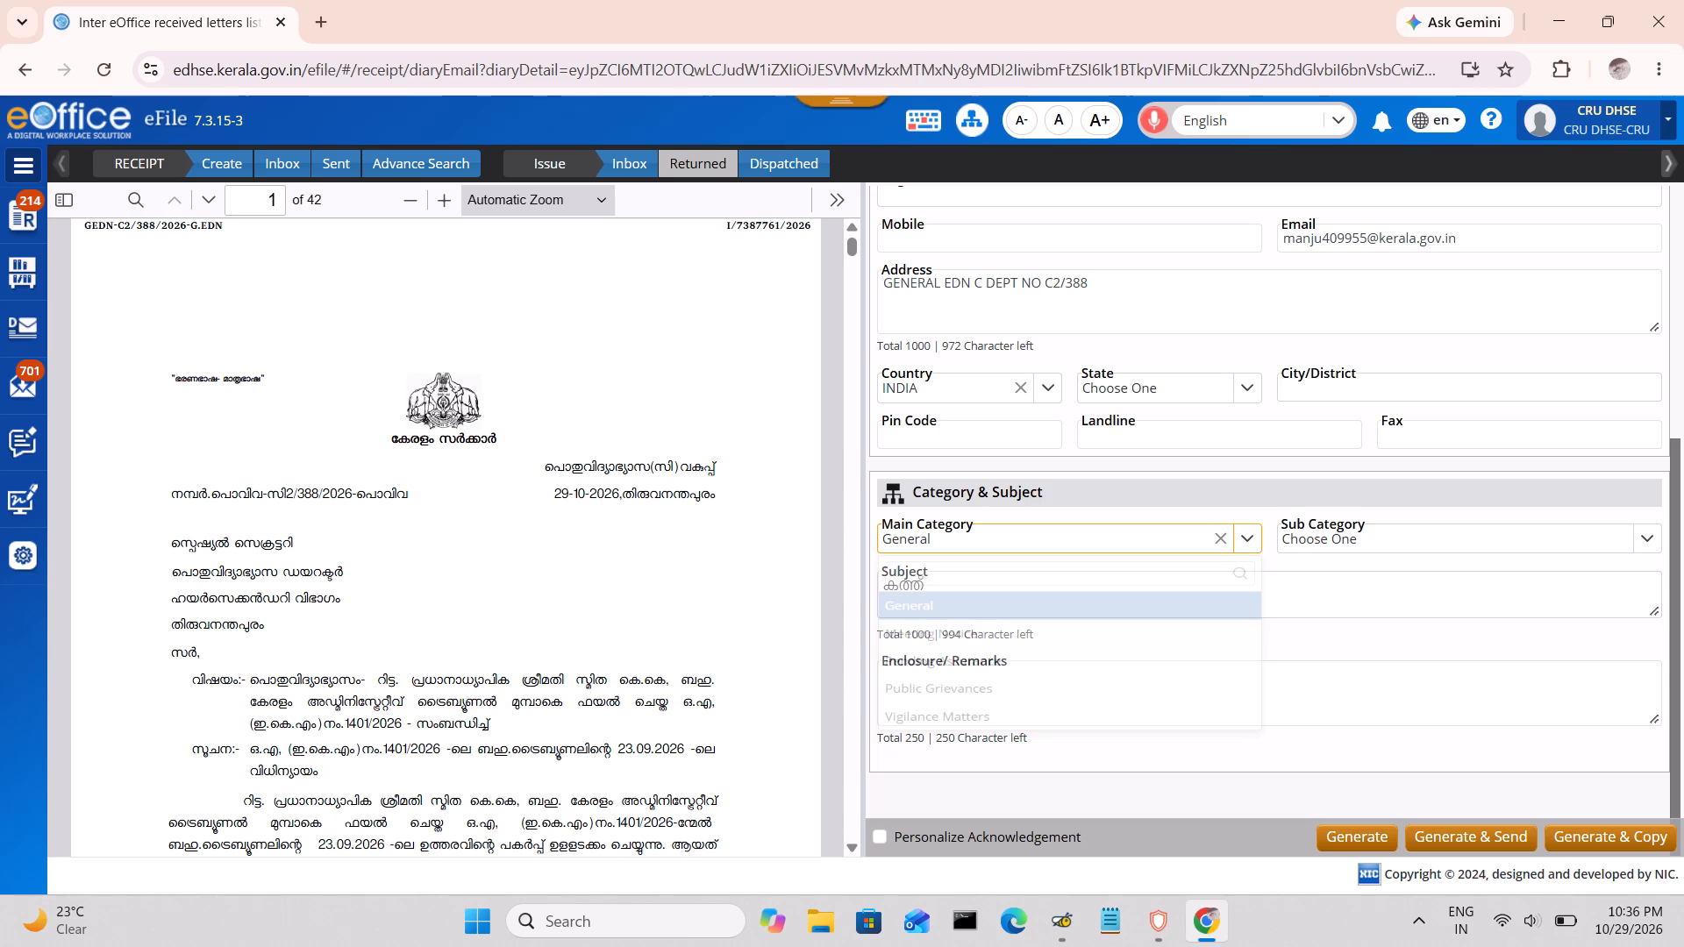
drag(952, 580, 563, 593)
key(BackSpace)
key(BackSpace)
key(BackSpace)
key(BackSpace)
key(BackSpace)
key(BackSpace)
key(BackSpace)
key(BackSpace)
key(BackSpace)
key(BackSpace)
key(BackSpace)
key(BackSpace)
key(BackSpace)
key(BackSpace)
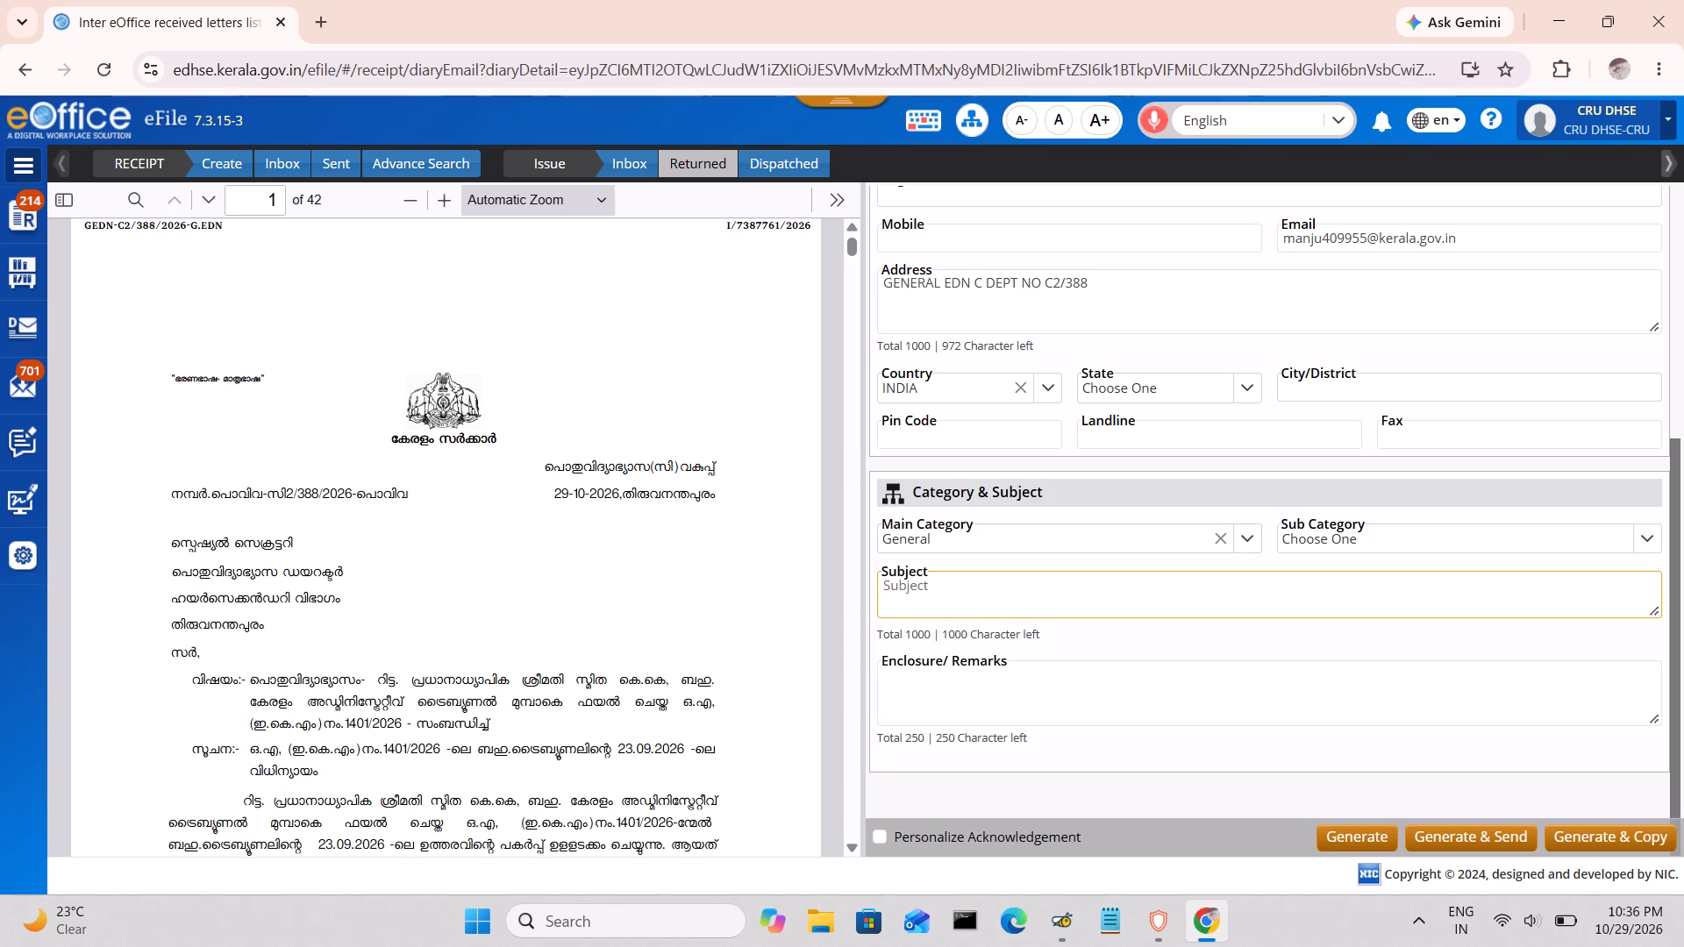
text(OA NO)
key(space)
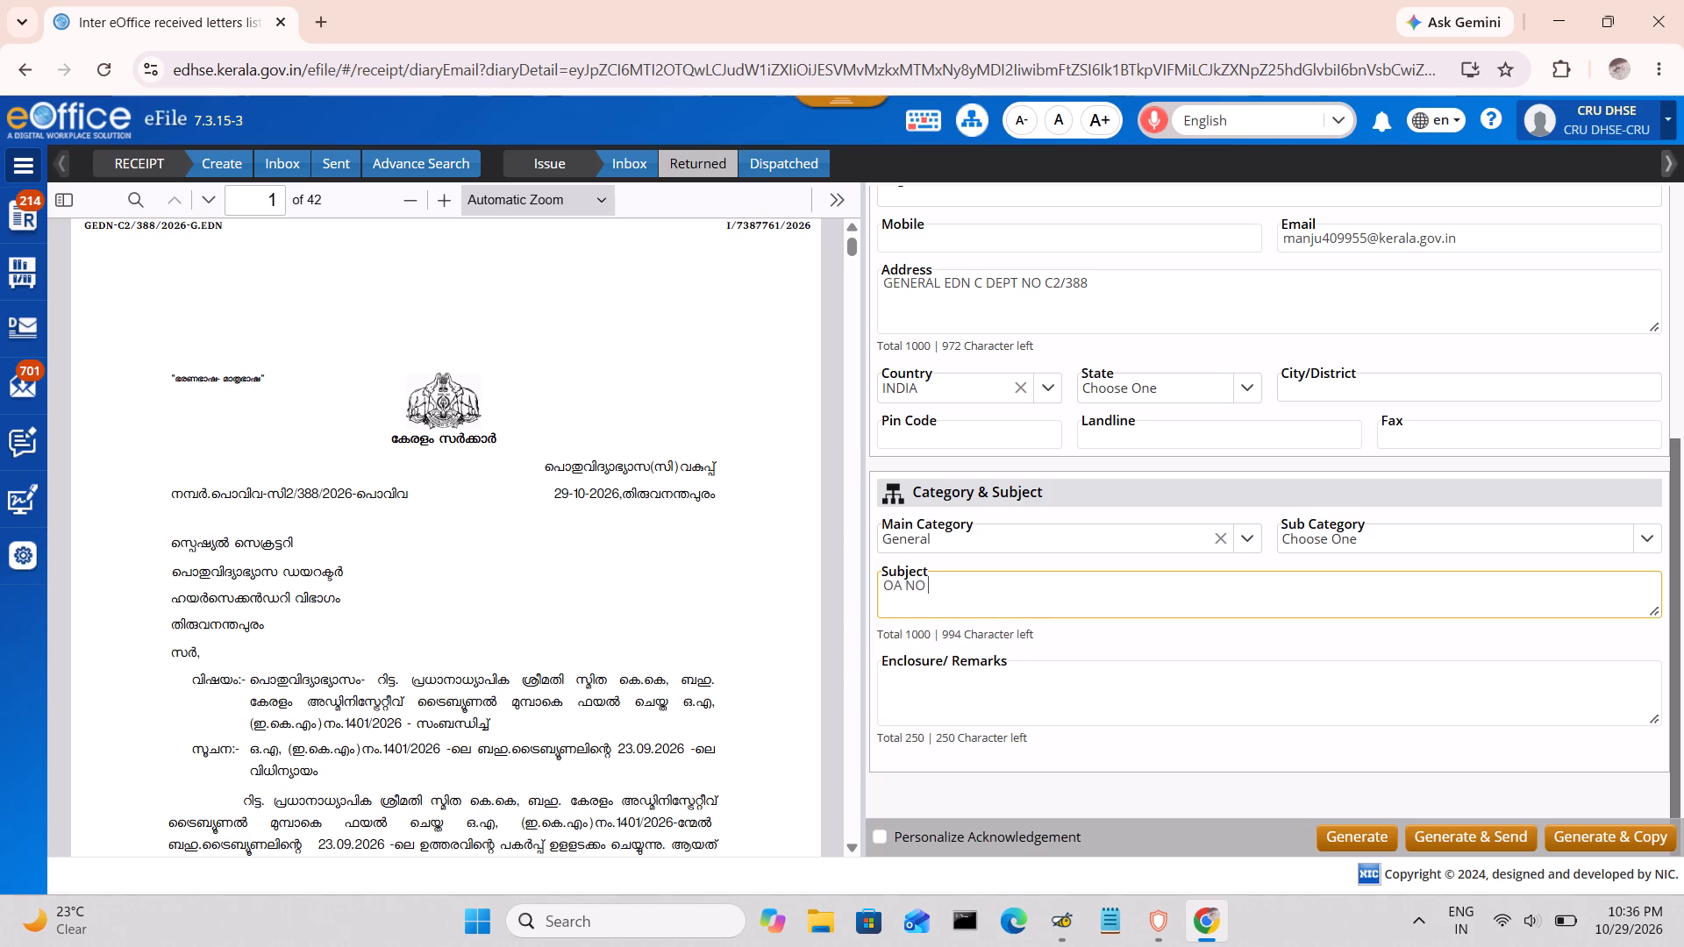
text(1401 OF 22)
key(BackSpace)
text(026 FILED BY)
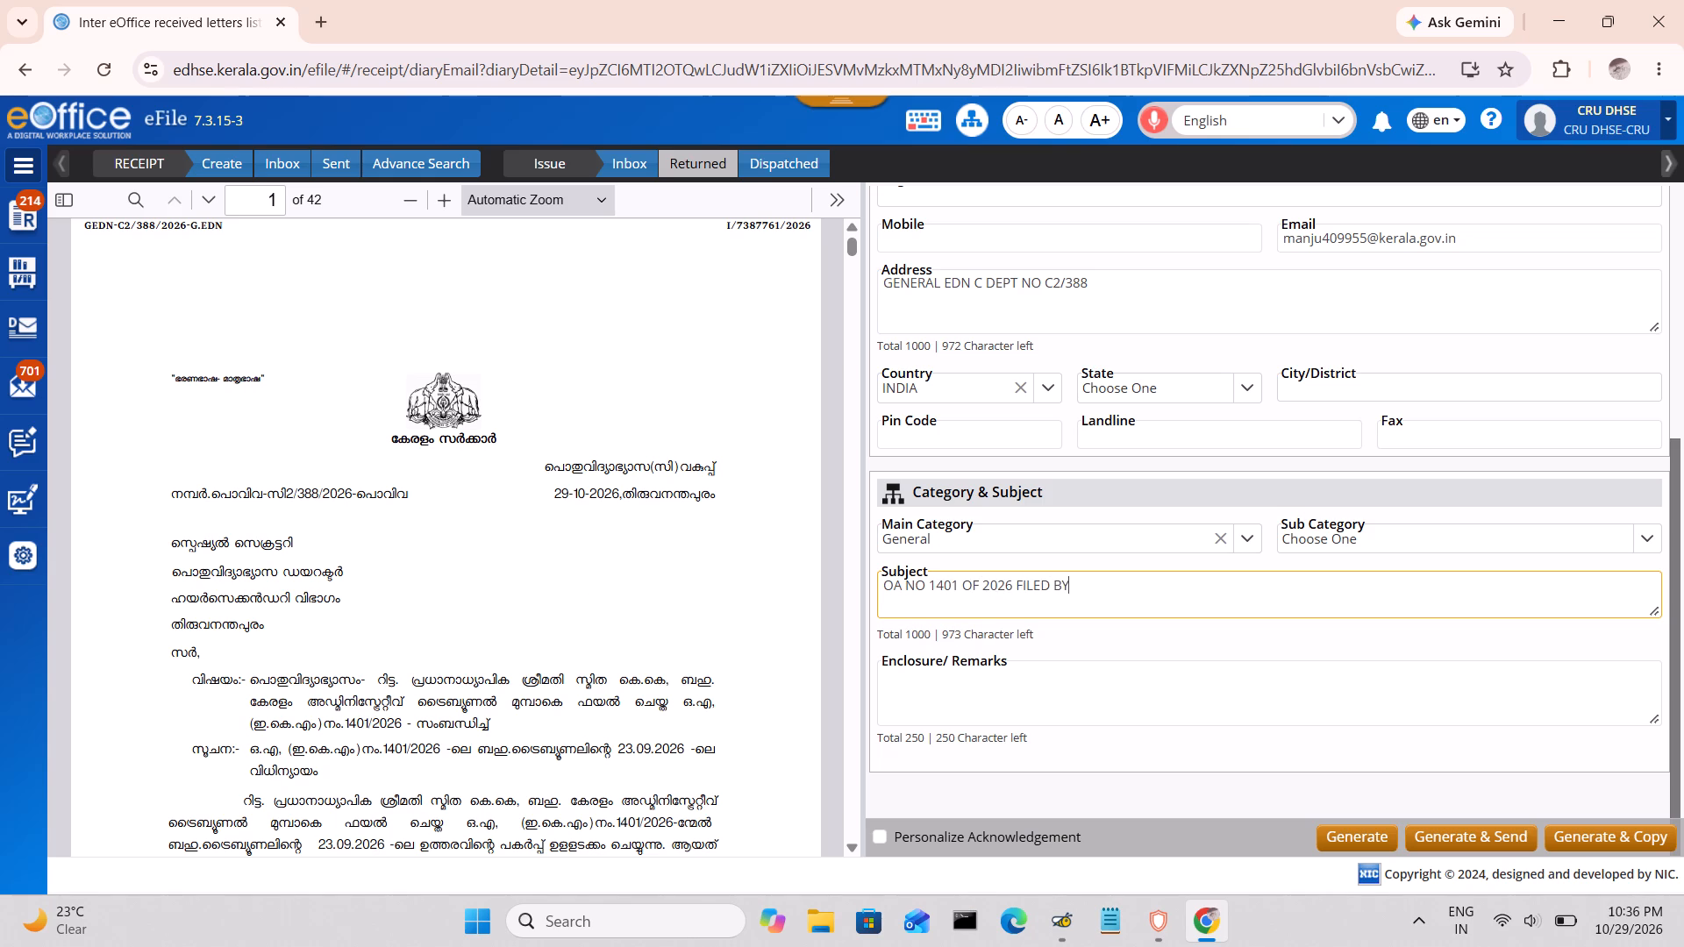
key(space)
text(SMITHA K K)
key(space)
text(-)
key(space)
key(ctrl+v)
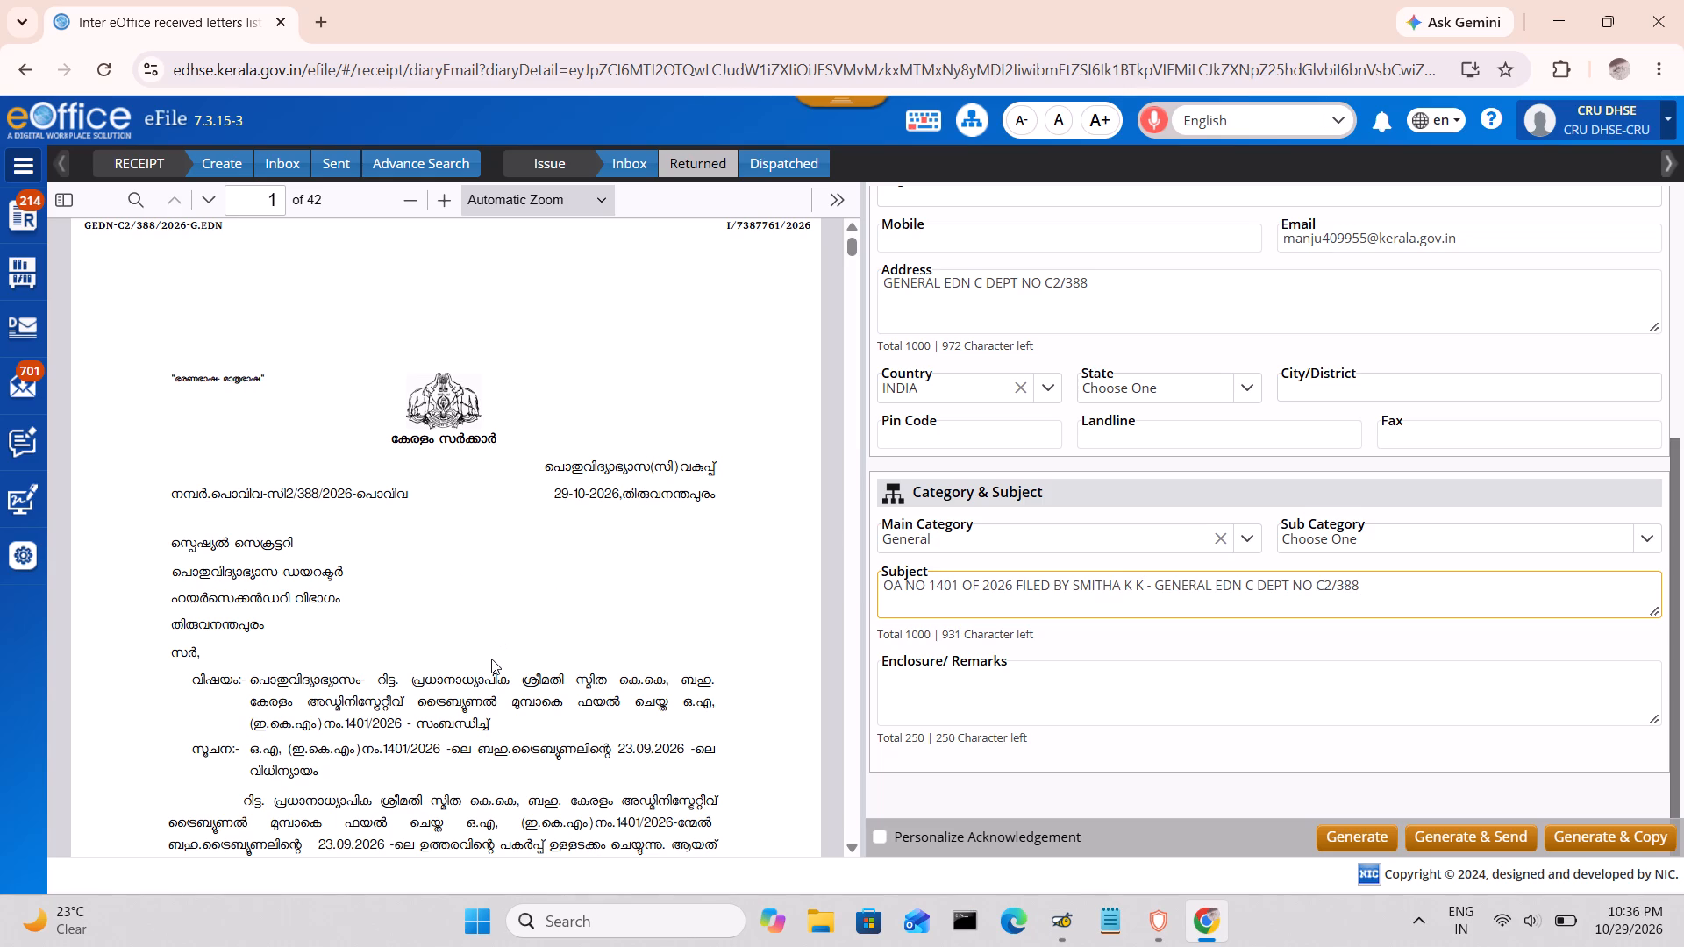
Look through the letter's PDF pages for the order and petitioner details, and leave for the sent receipts list.
scroll(491, 659, down, 2)
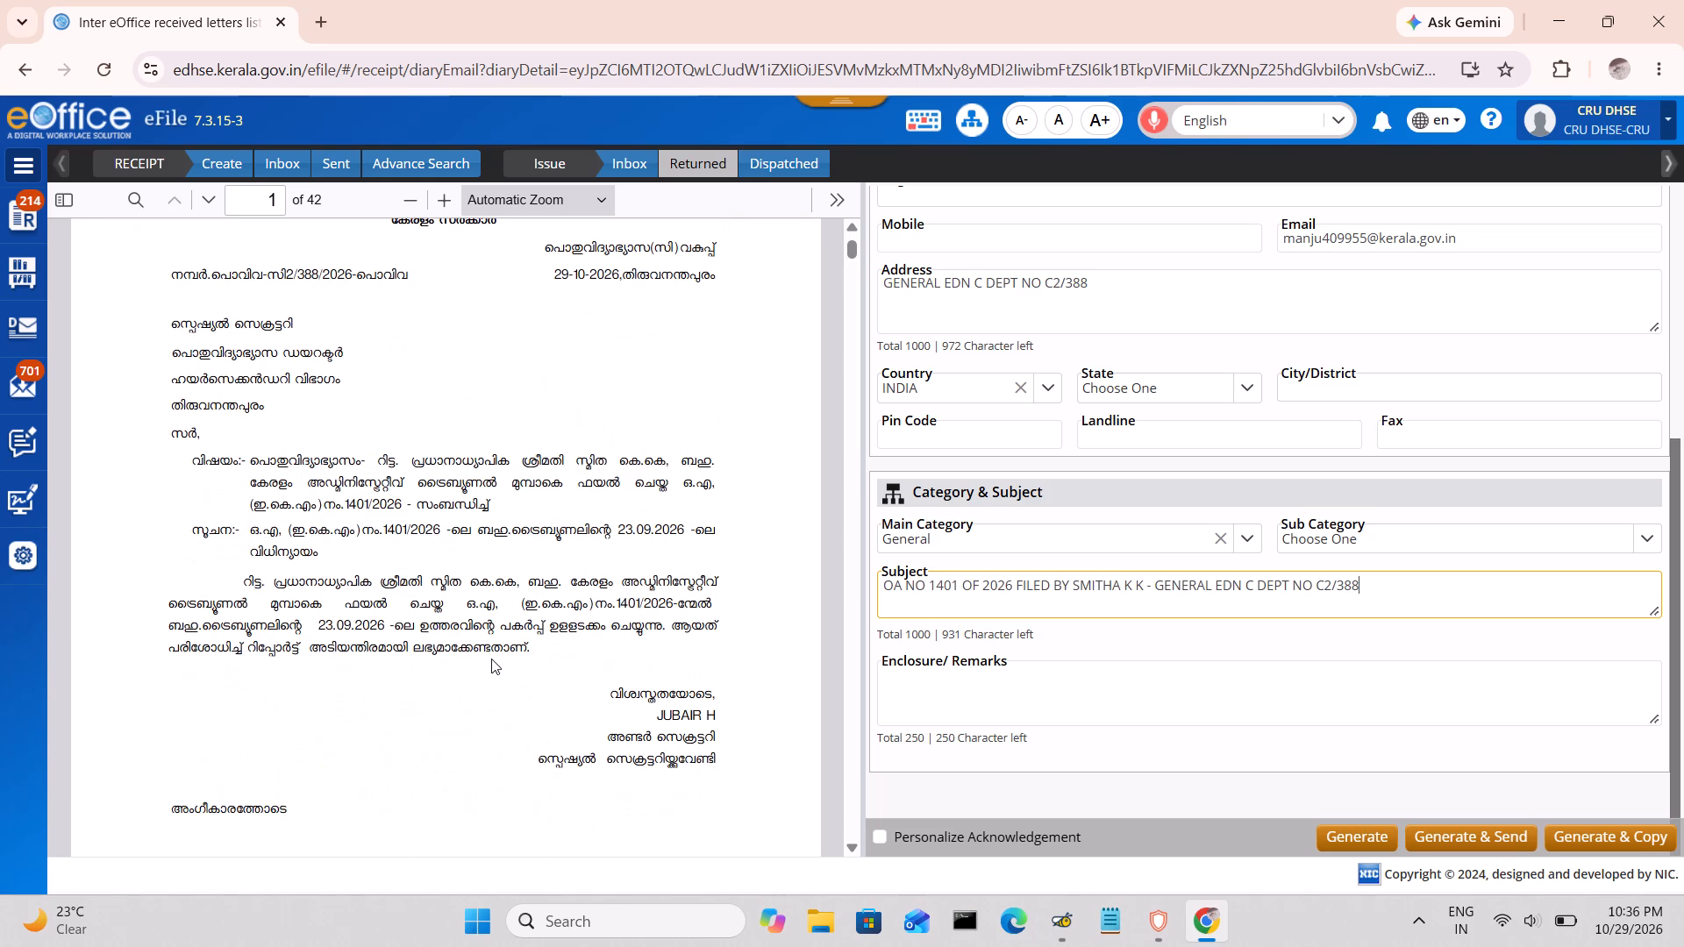
scroll(491, 659, down, 7)
scroll(491, 659, down, 15)
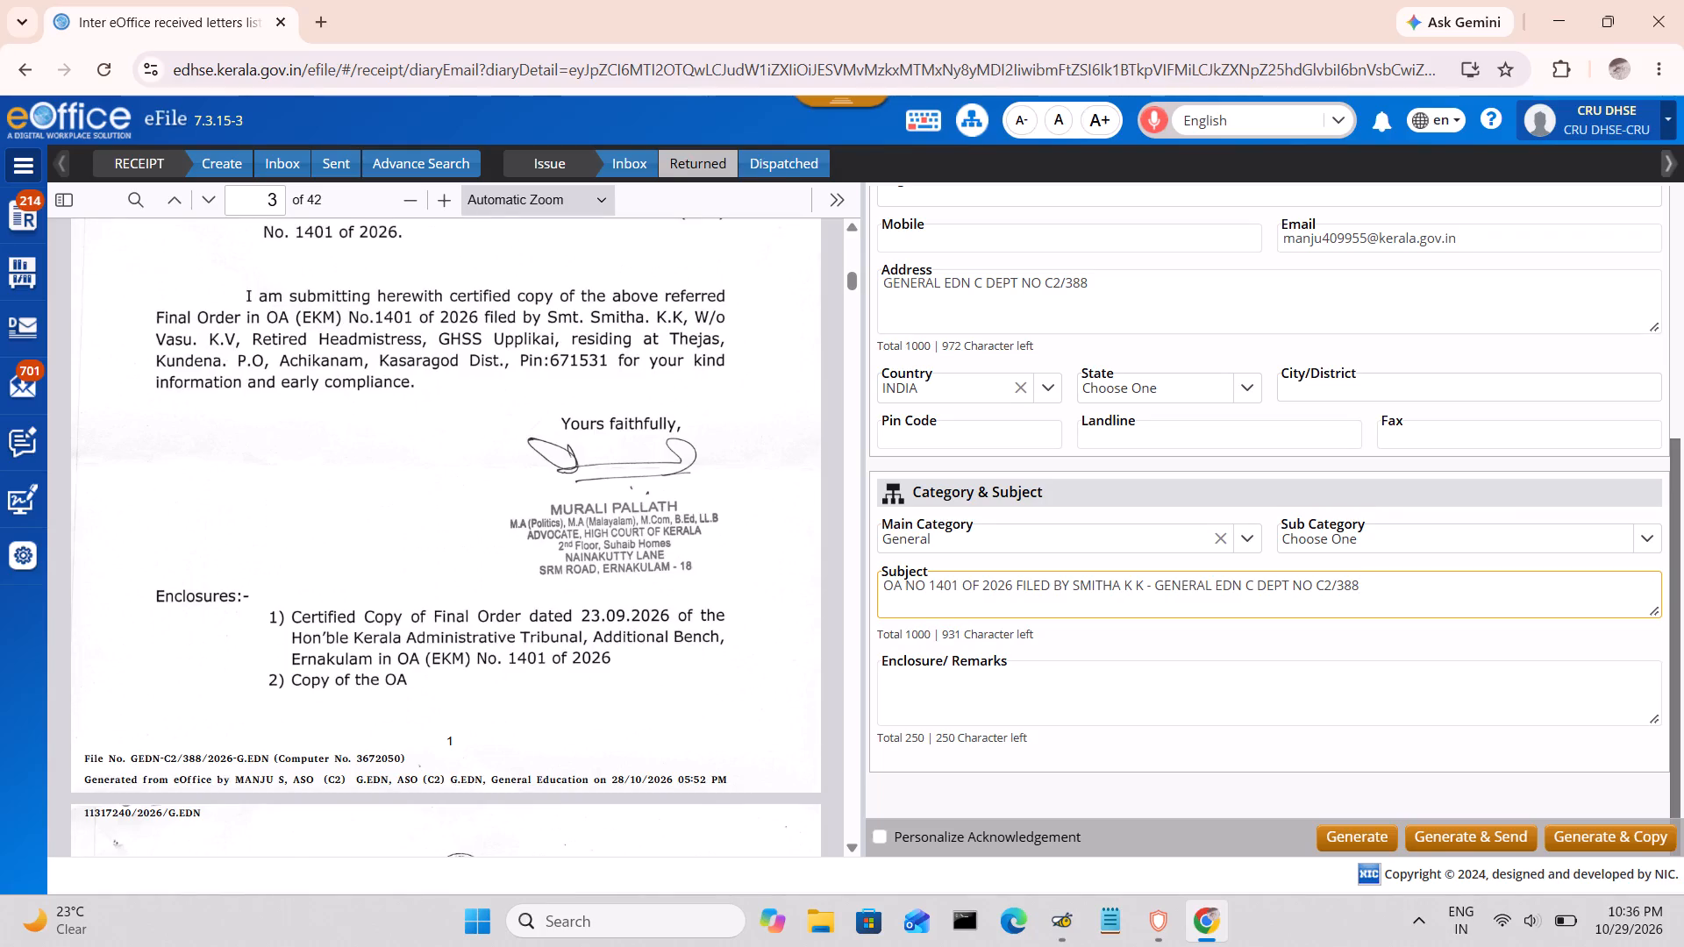
scroll(491, 658, up, 2)
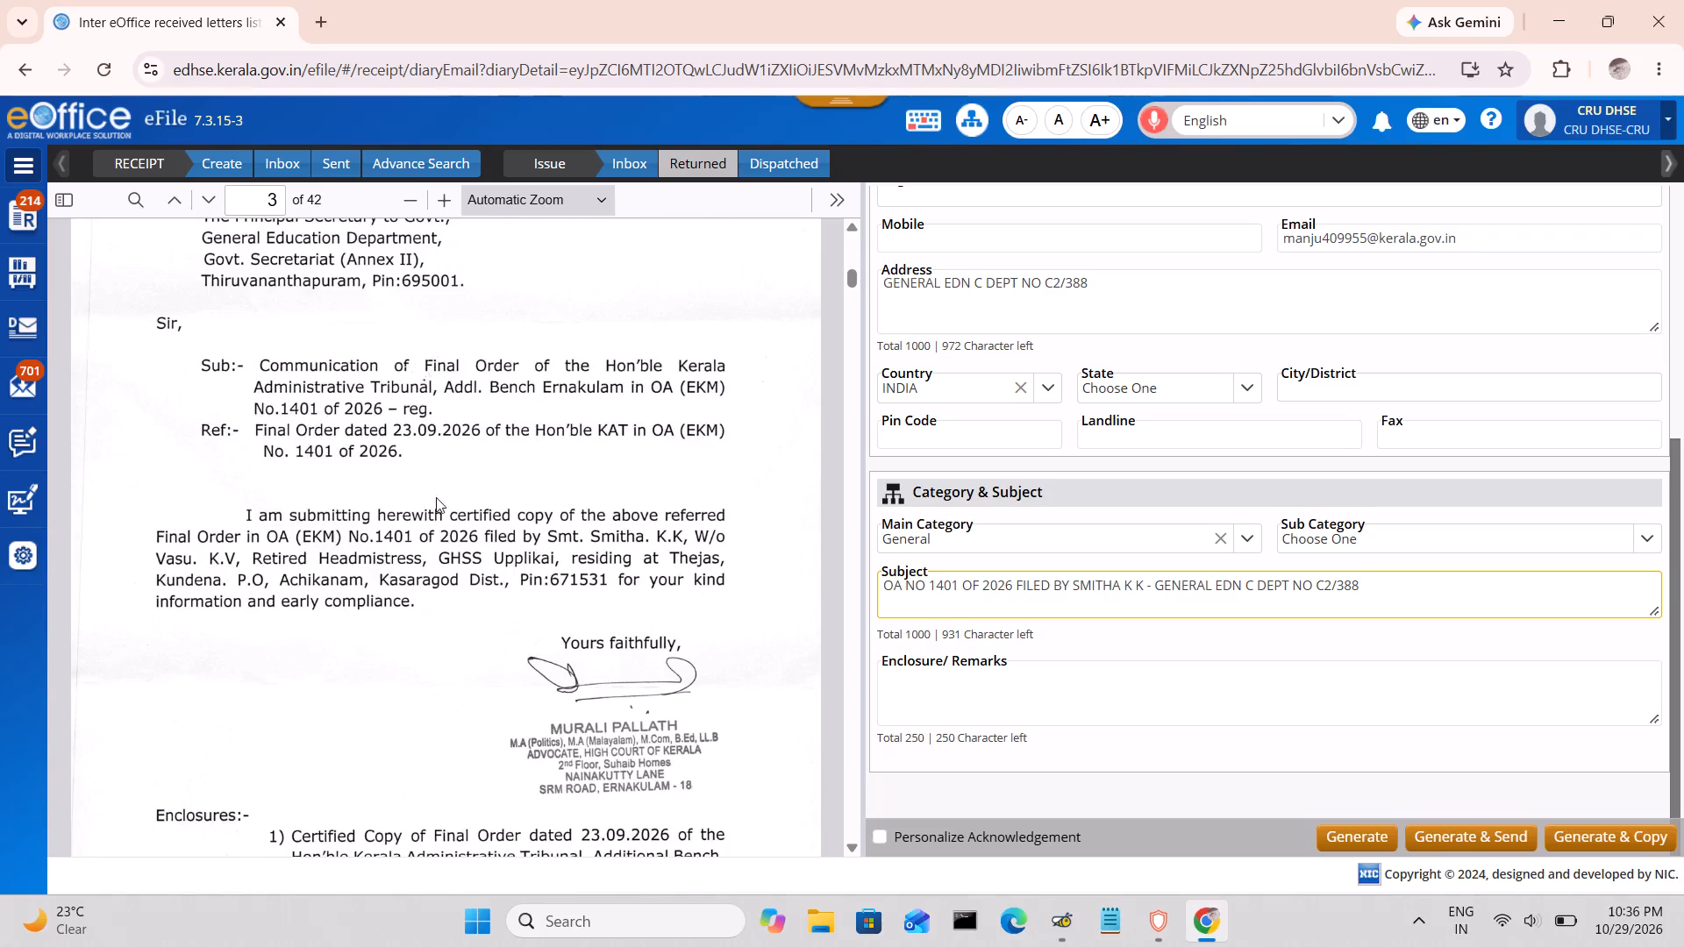
click(318, 161)
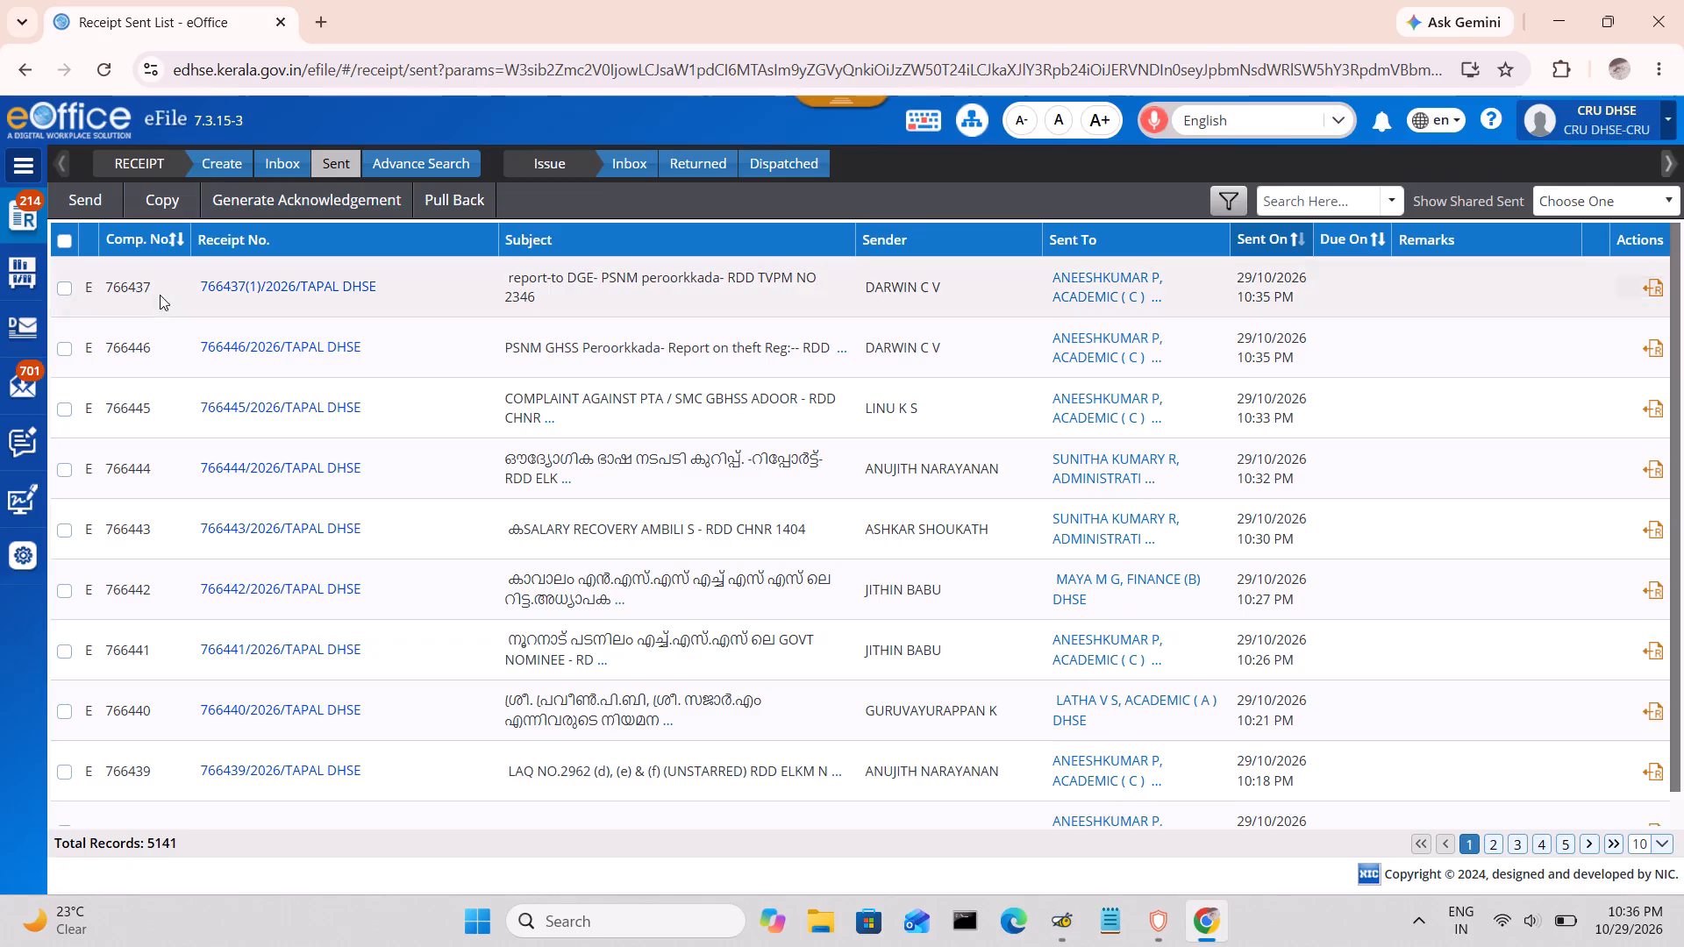
Open the Inter eOffice received letters list.
click(17, 382)
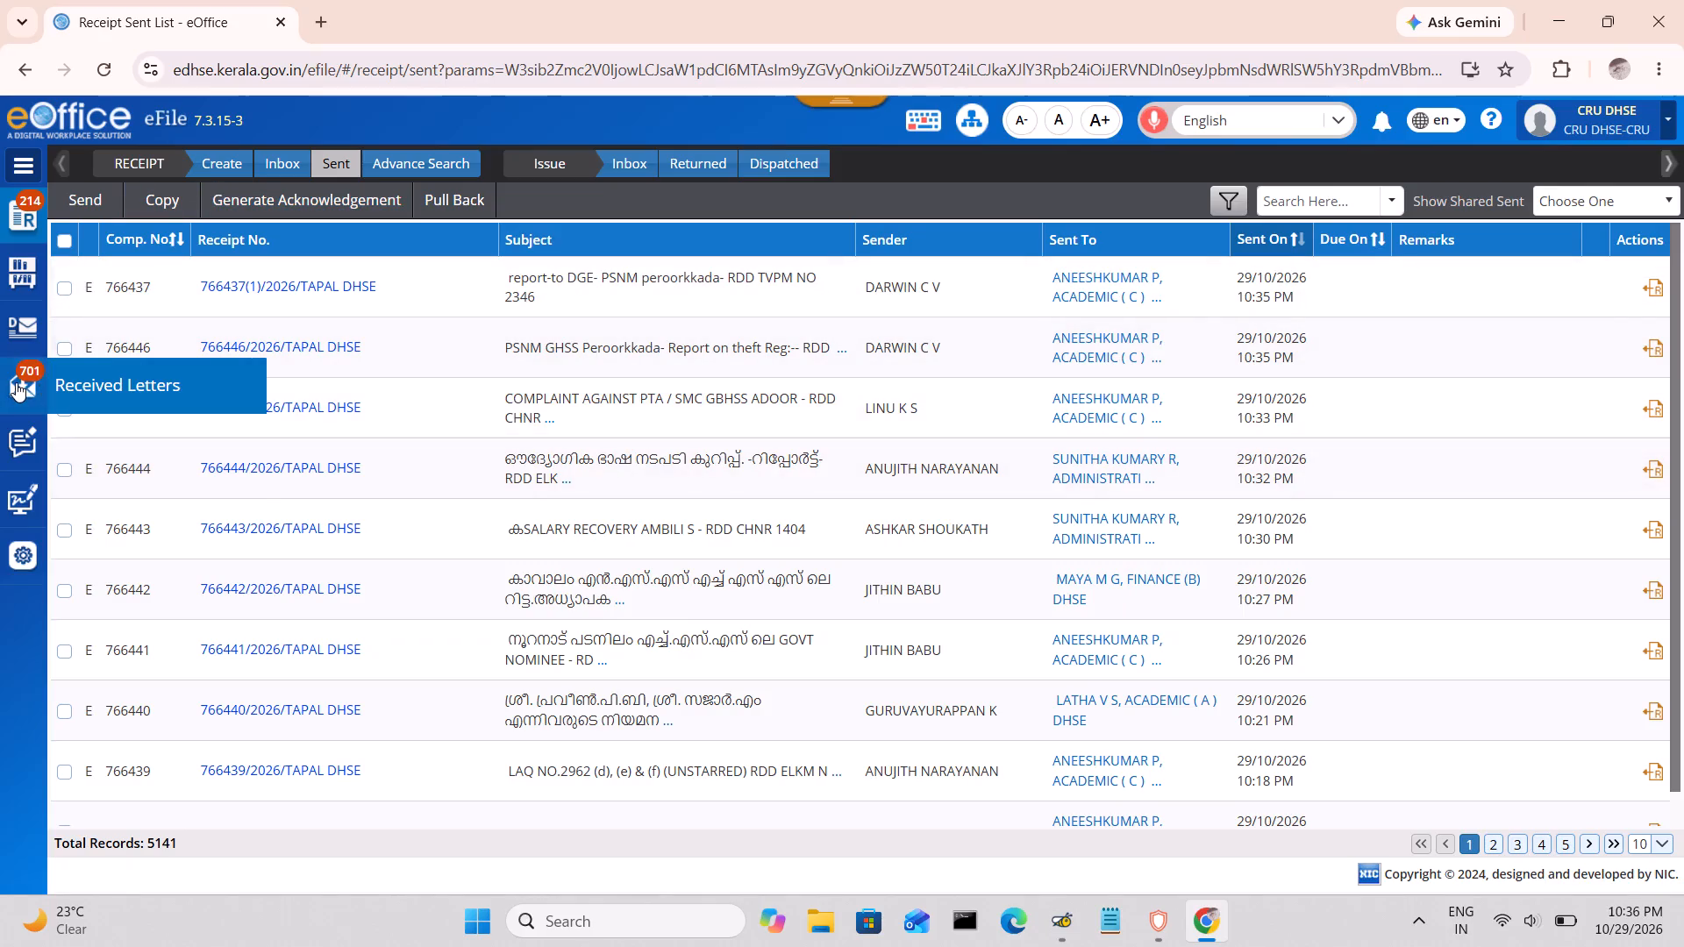
click(94, 426)
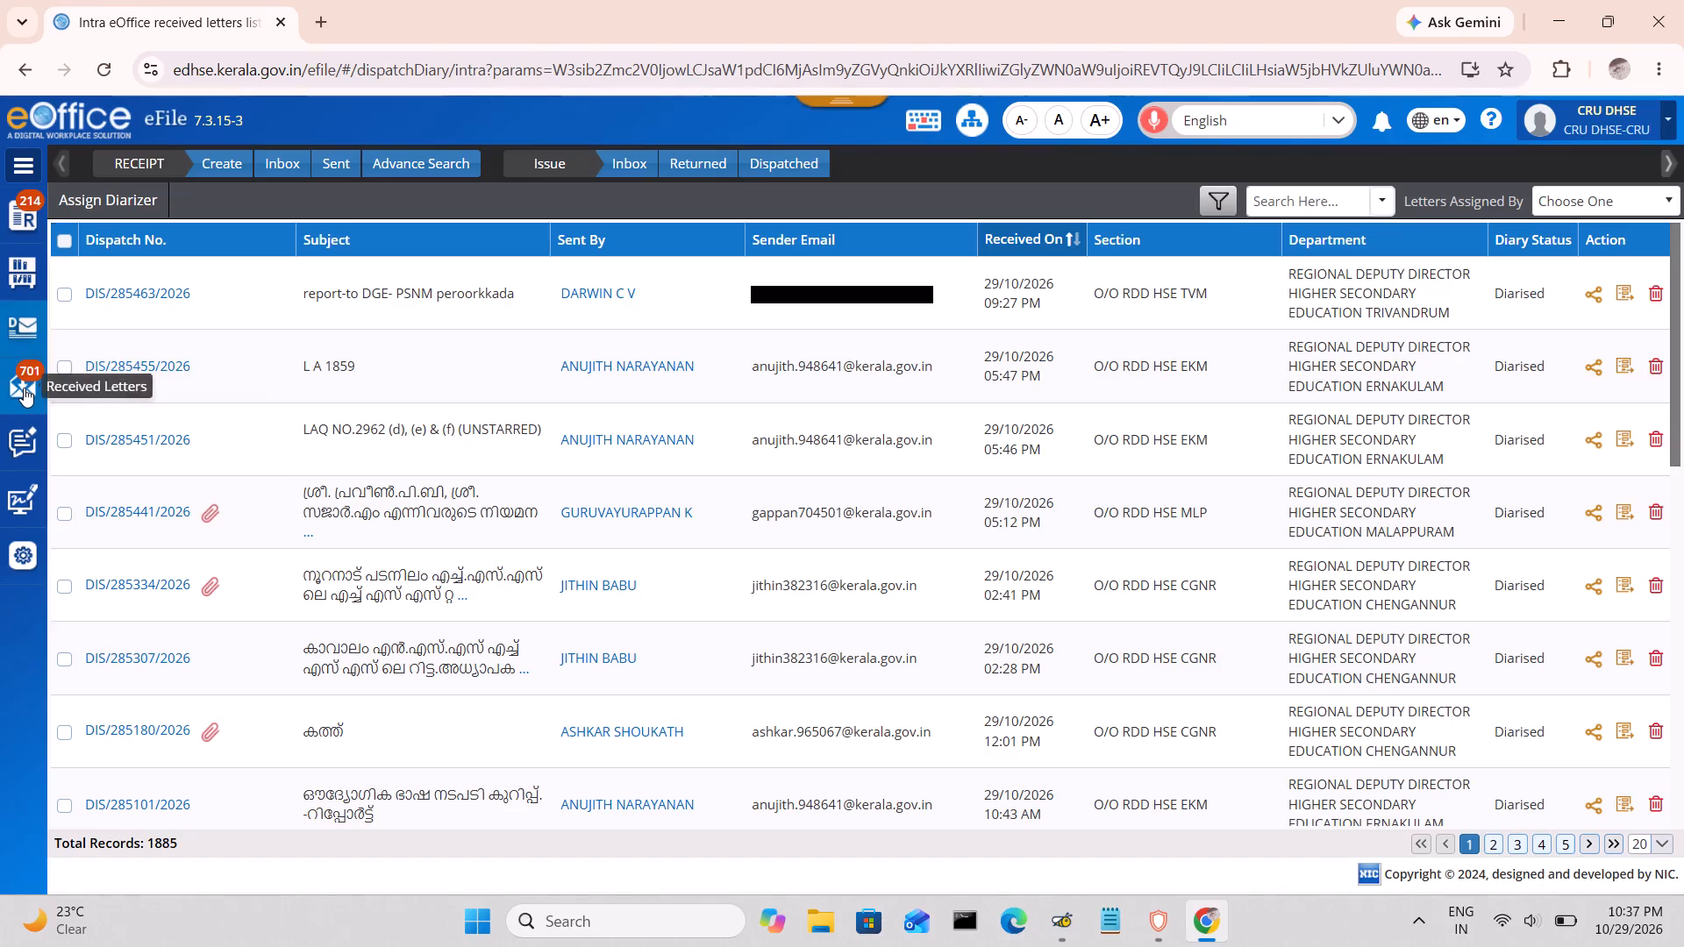
click(24, 388)
click(118, 459)
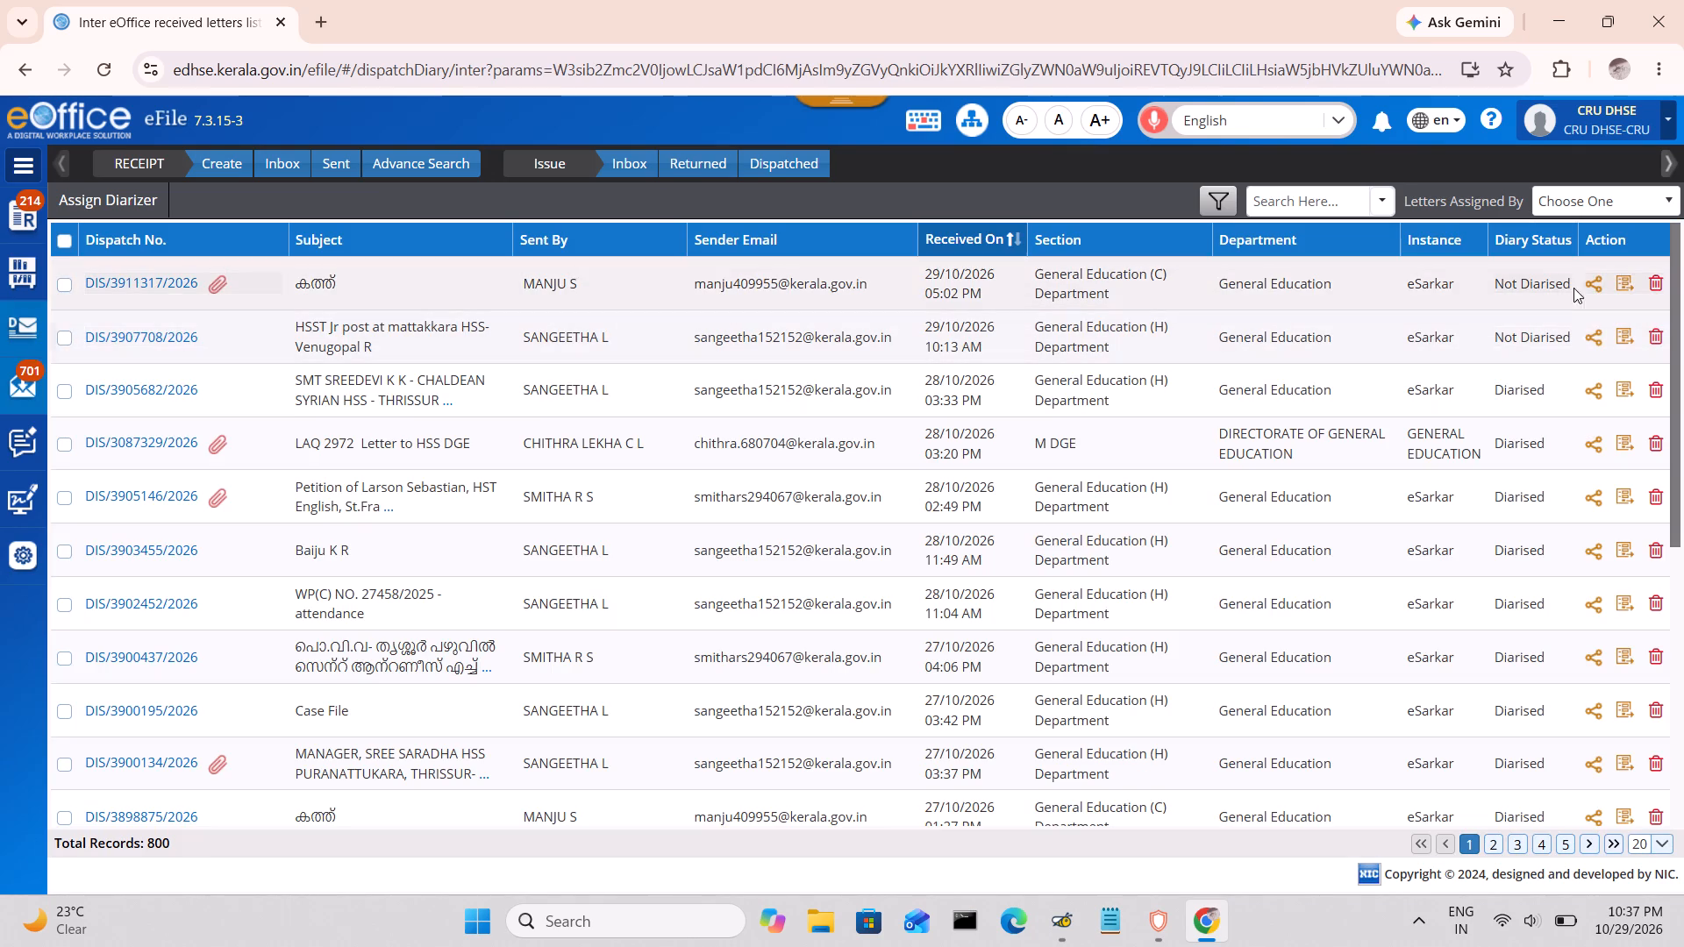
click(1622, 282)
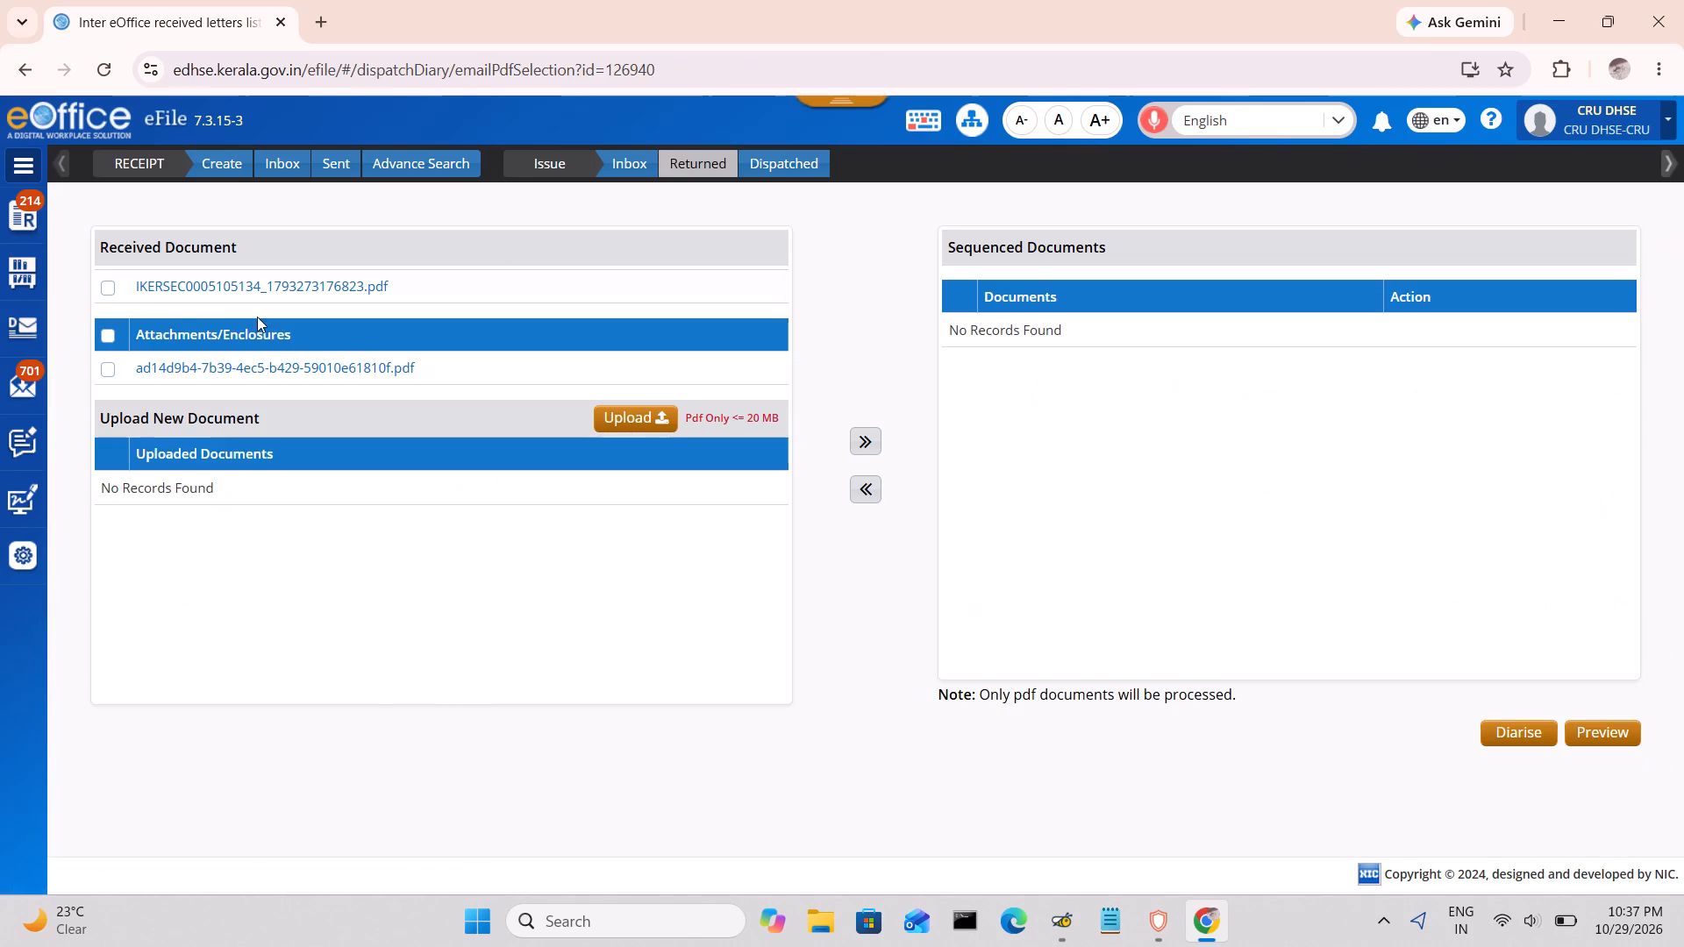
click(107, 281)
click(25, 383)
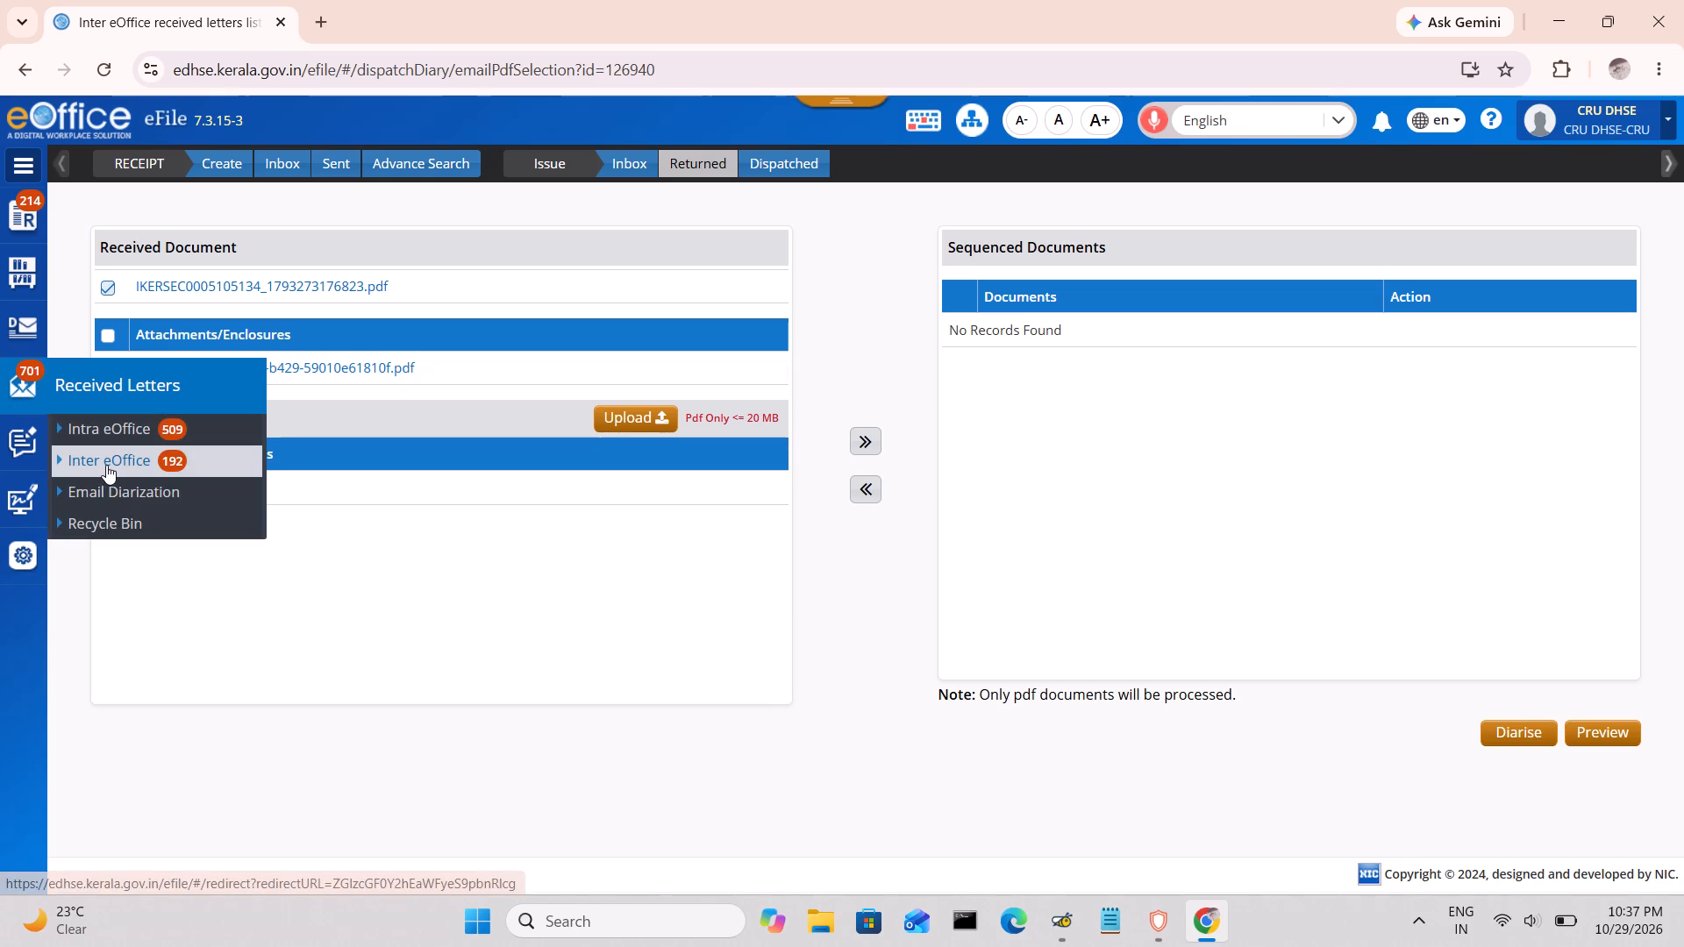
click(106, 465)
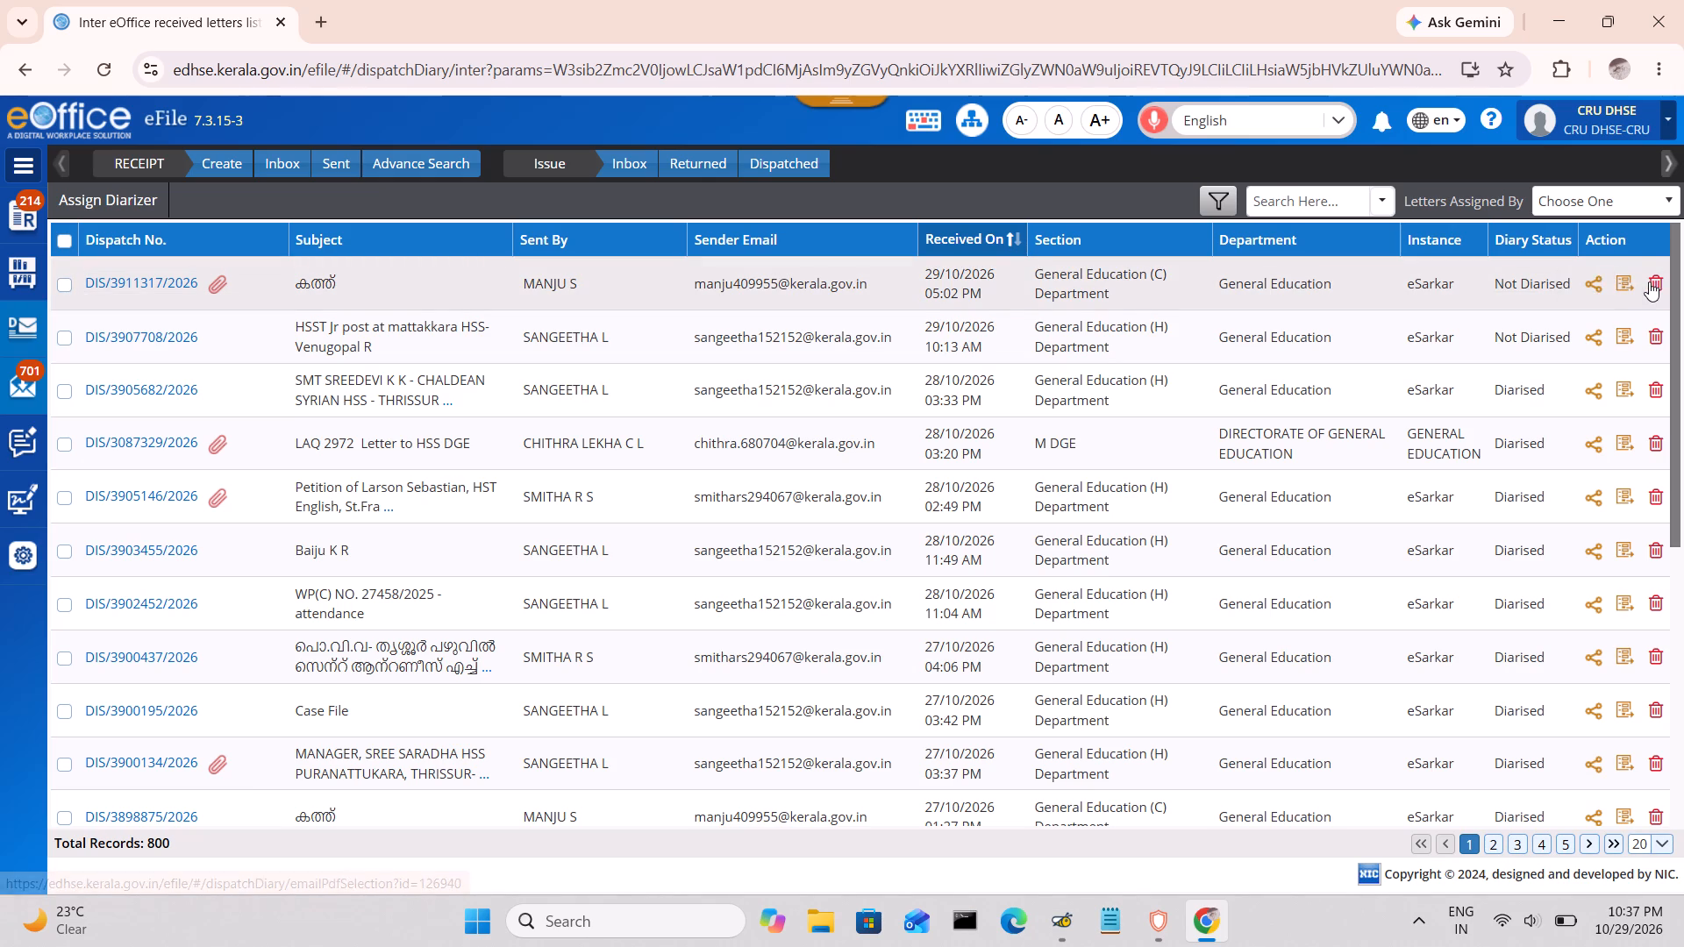
Move the undiarised letter DIS/3911317/2026 to the Recycle Bin.
click(1653, 281)
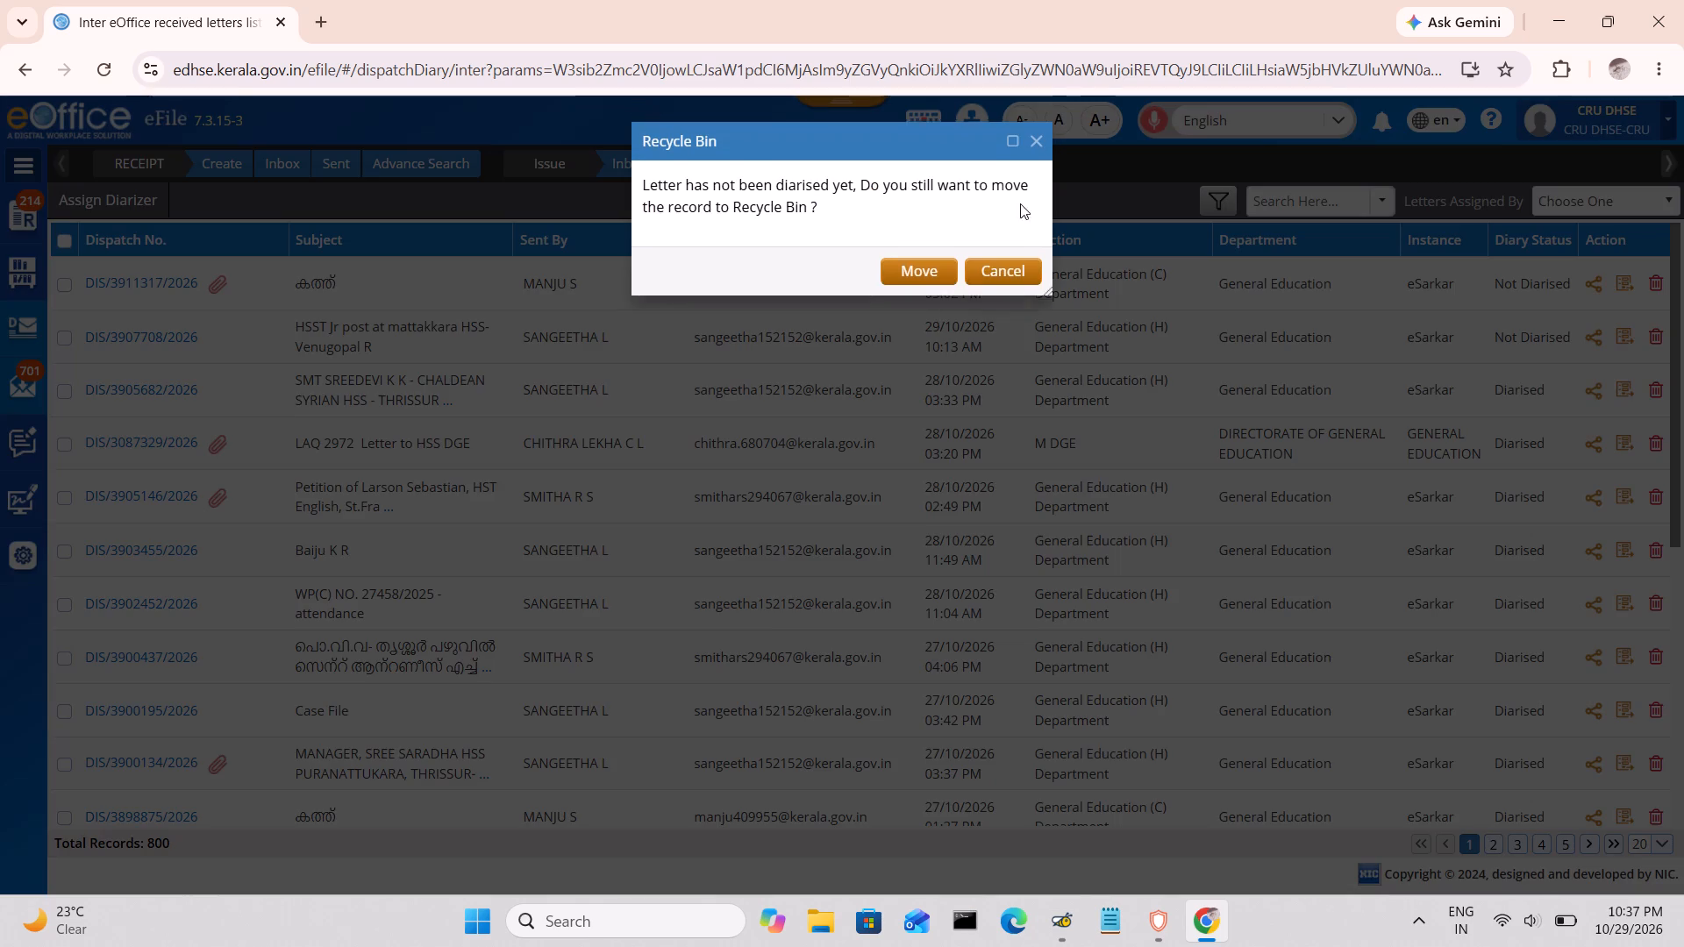
click(937, 286)
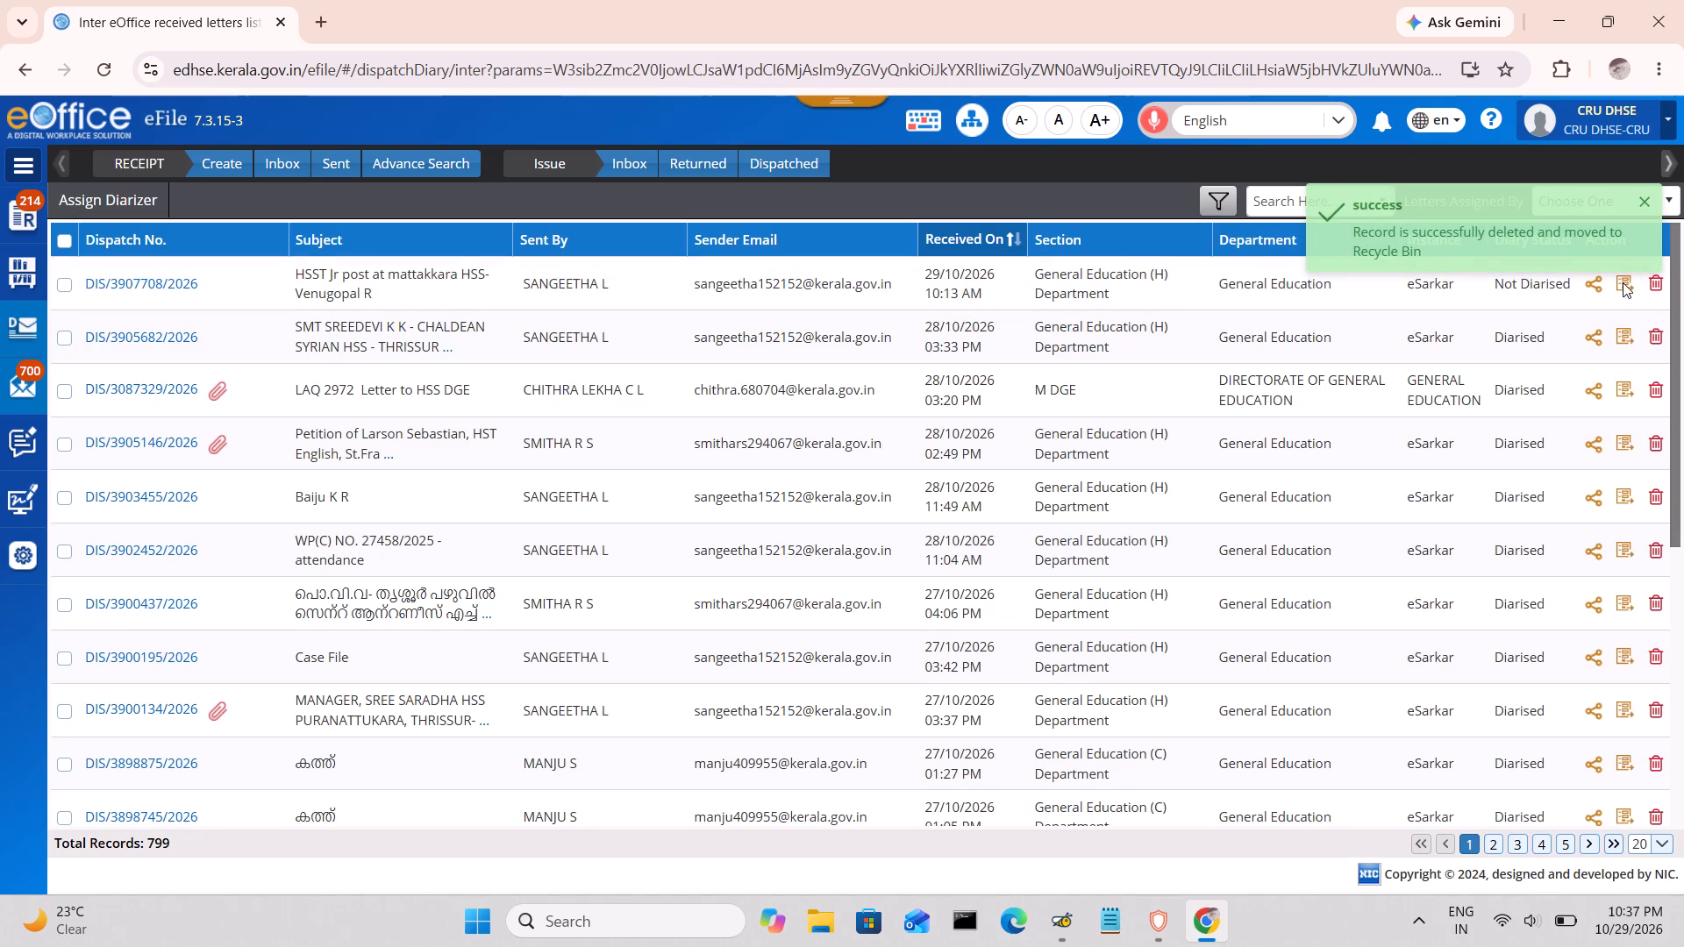
Sequence the received PDF of letter DIS/3907708/2026 about the Mattakkara HSS post and open its diary form.
click(1623, 282)
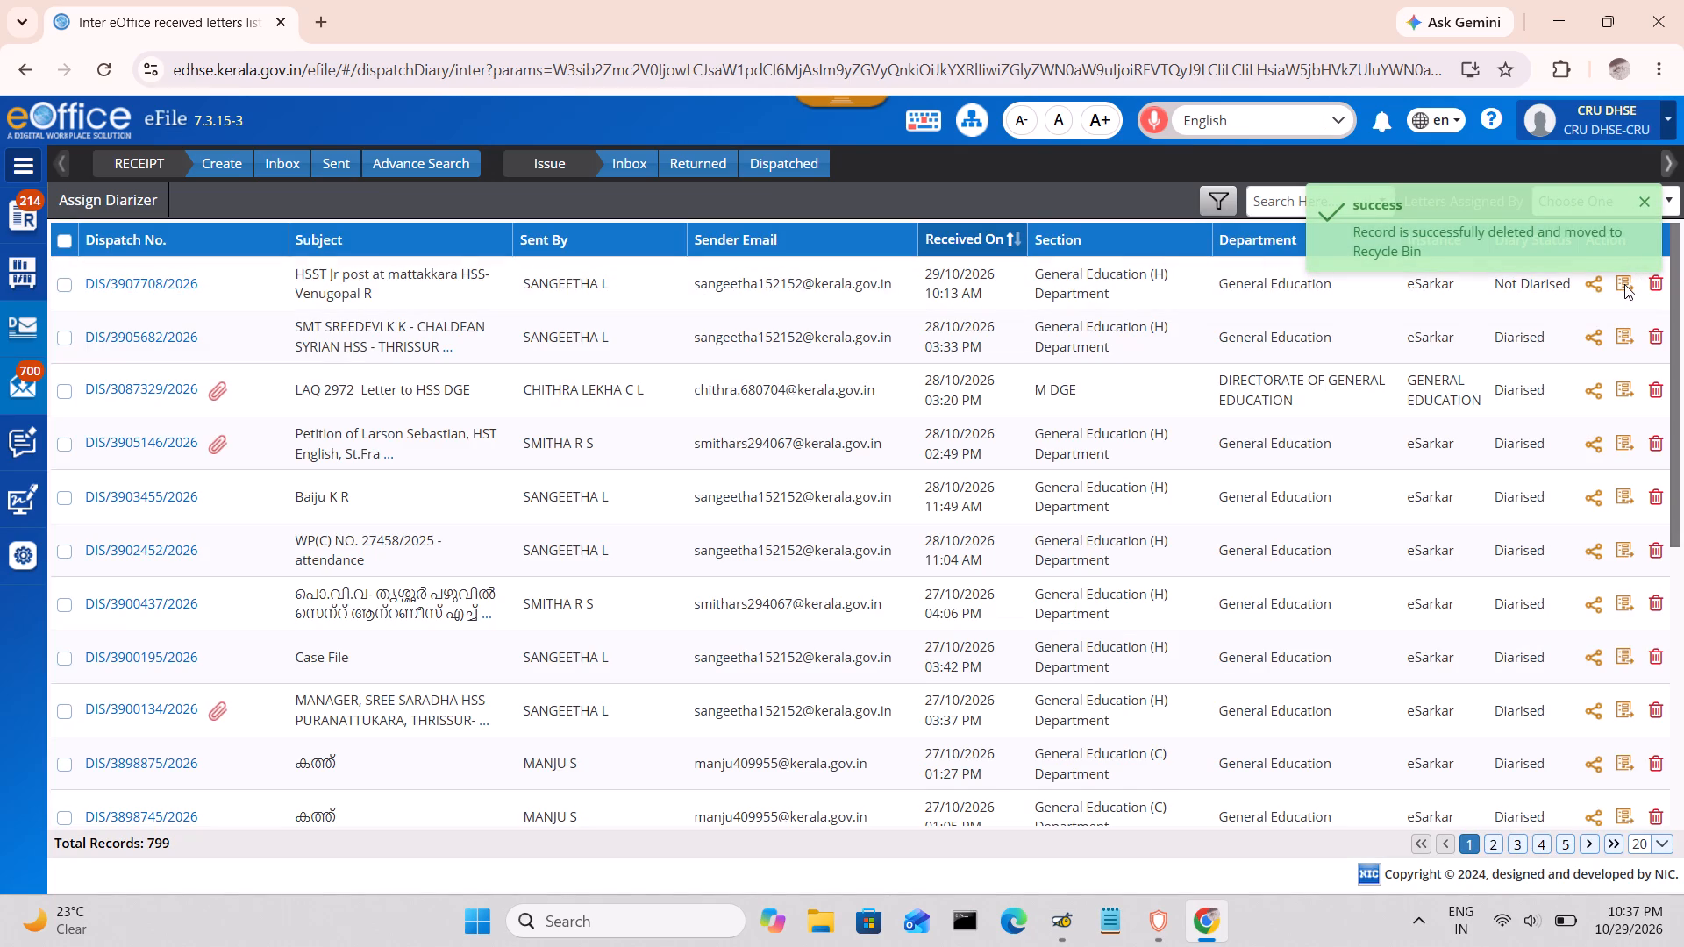
click(1624, 284)
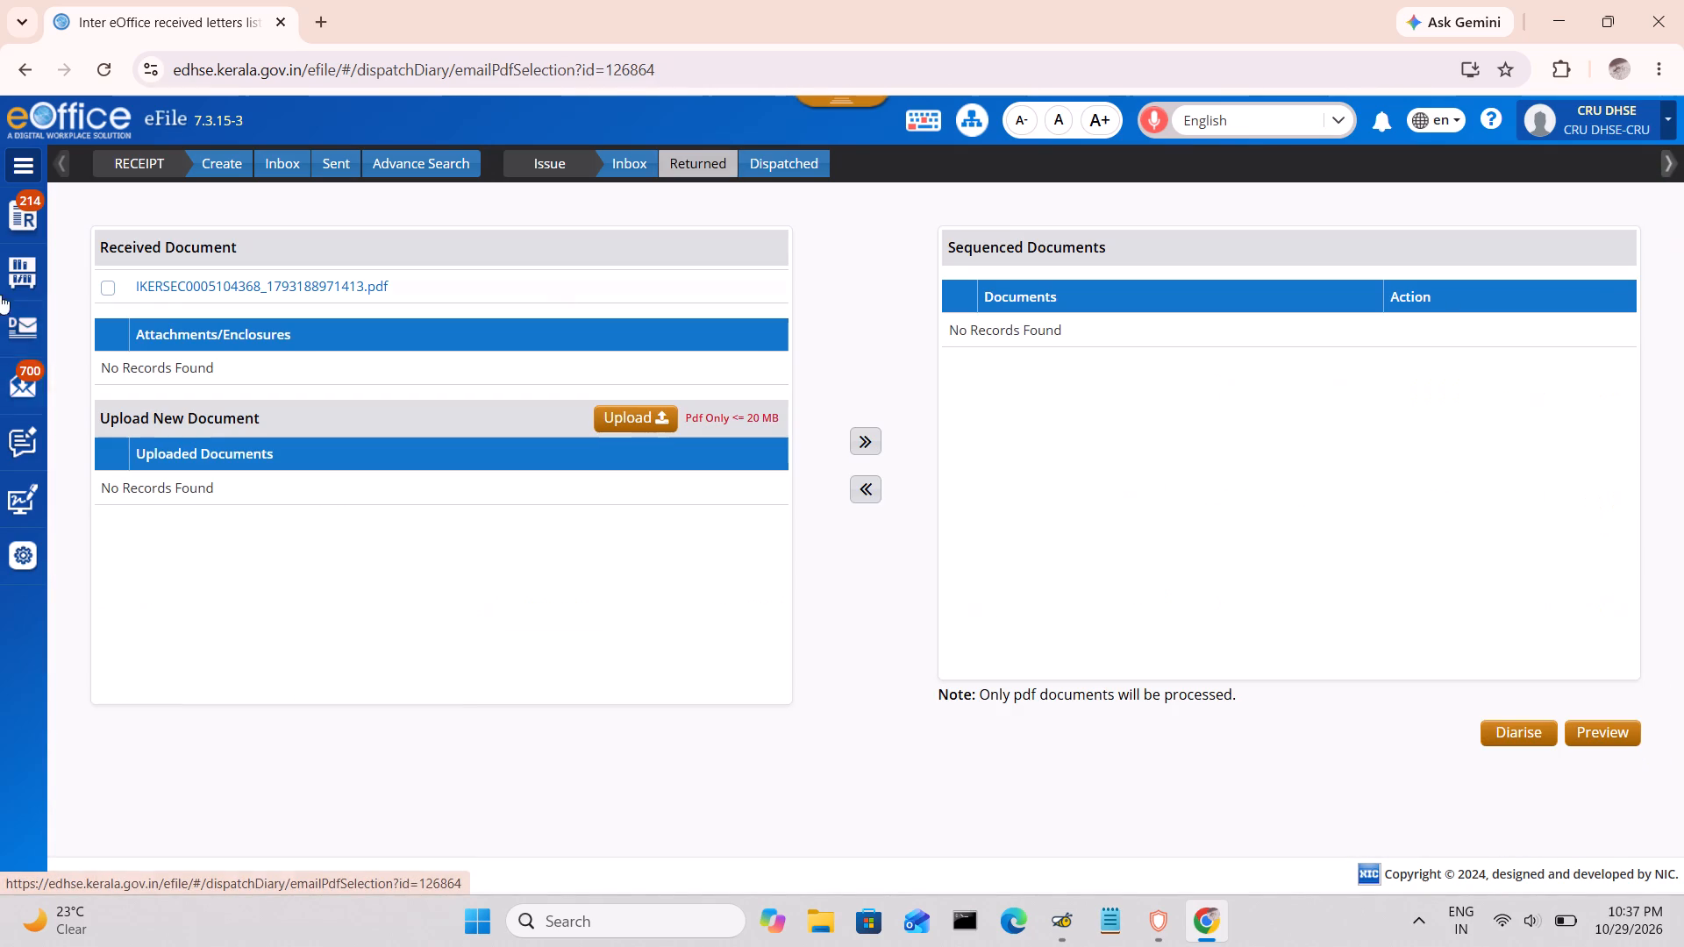
click(110, 288)
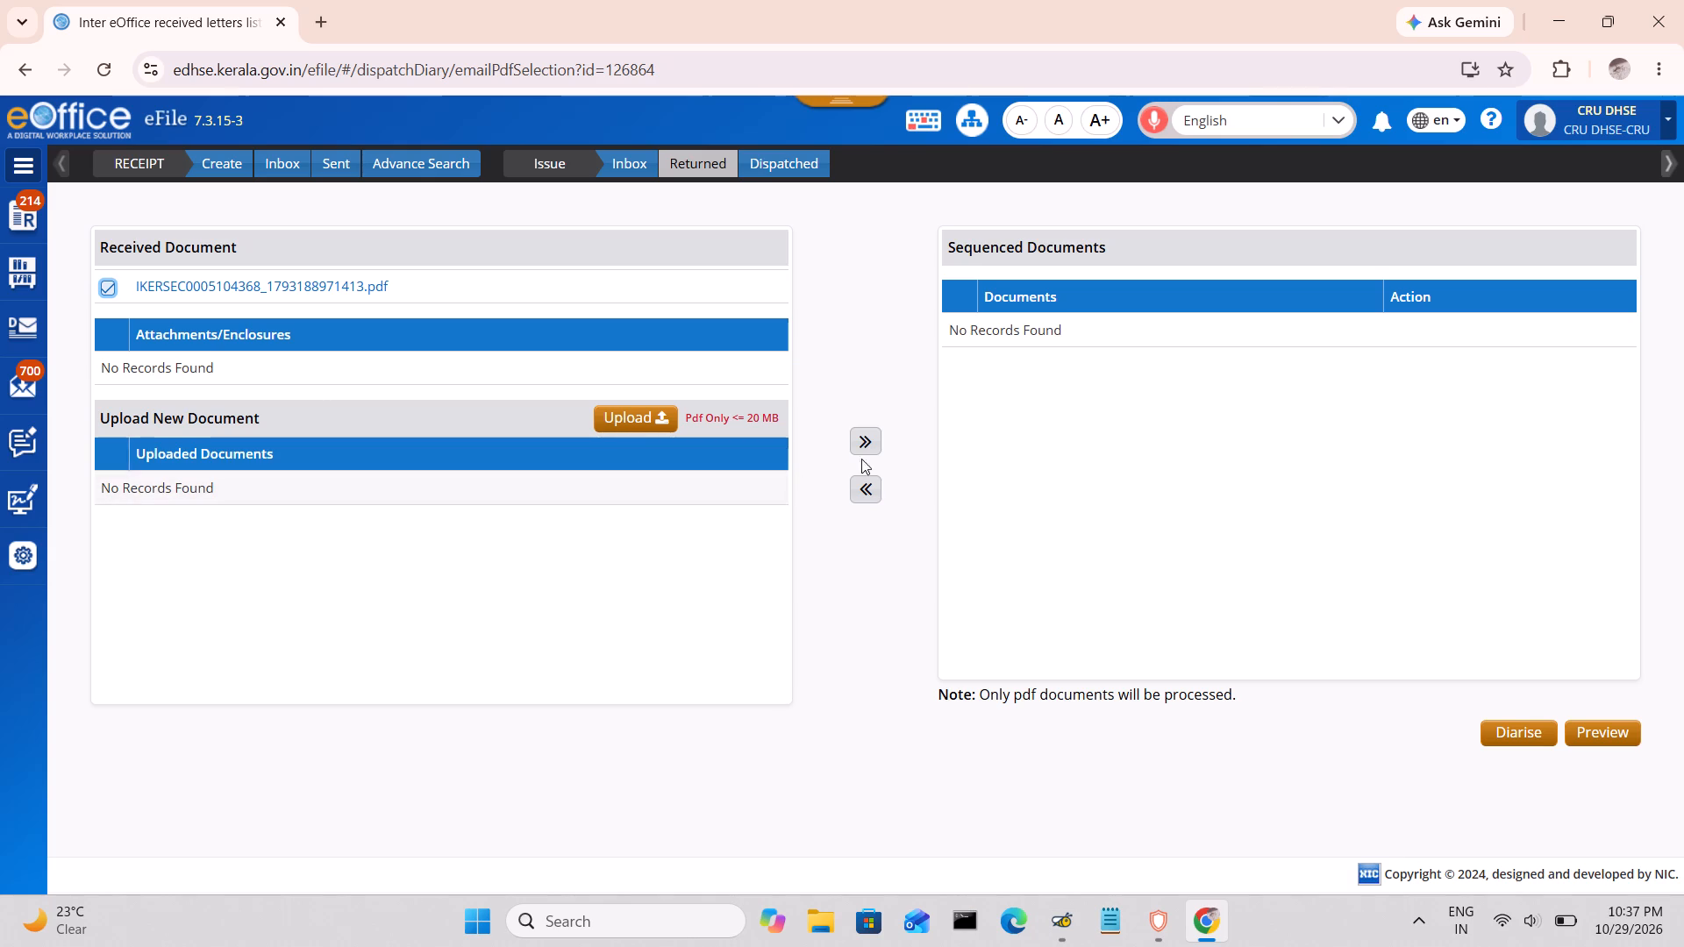
click(881, 436)
click(1521, 738)
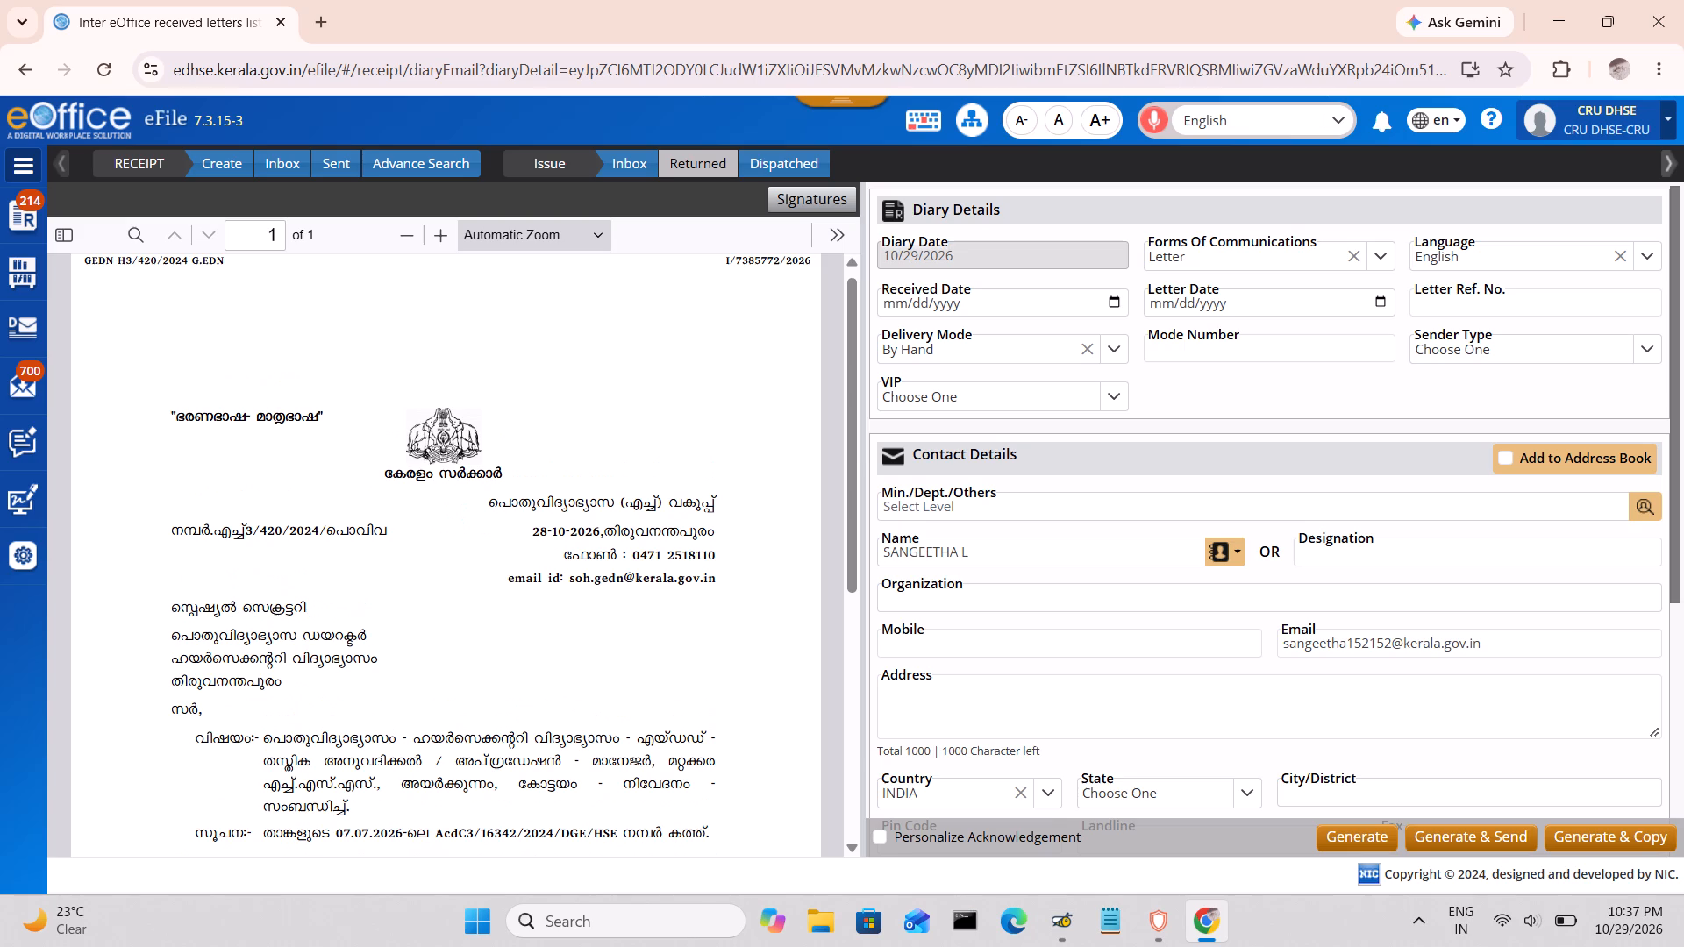
click(915, 716)
key(ctrl+v)
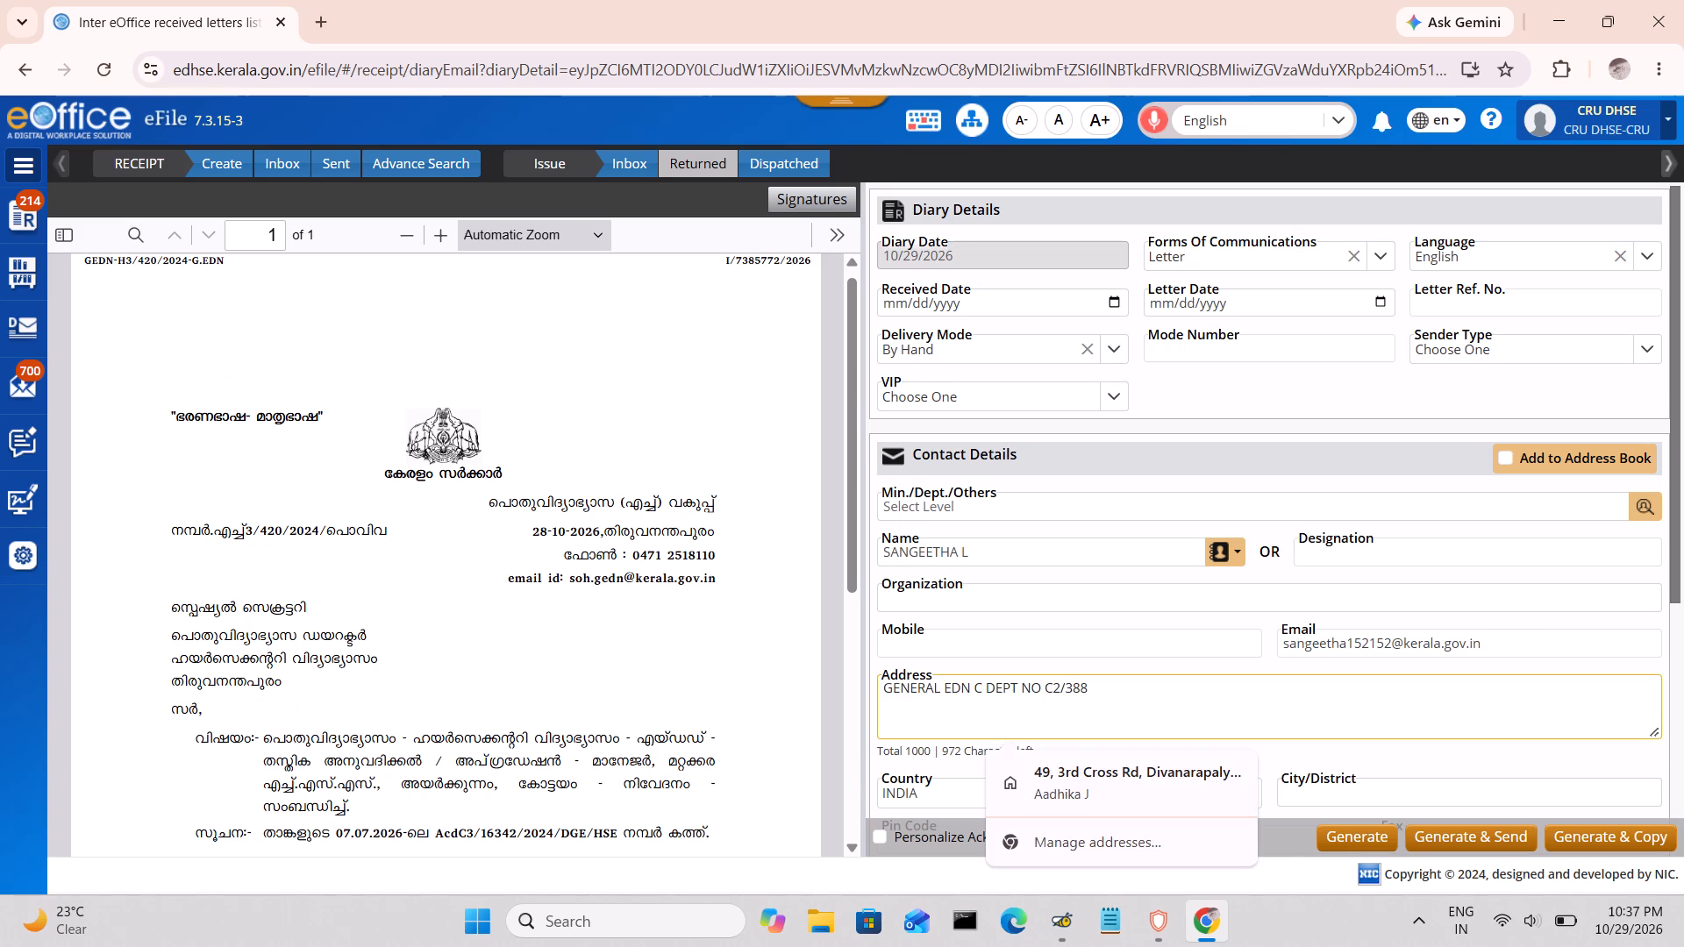
click(977, 684)
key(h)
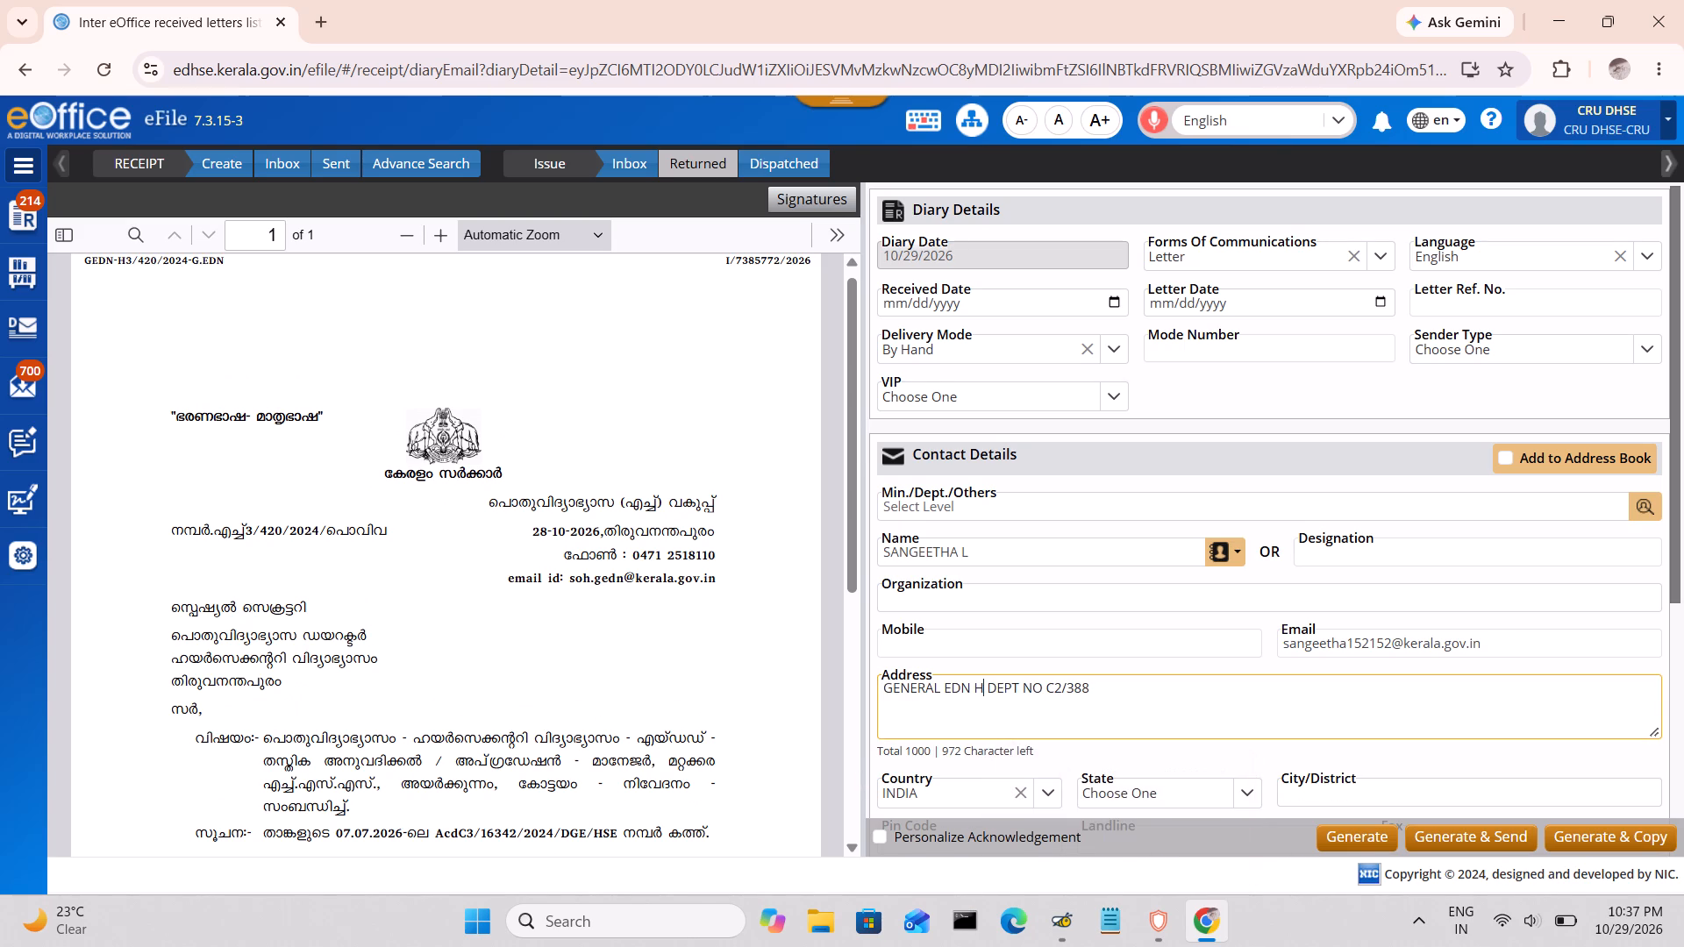
drag(1048, 684, 1159, 683)
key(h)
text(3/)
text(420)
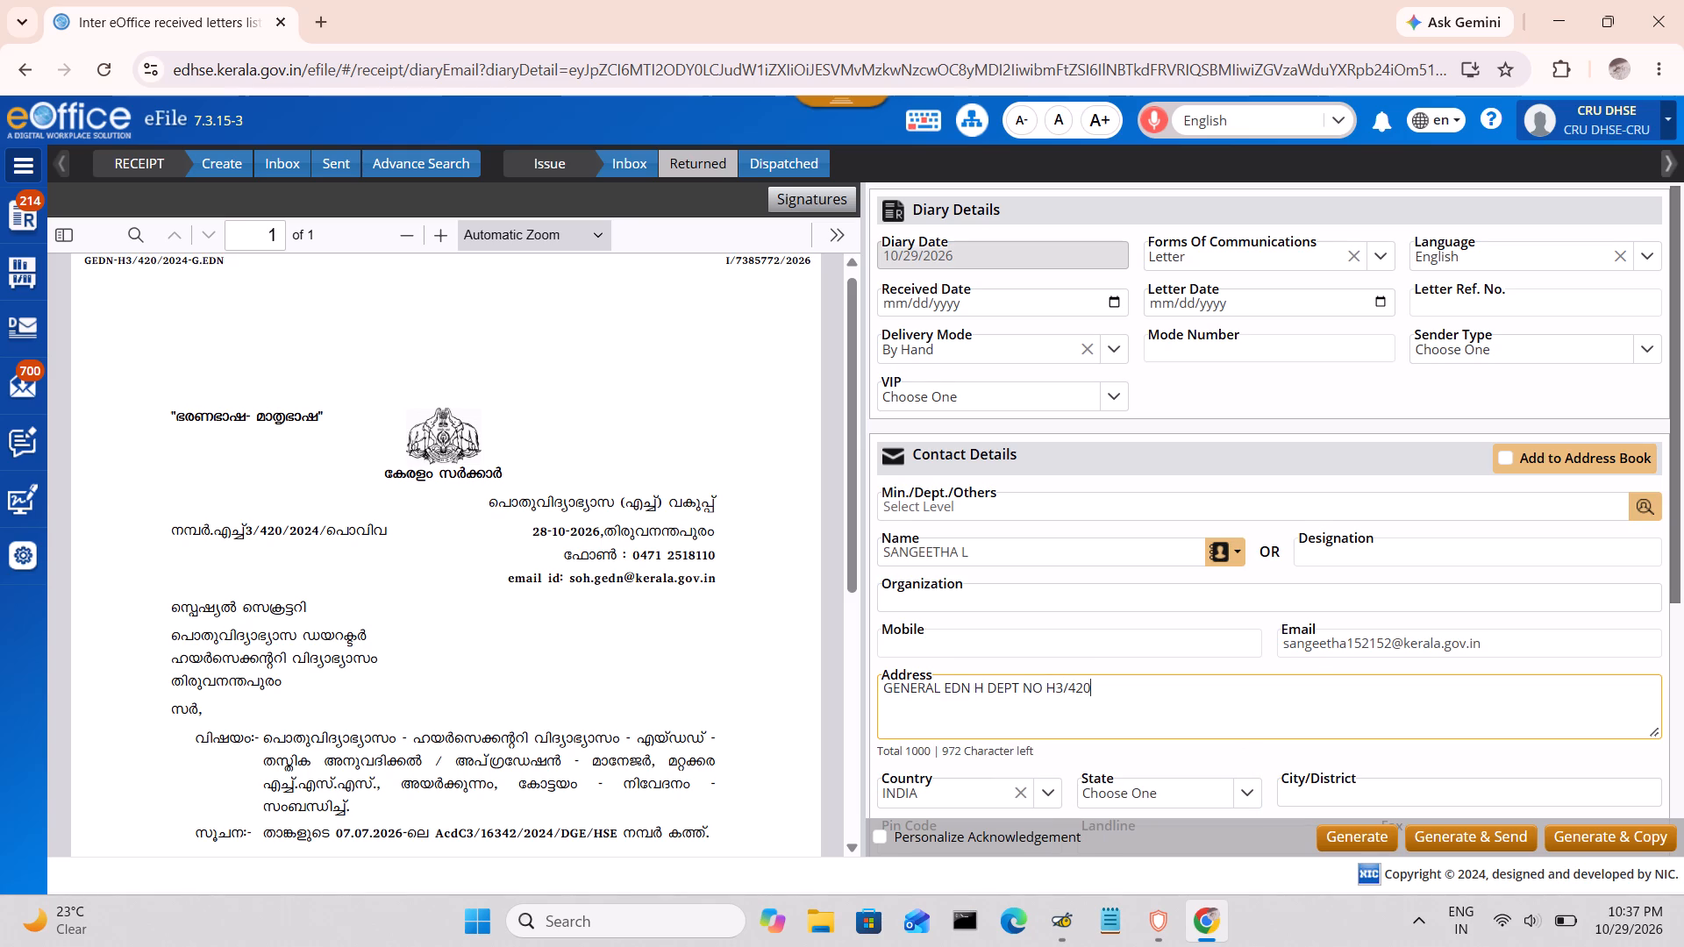
Set the main category to General and append "- GENERAL EDN H DEPT NO H3/420", copied from the address, to the subject.
drag(1120, 693, 808, 720)
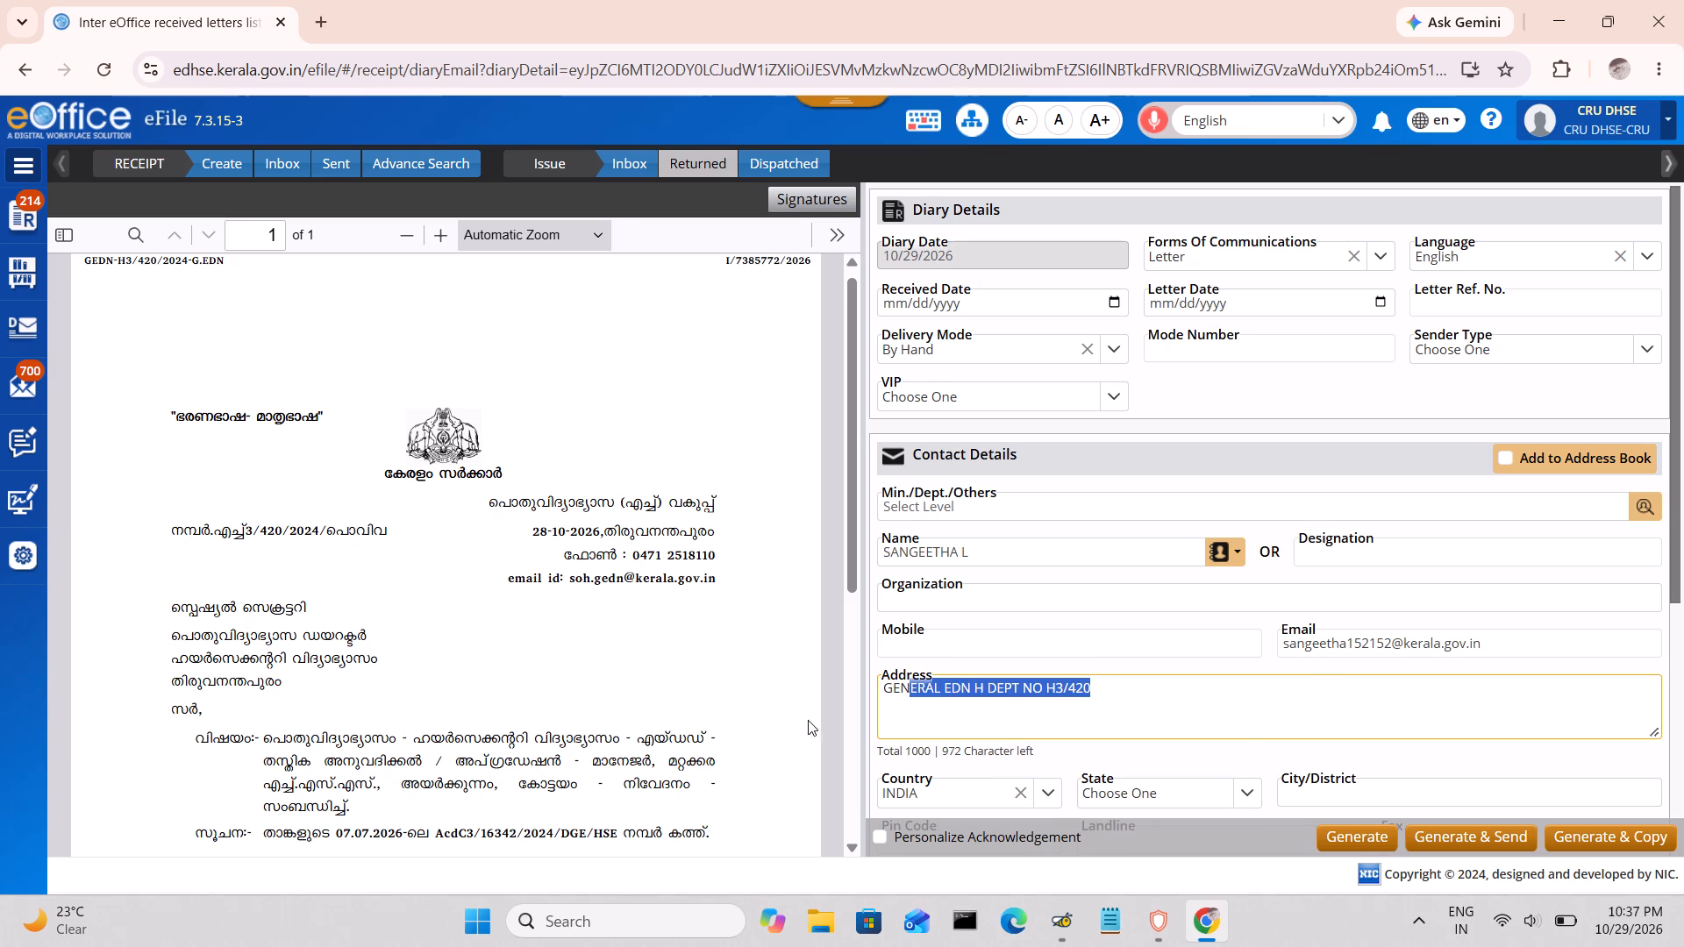
drag(808, 720, 732, 723)
key(ctrl+c)
scroll(451, 596, down, 2)
scroll(1161, 583, down, 5)
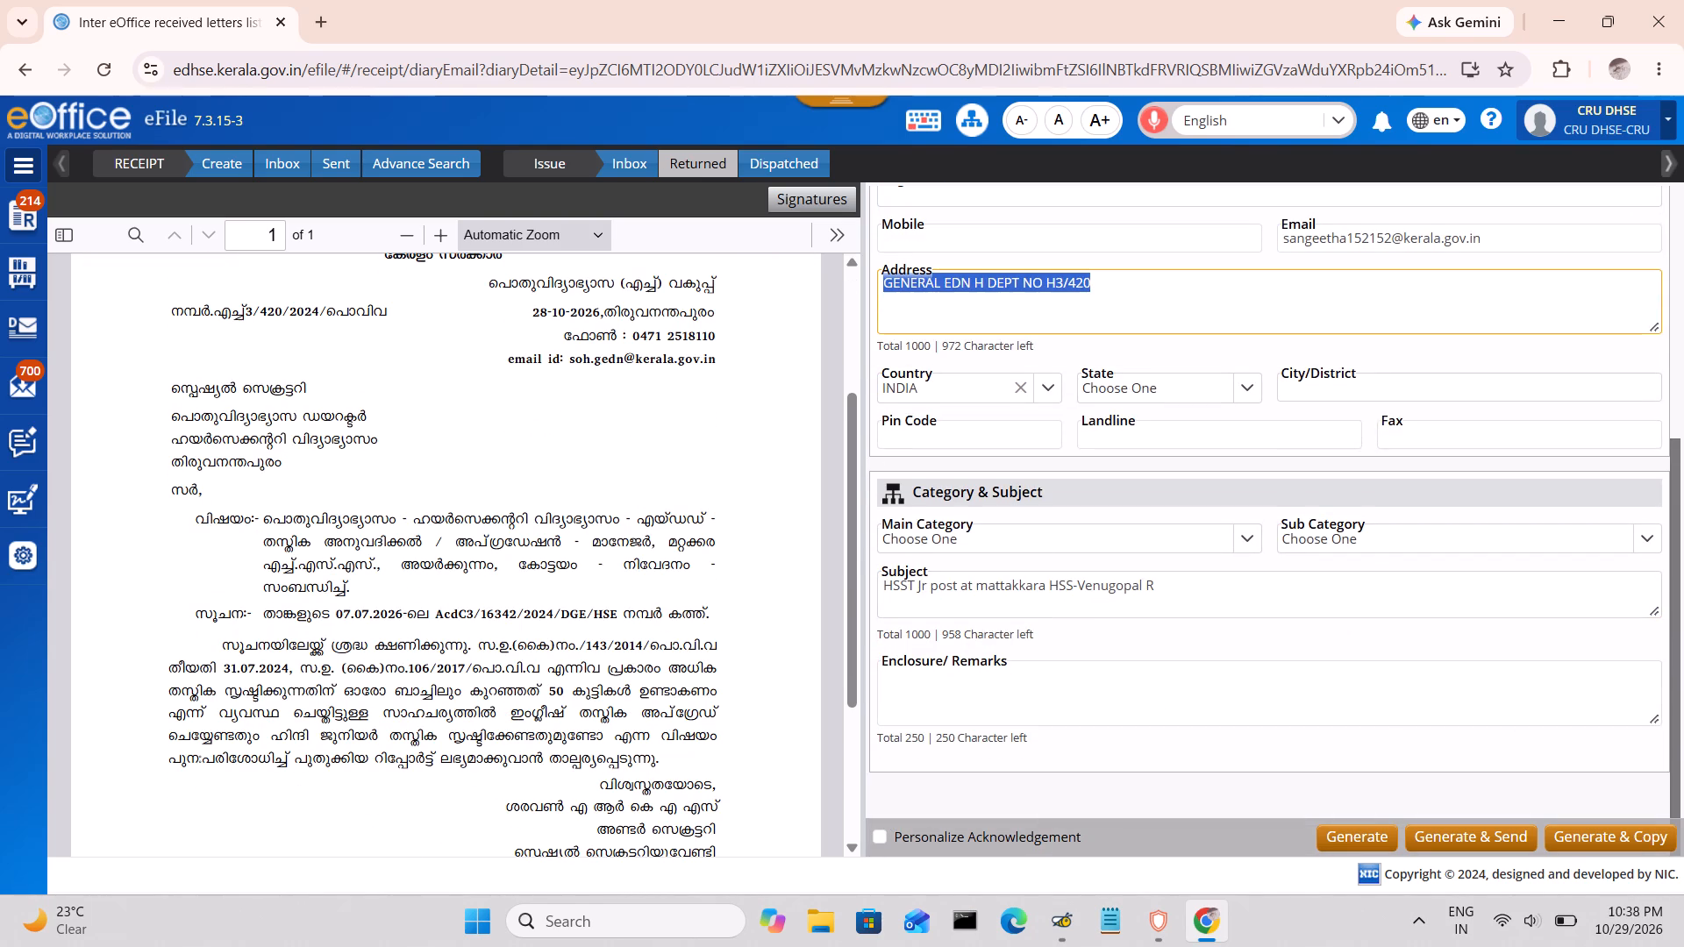
click(906, 546)
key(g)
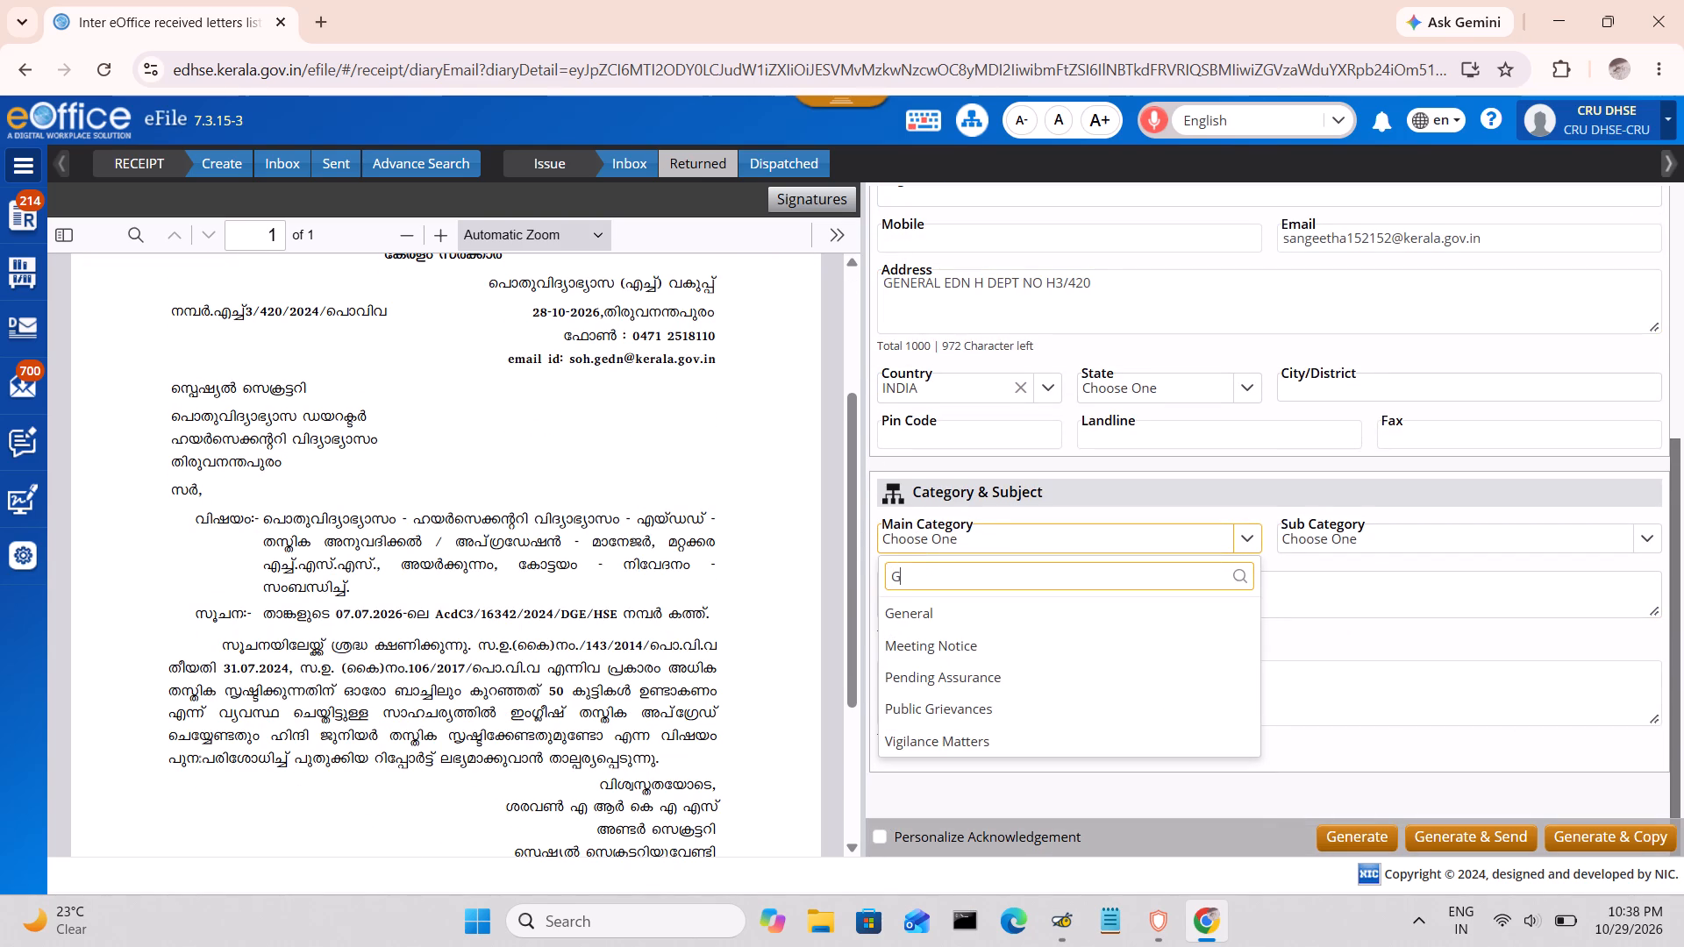
click(920, 611)
click(1185, 584)
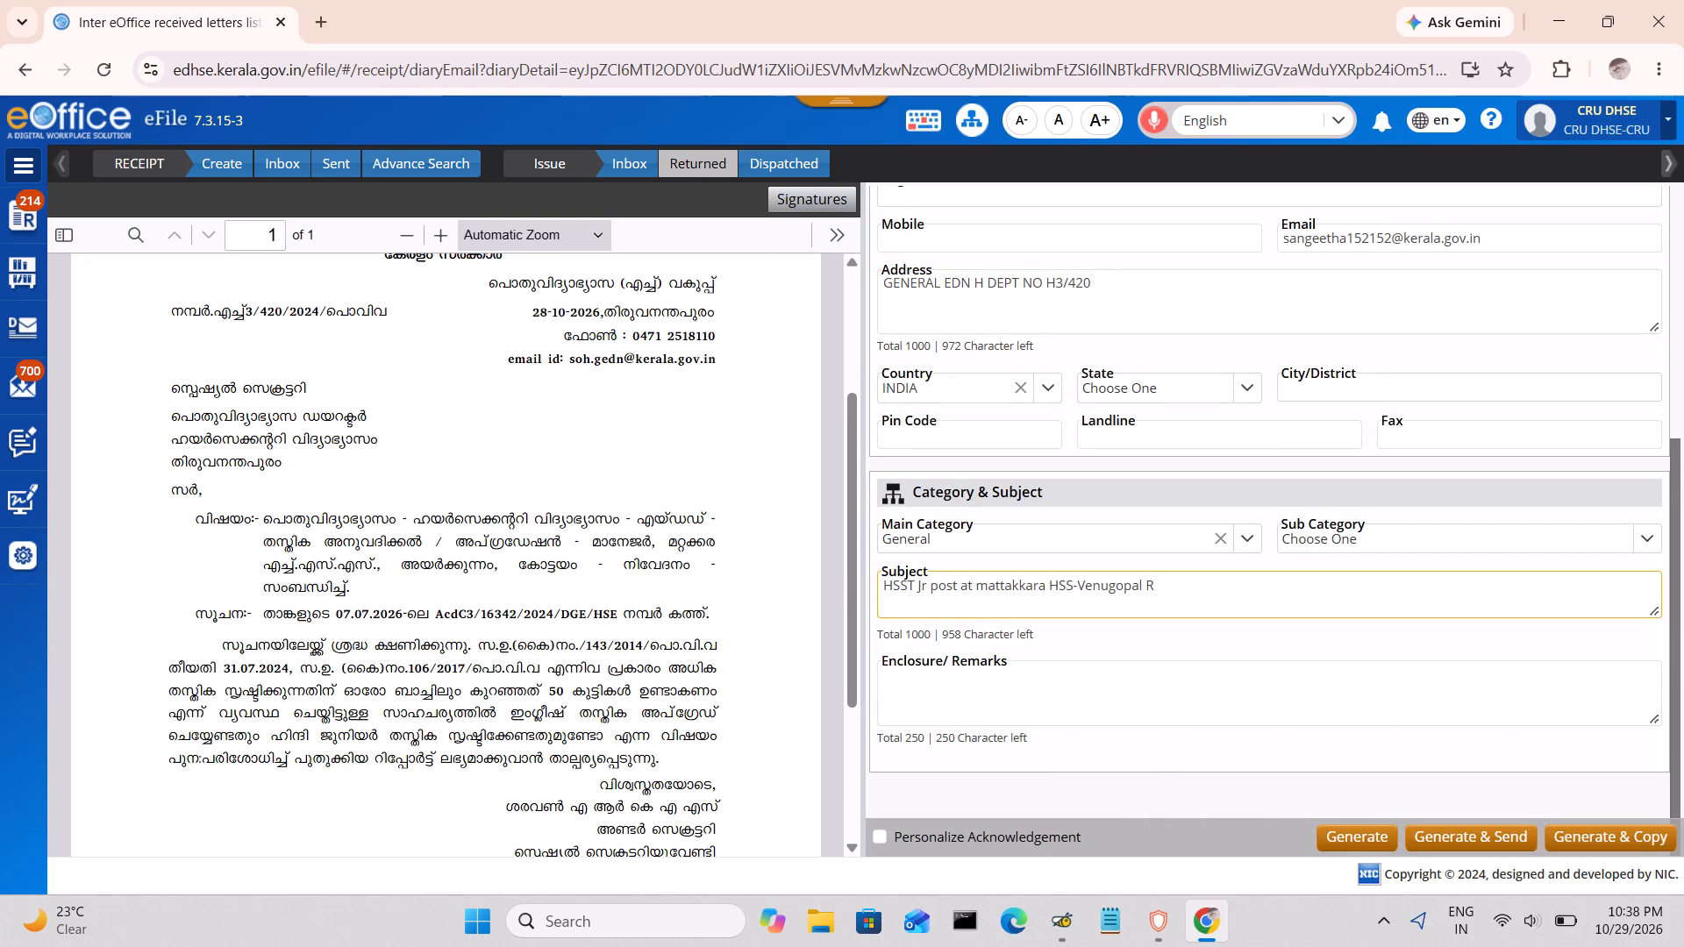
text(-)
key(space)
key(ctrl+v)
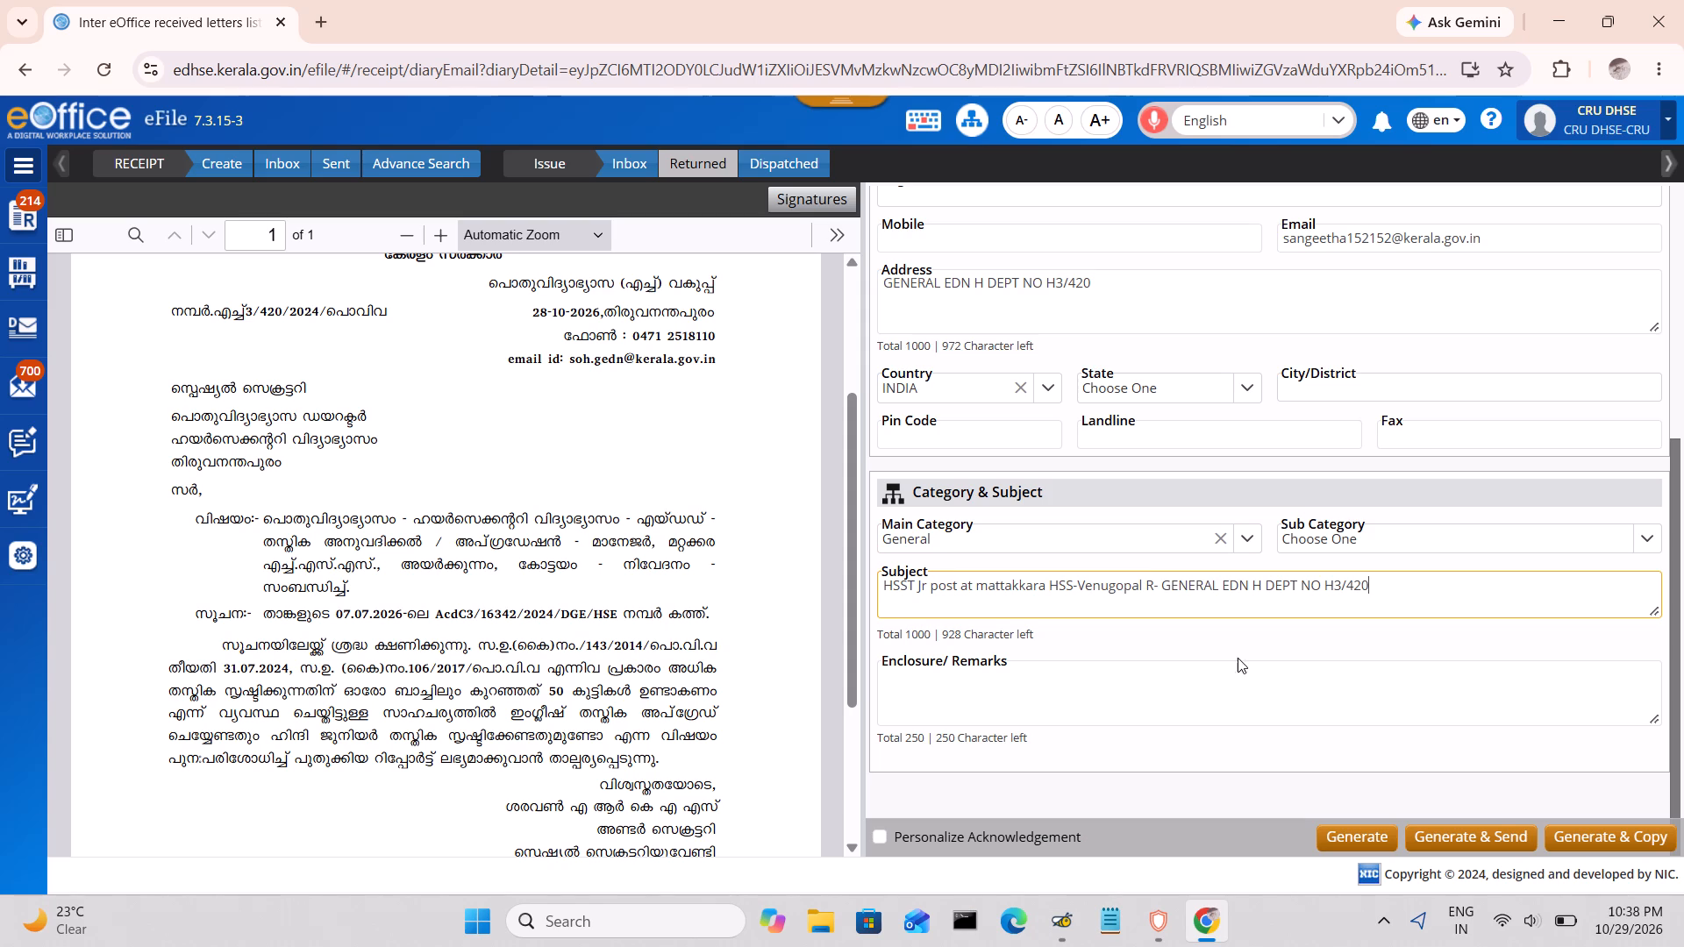
Generate the receipt from the diary form and send it to the JS (ACD C) DHSE in ACADEMIC ( C ) DHSE.
click(1499, 831)
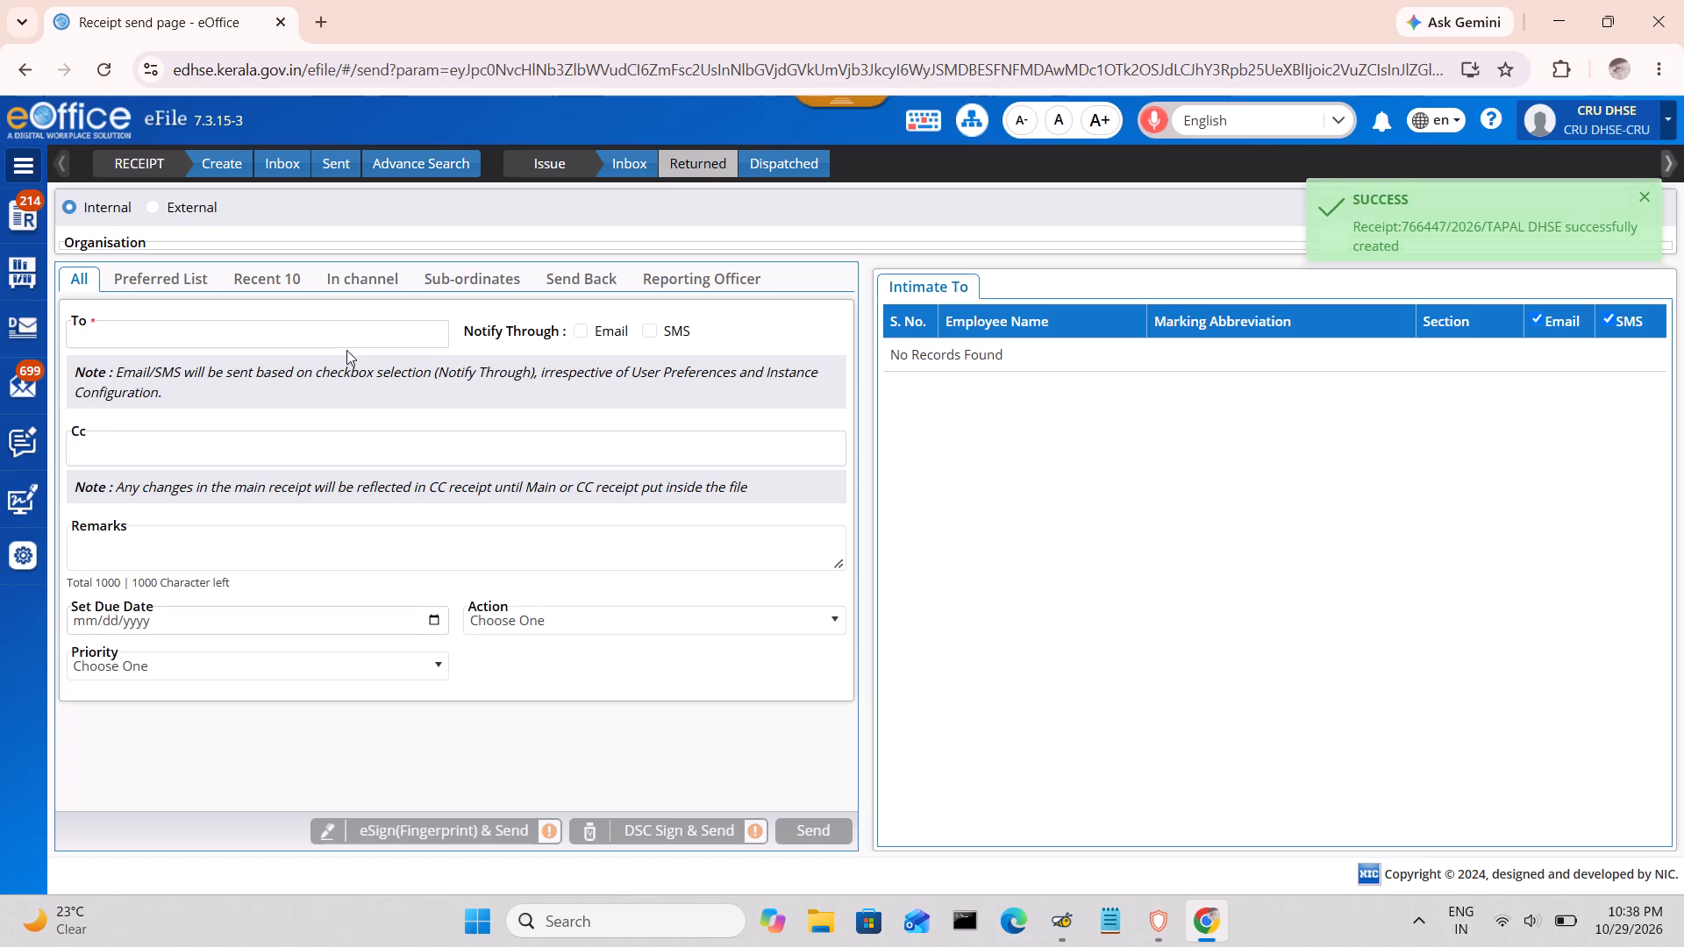
click(346, 365)
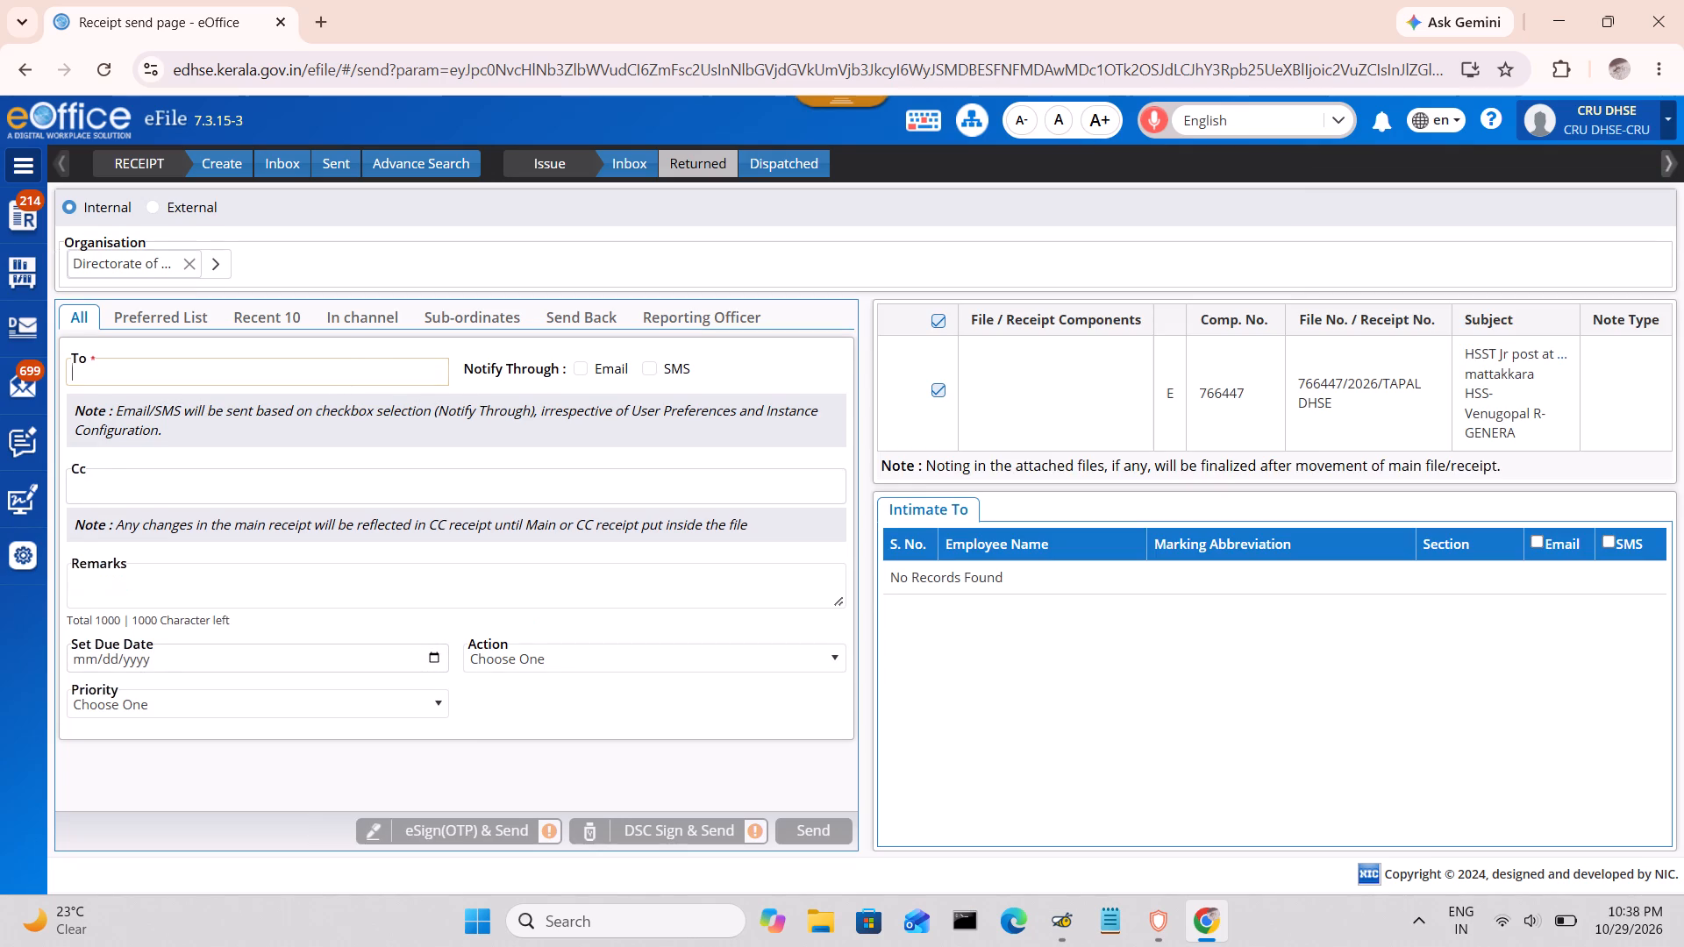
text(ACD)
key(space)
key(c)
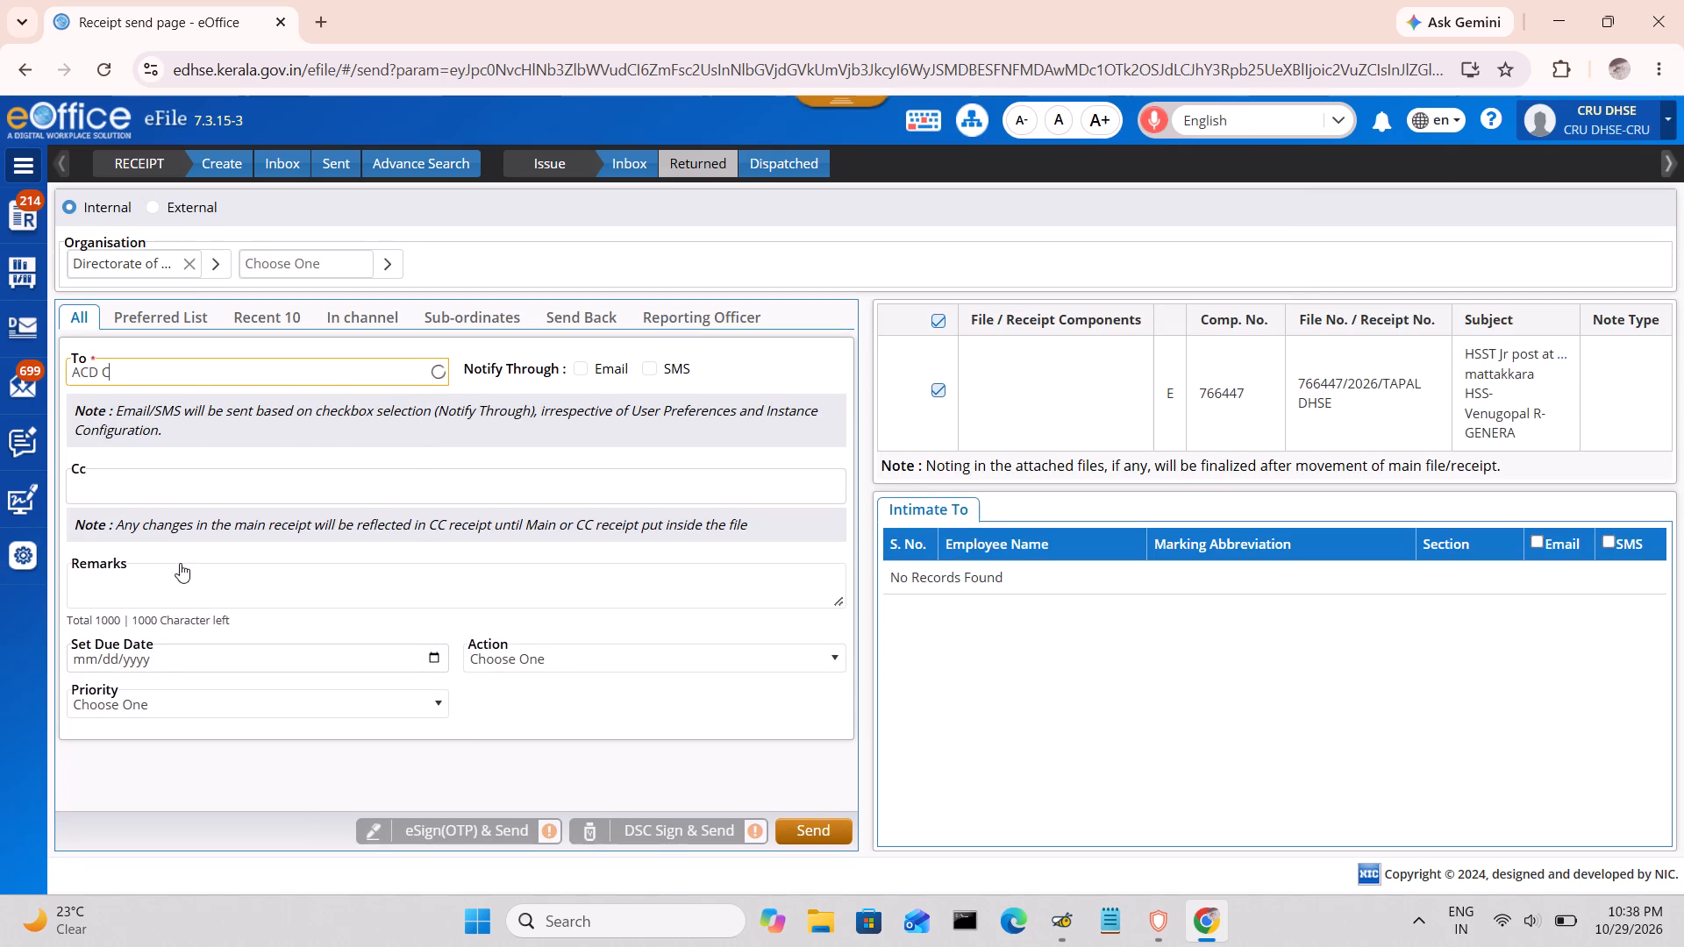
click(112, 430)
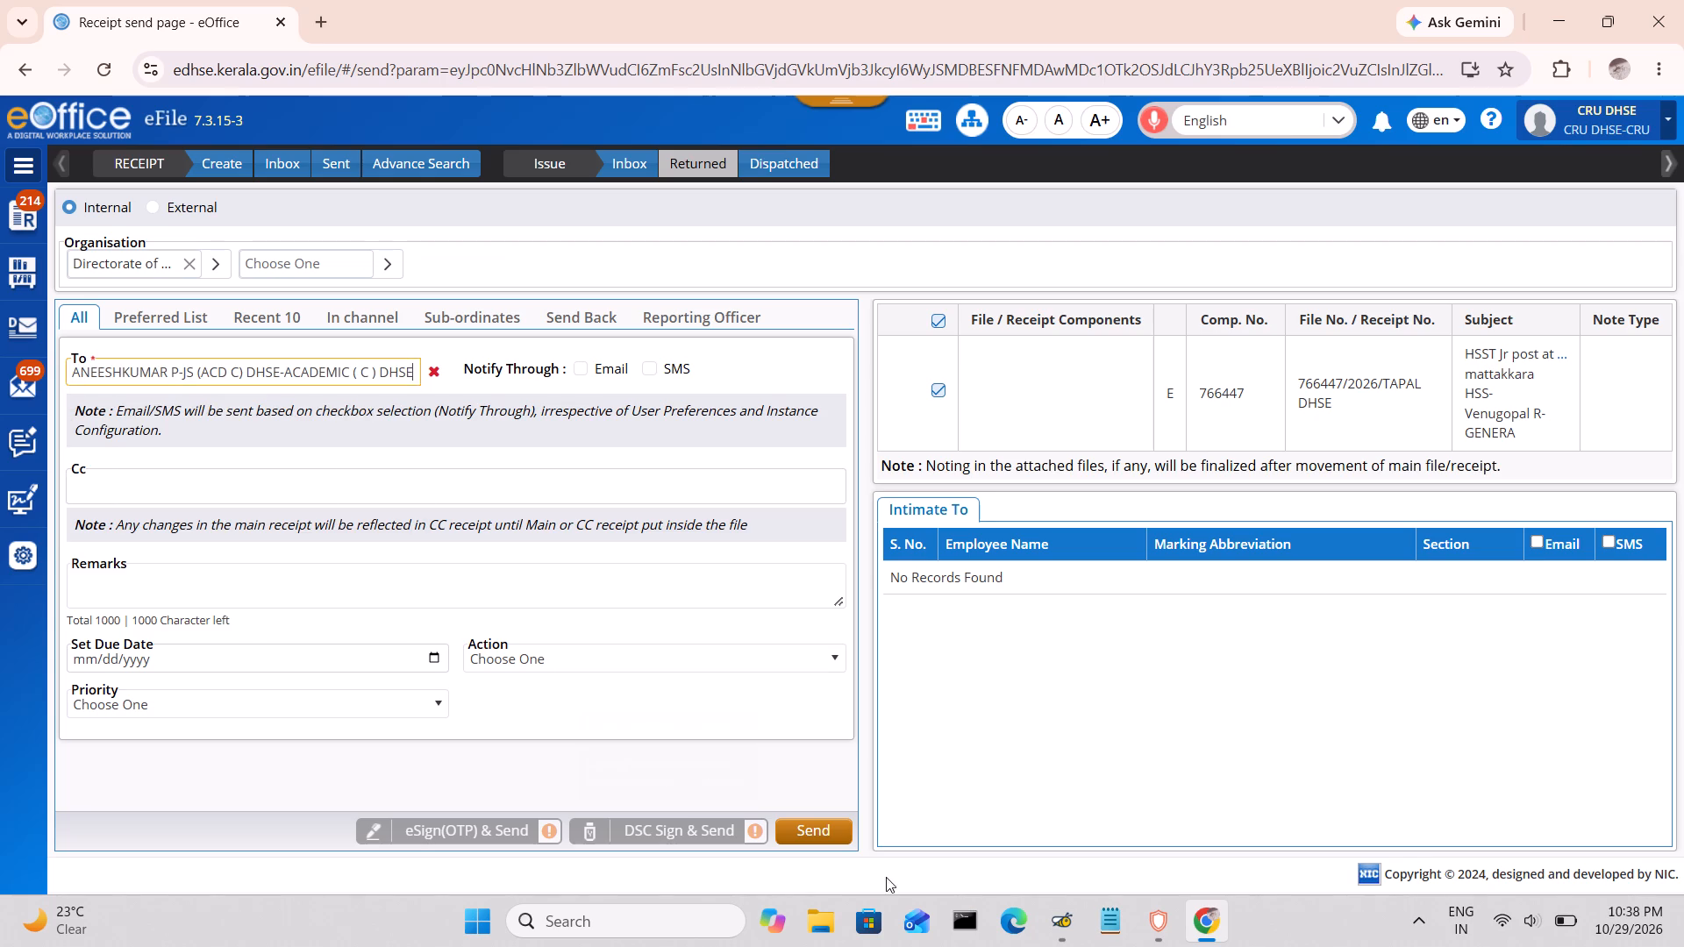
click(796, 827)
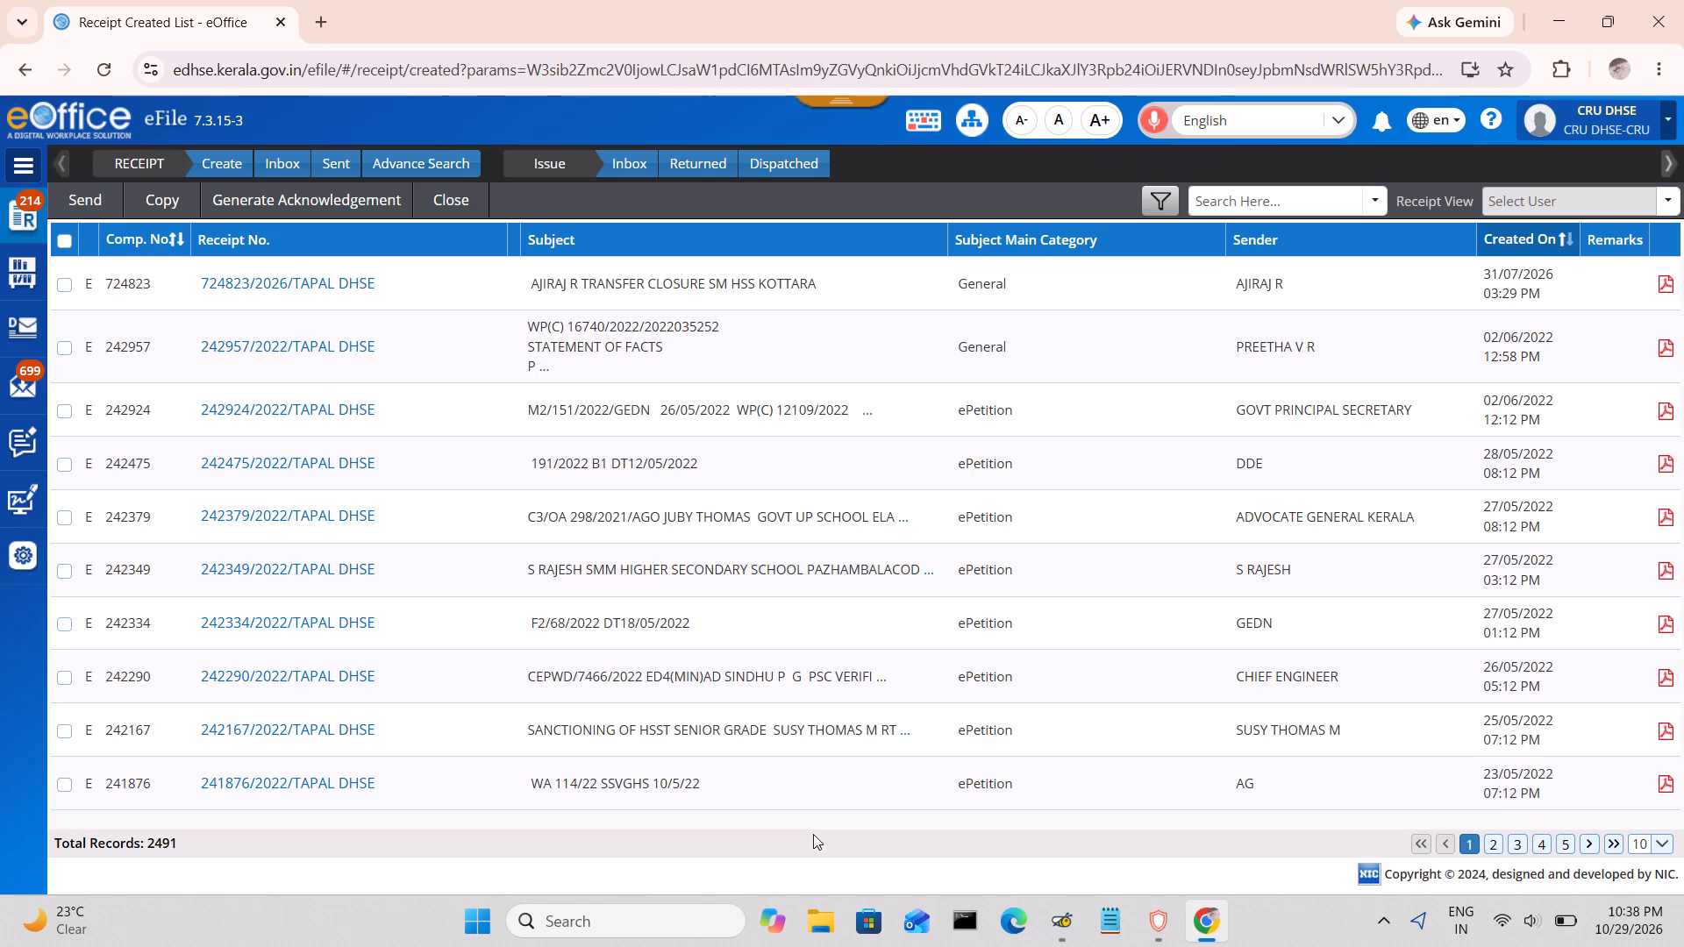
Open the Inter eOffice received letters list.
click(30, 377)
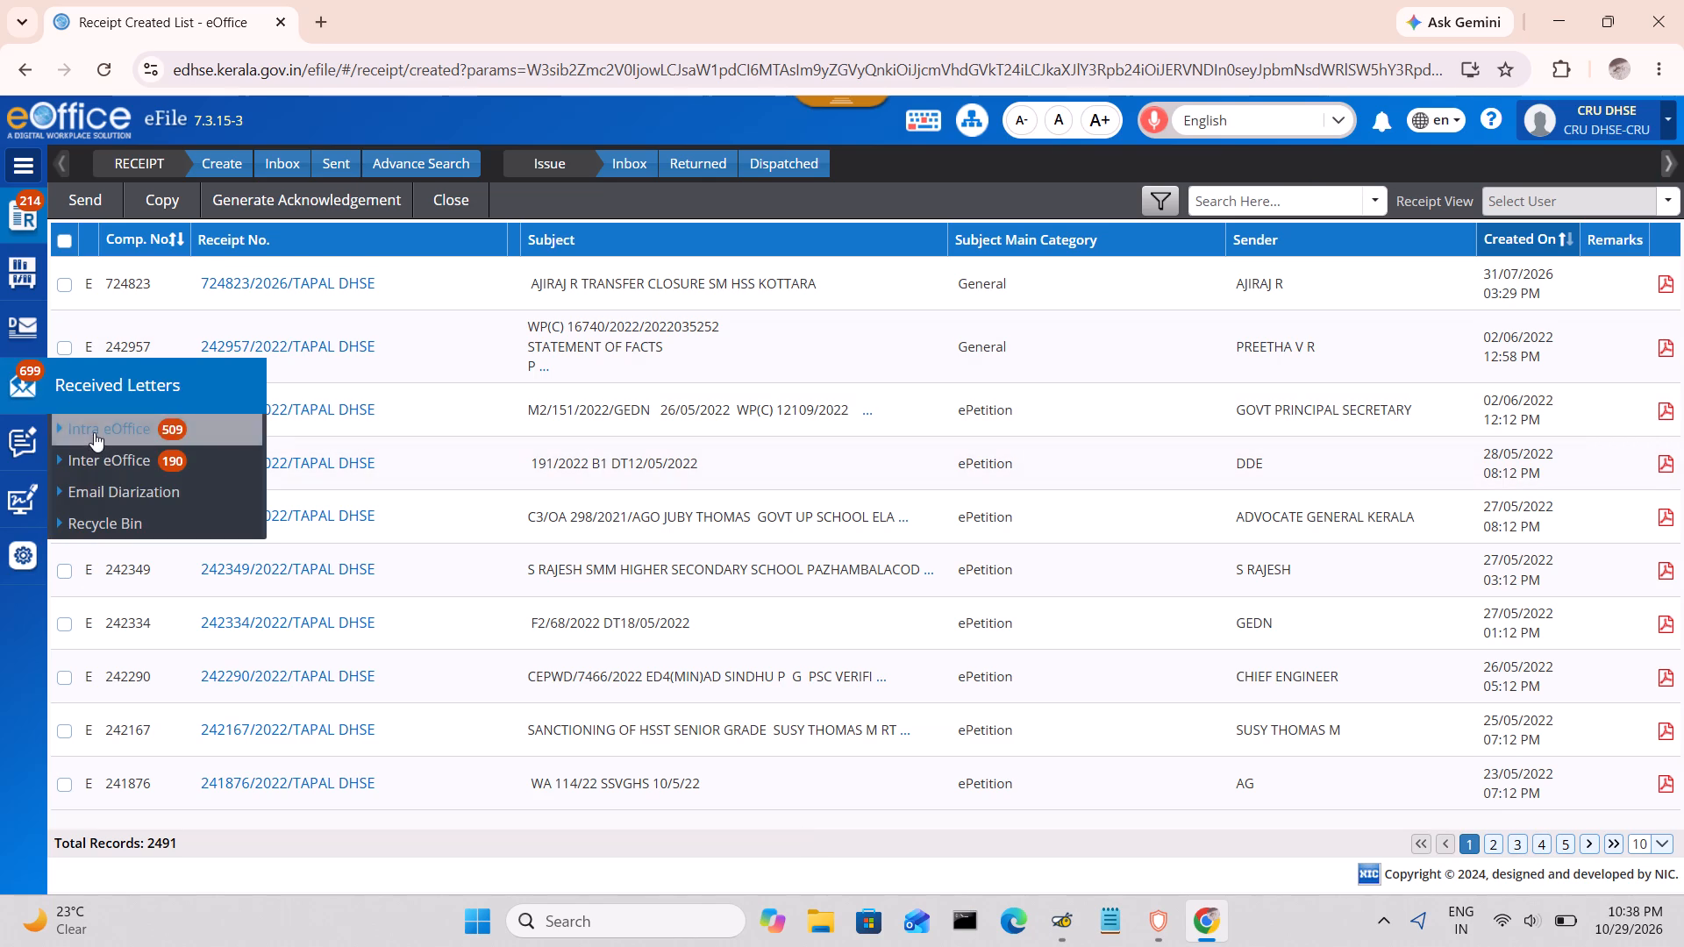
click(117, 463)
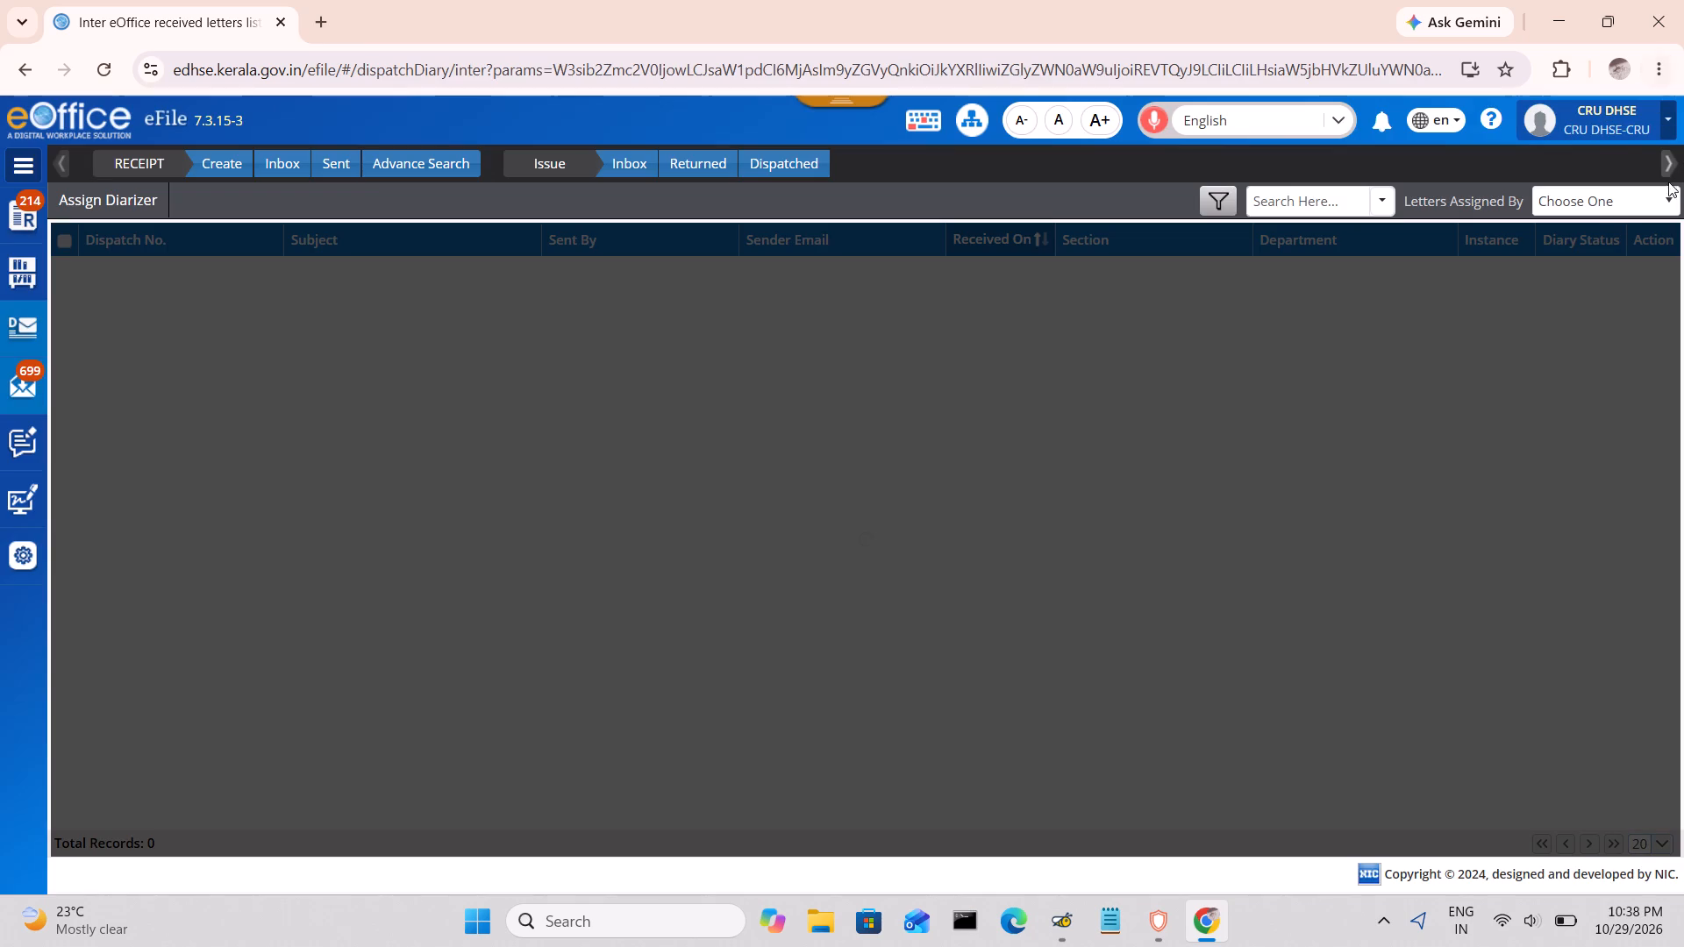
Switch the active post from CRU DHSE-CRU to CRU DHSE.
click(1598, 120)
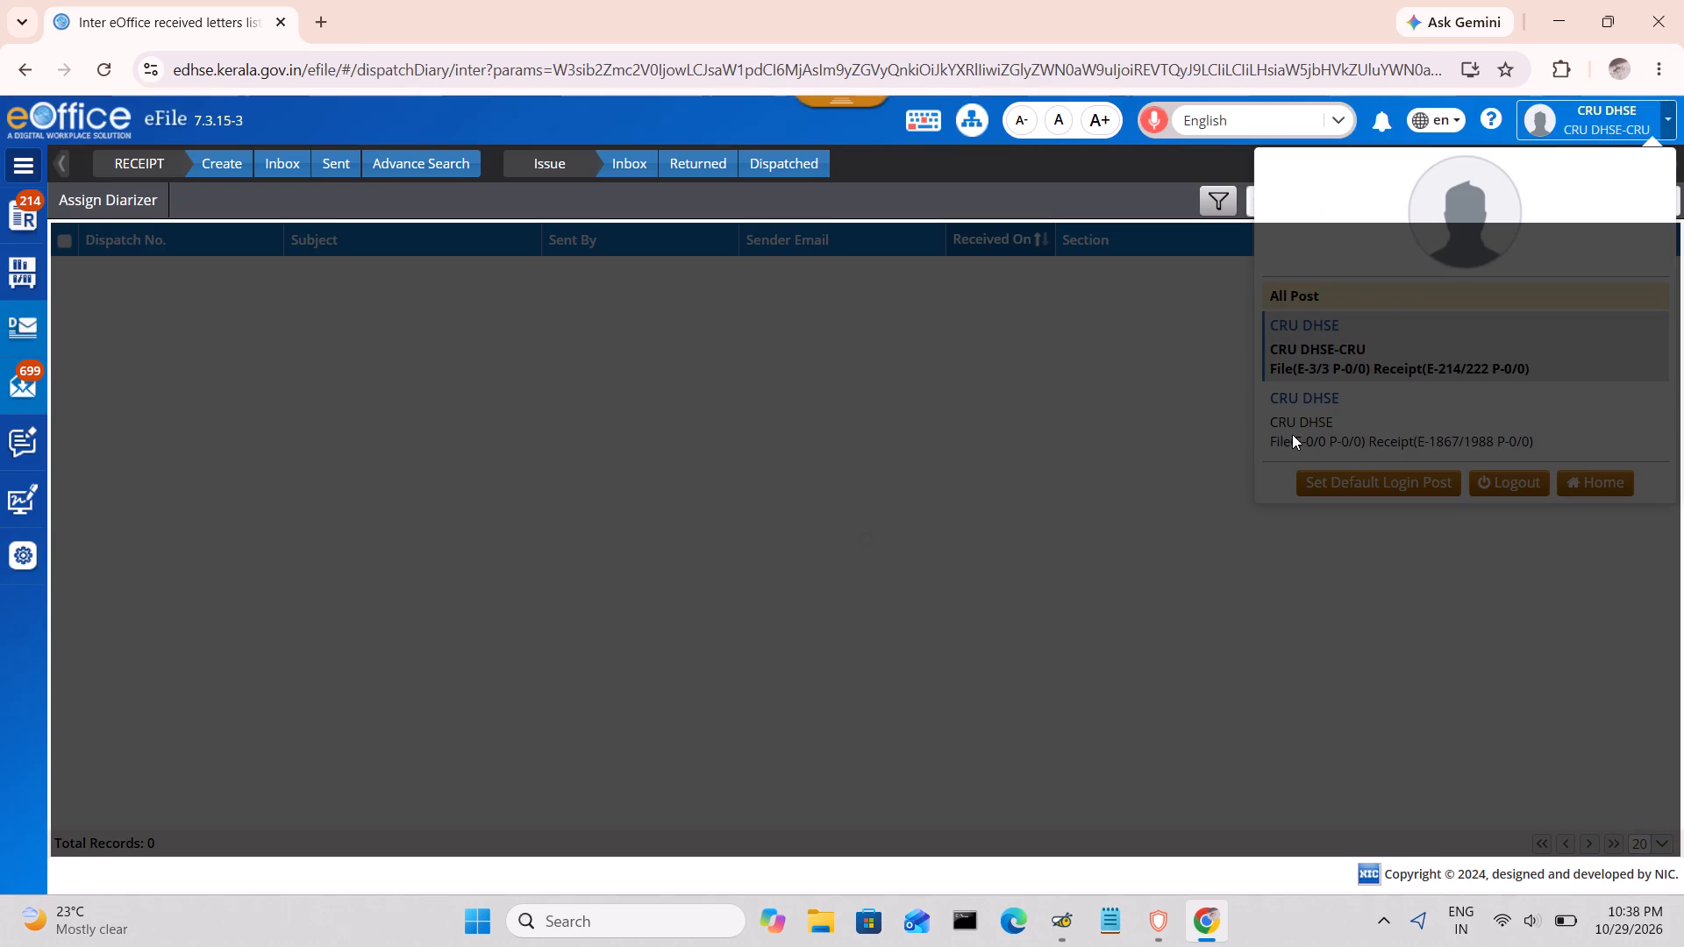
click(1292, 434)
click(1600, 117)
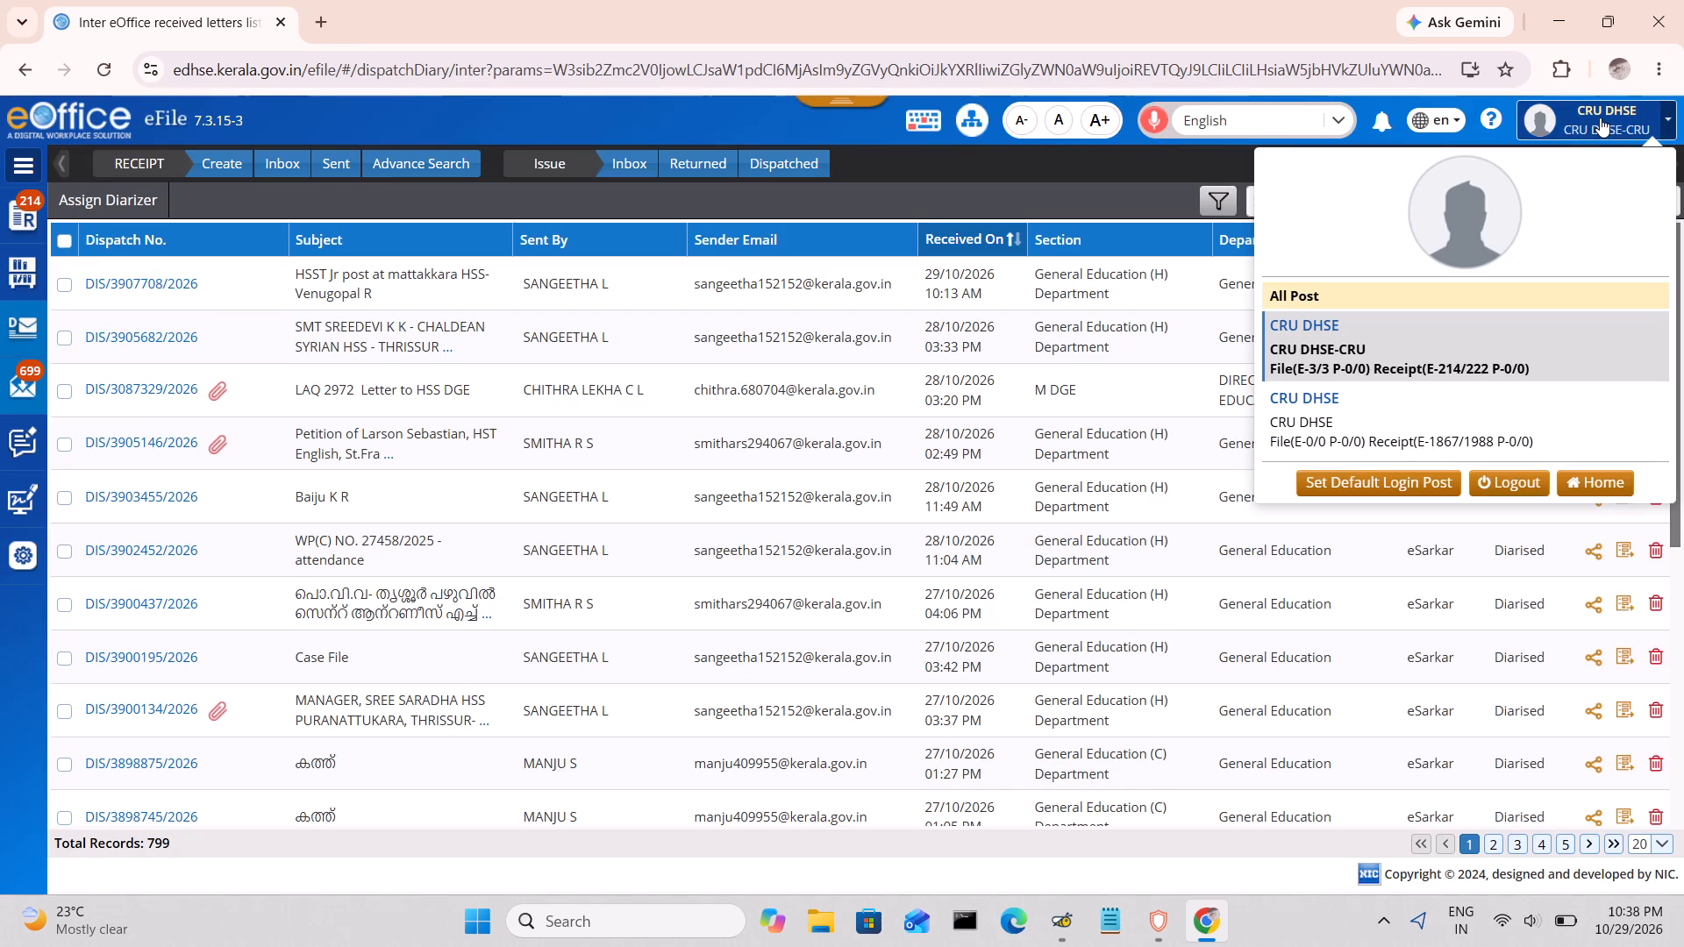
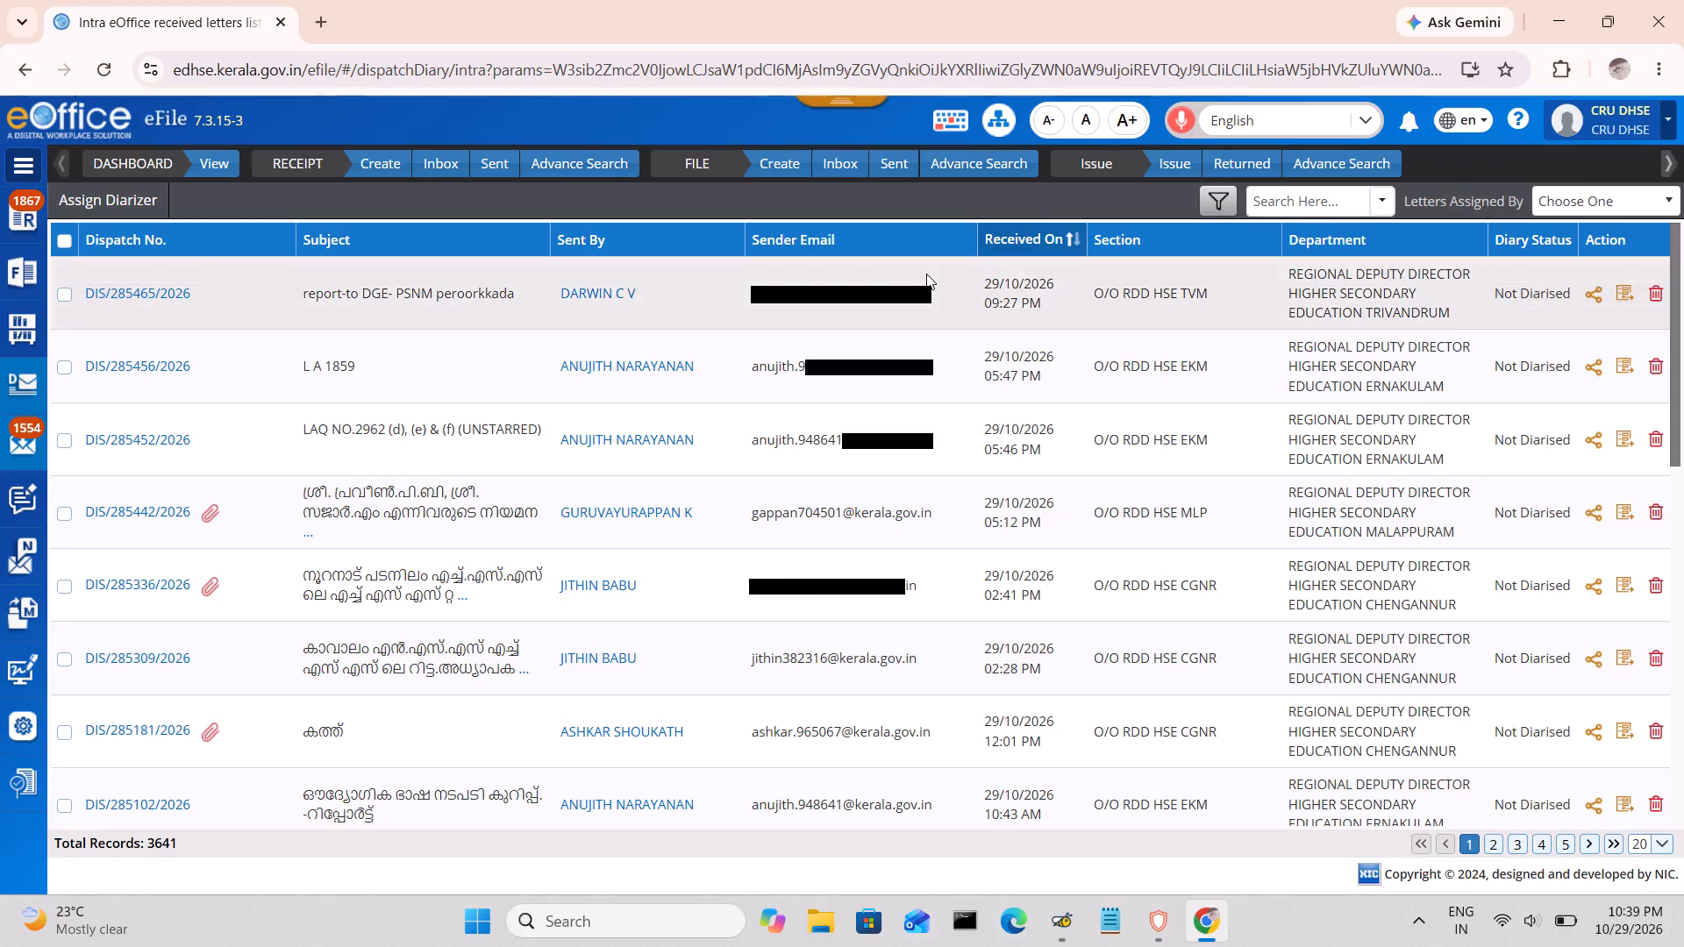
Move the undiarised Intra eOffice letters DIS/285456/2026, DIS/285336/2026 and DIS/285442/2026 to the Recycle Bin.
click(1655, 298)
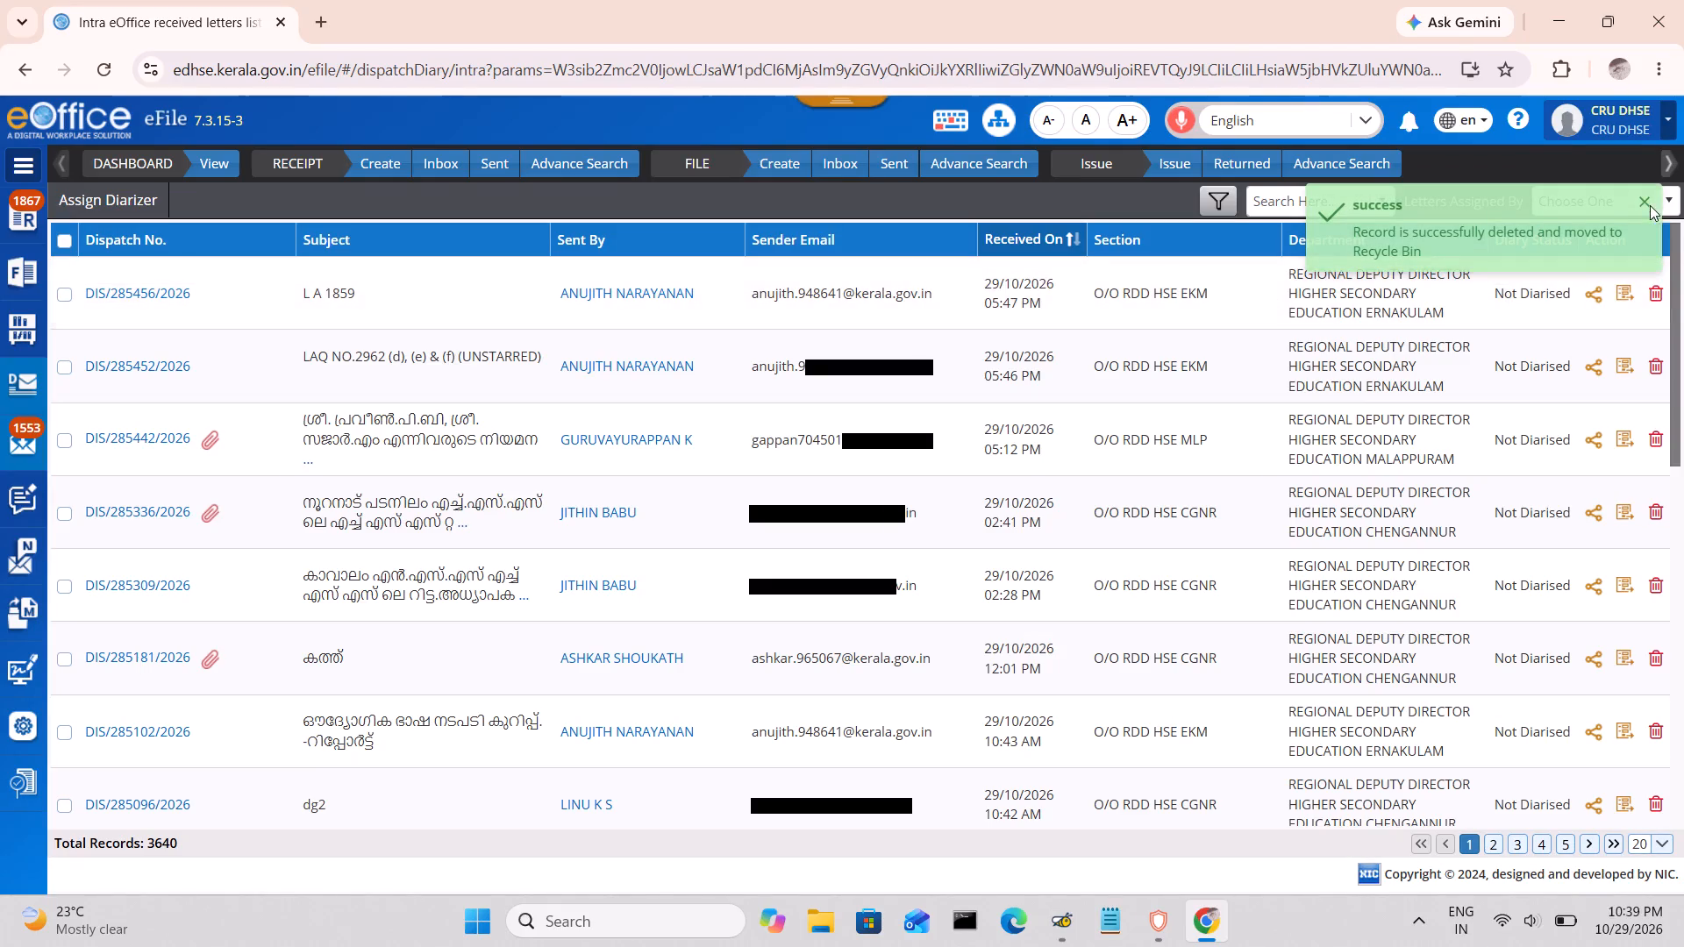
click(914, 283)
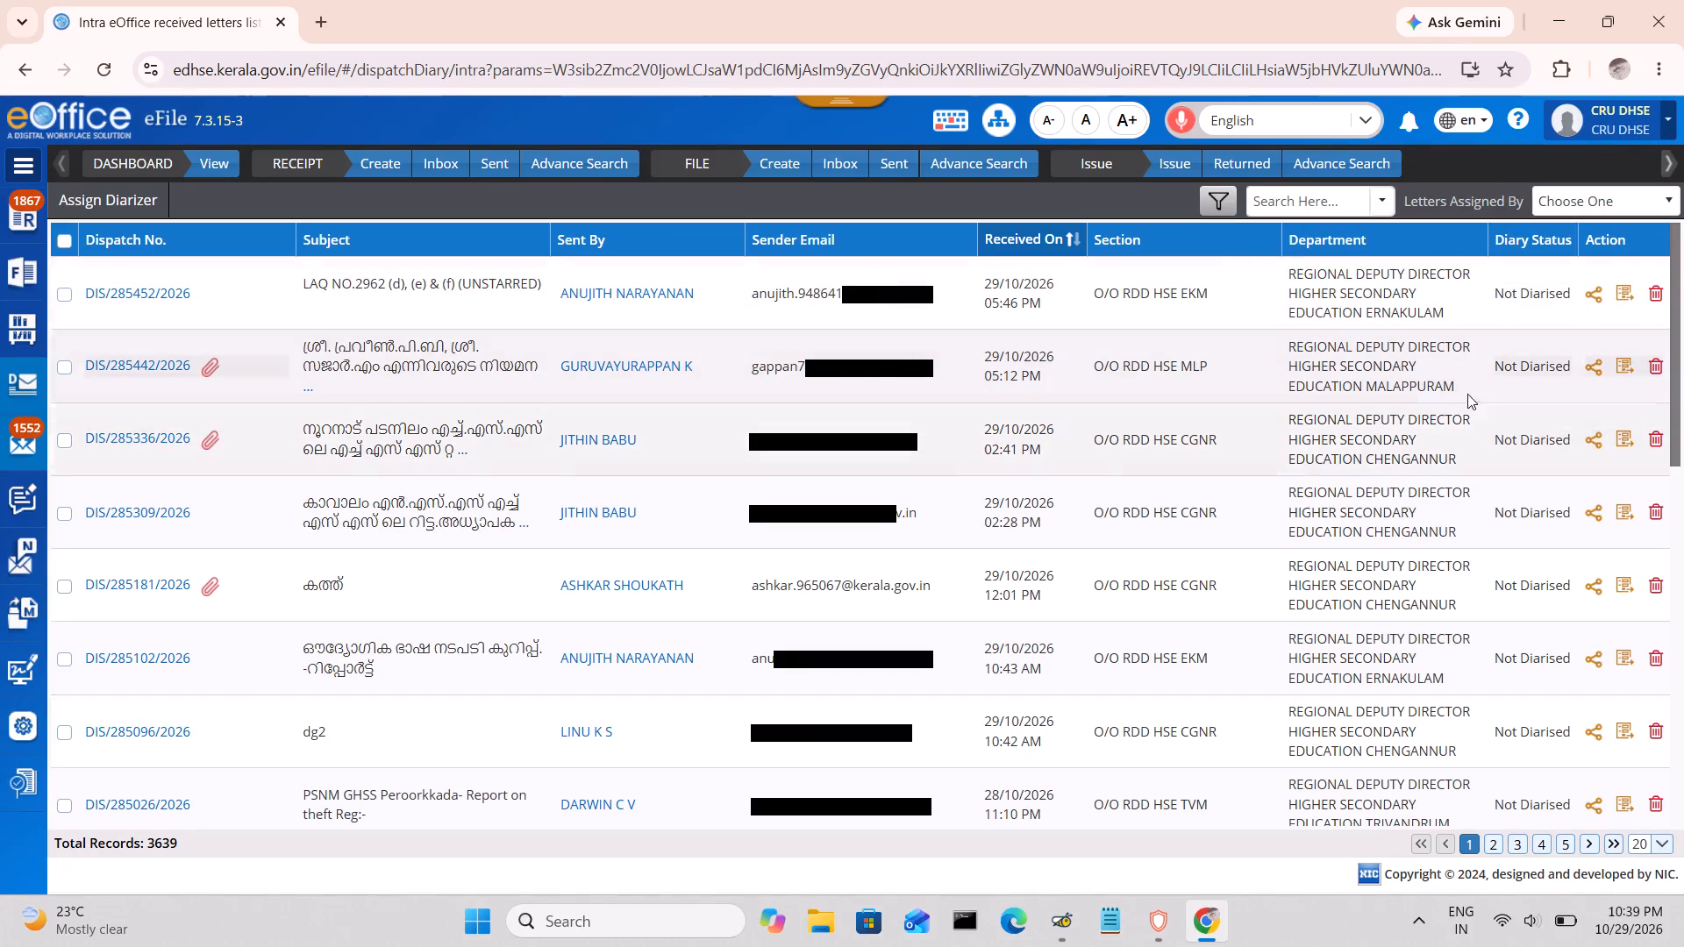
click(1657, 437)
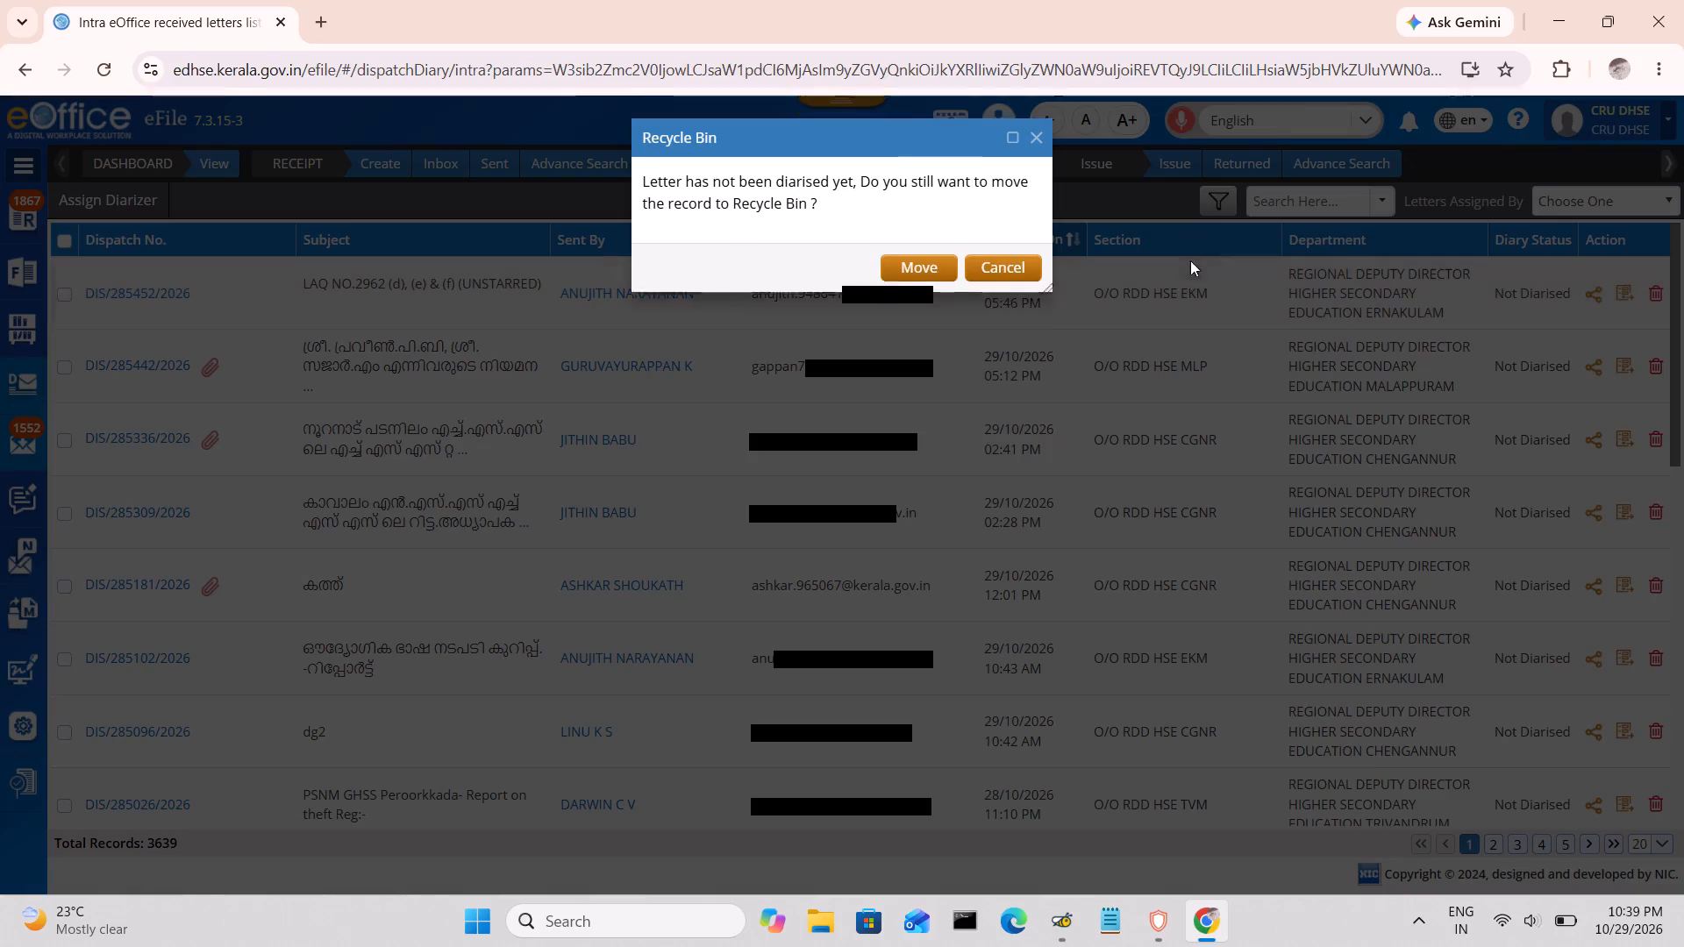
click(939, 283)
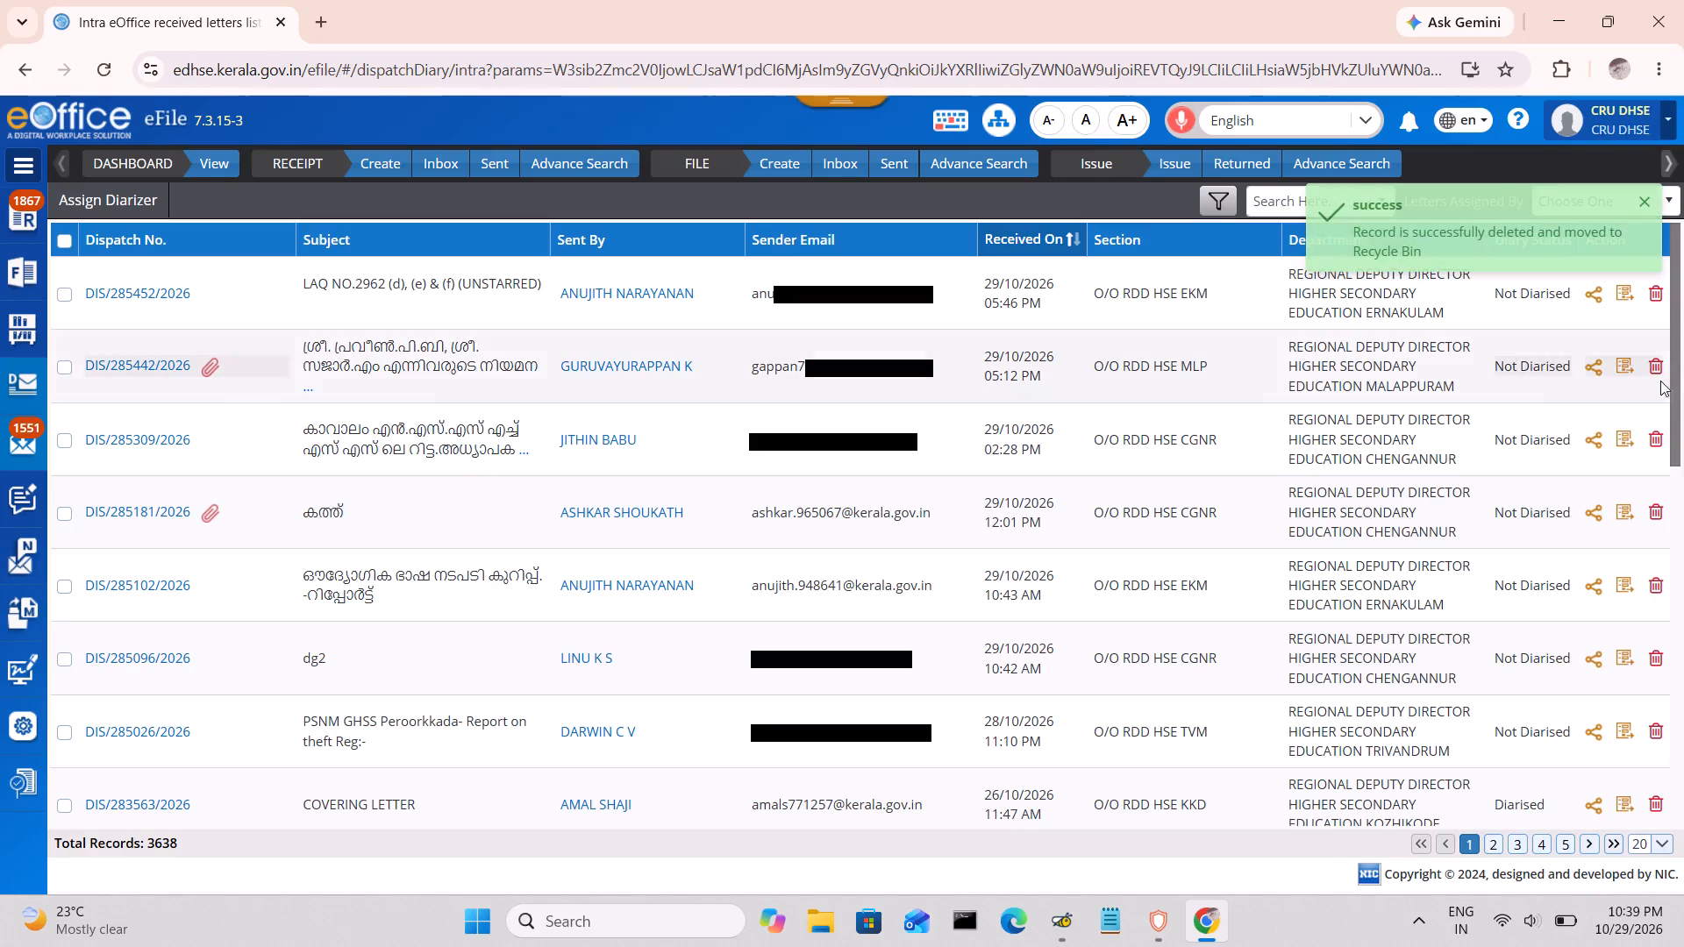
click(1655, 369)
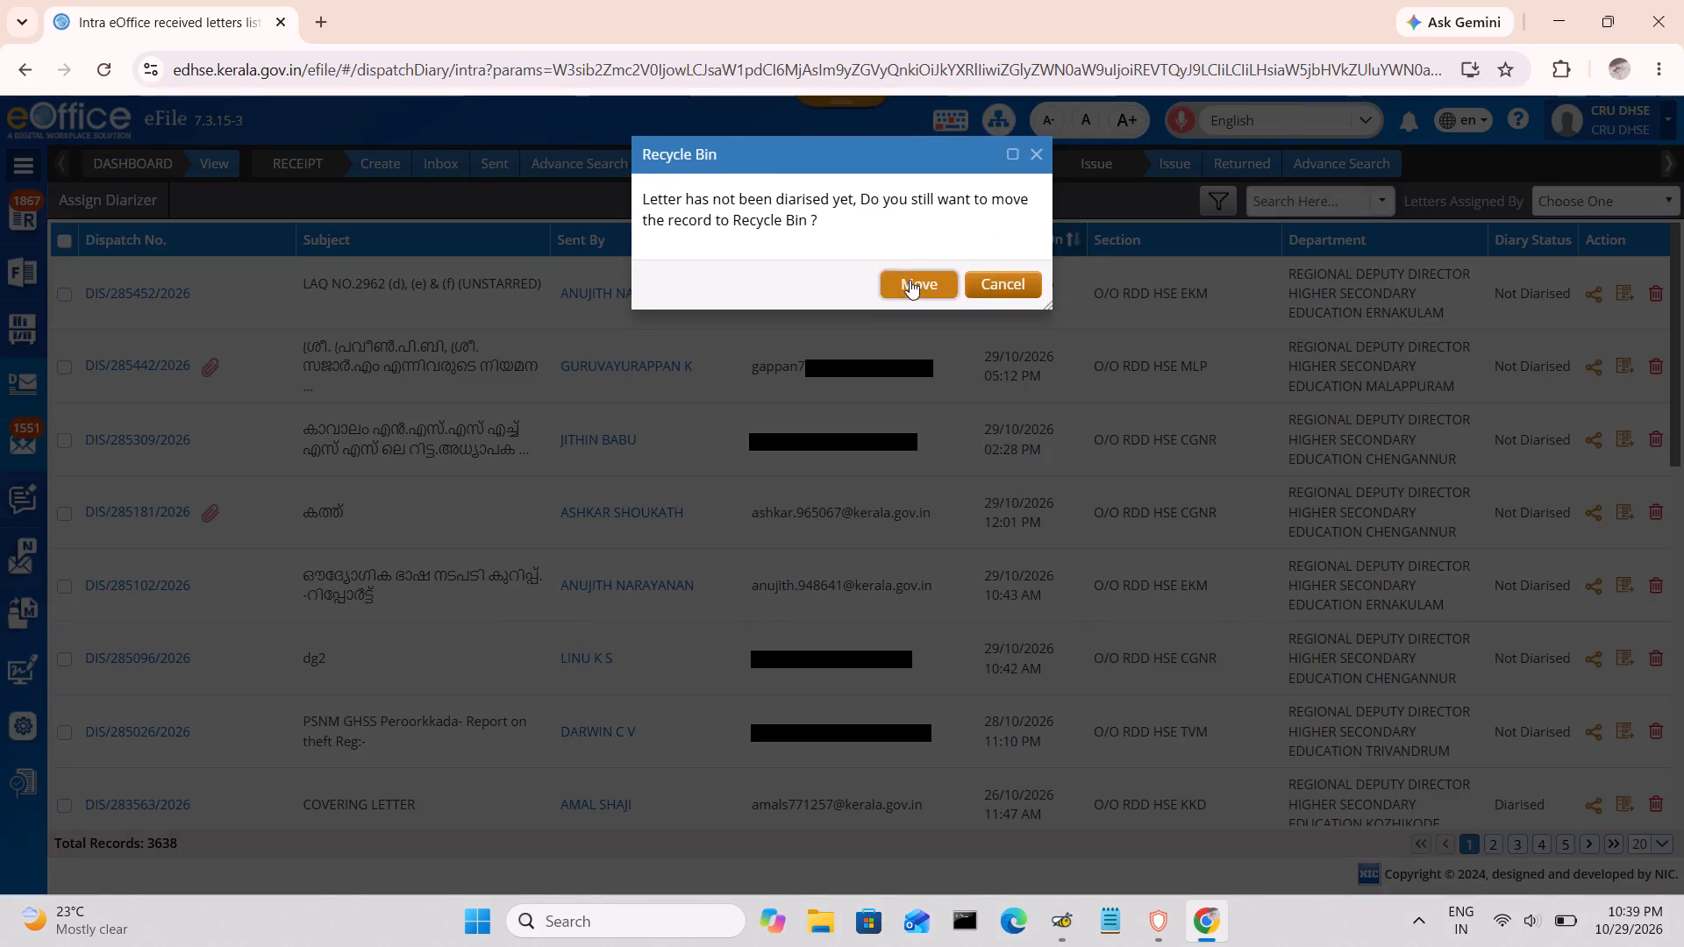
click(910, 280)
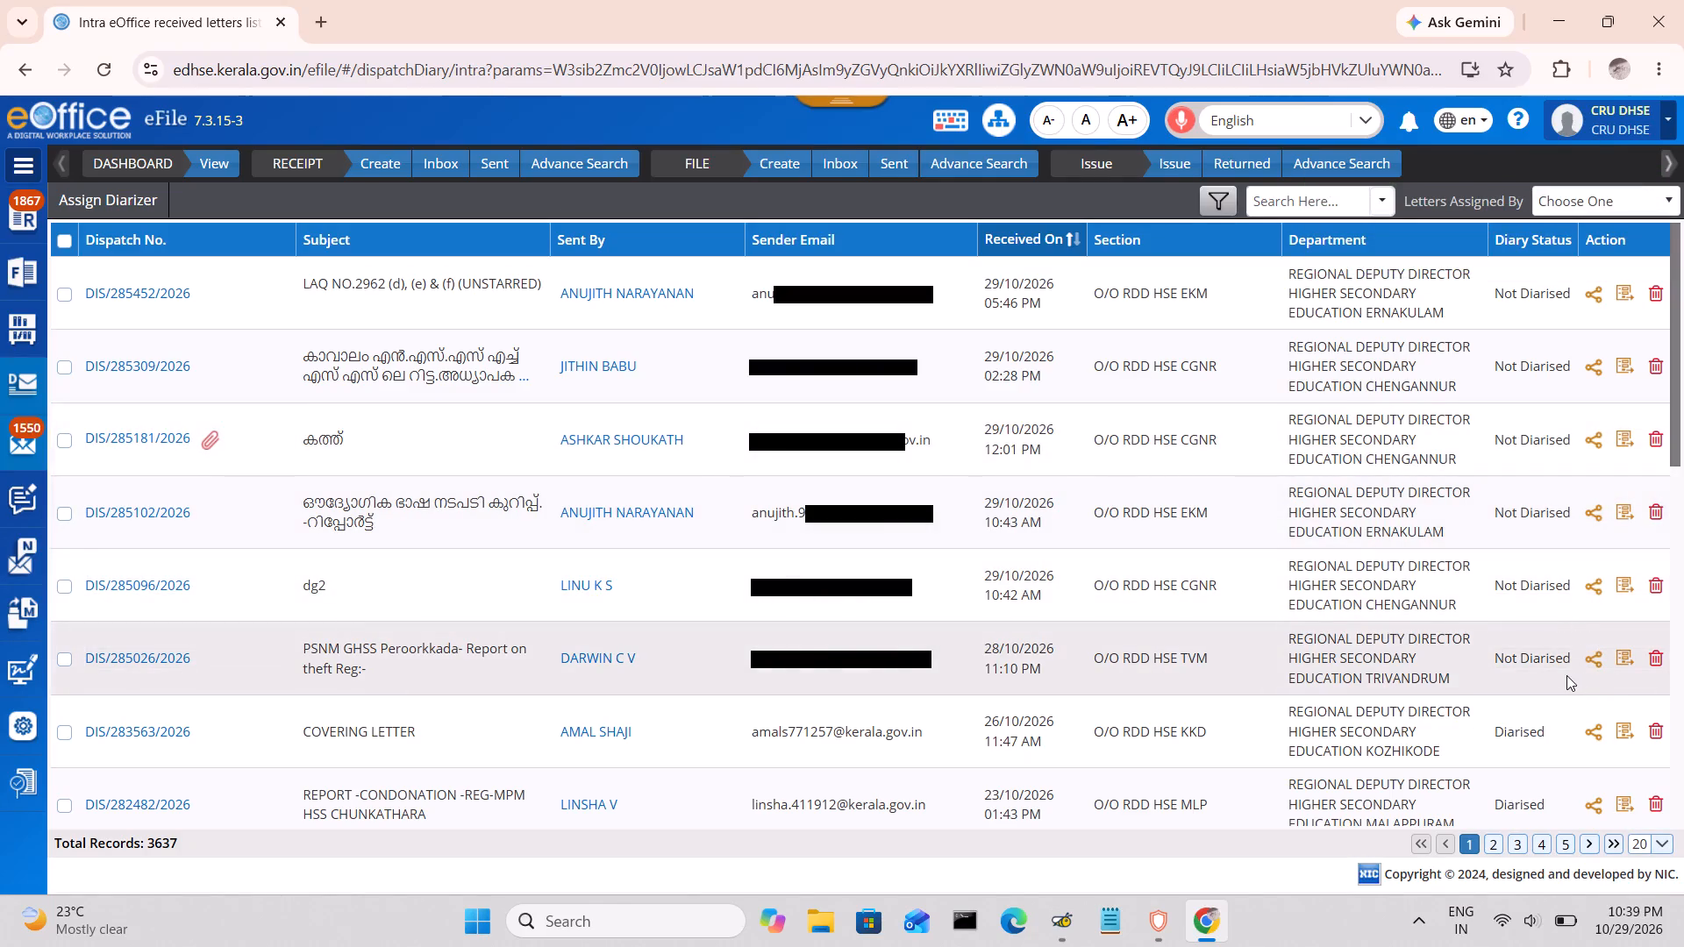
Move the undiarised letters DIS/285026/2026 (theft report) and DIS/285096/2026 (dg2) to the Recycle Bin.
click(1659, 659)
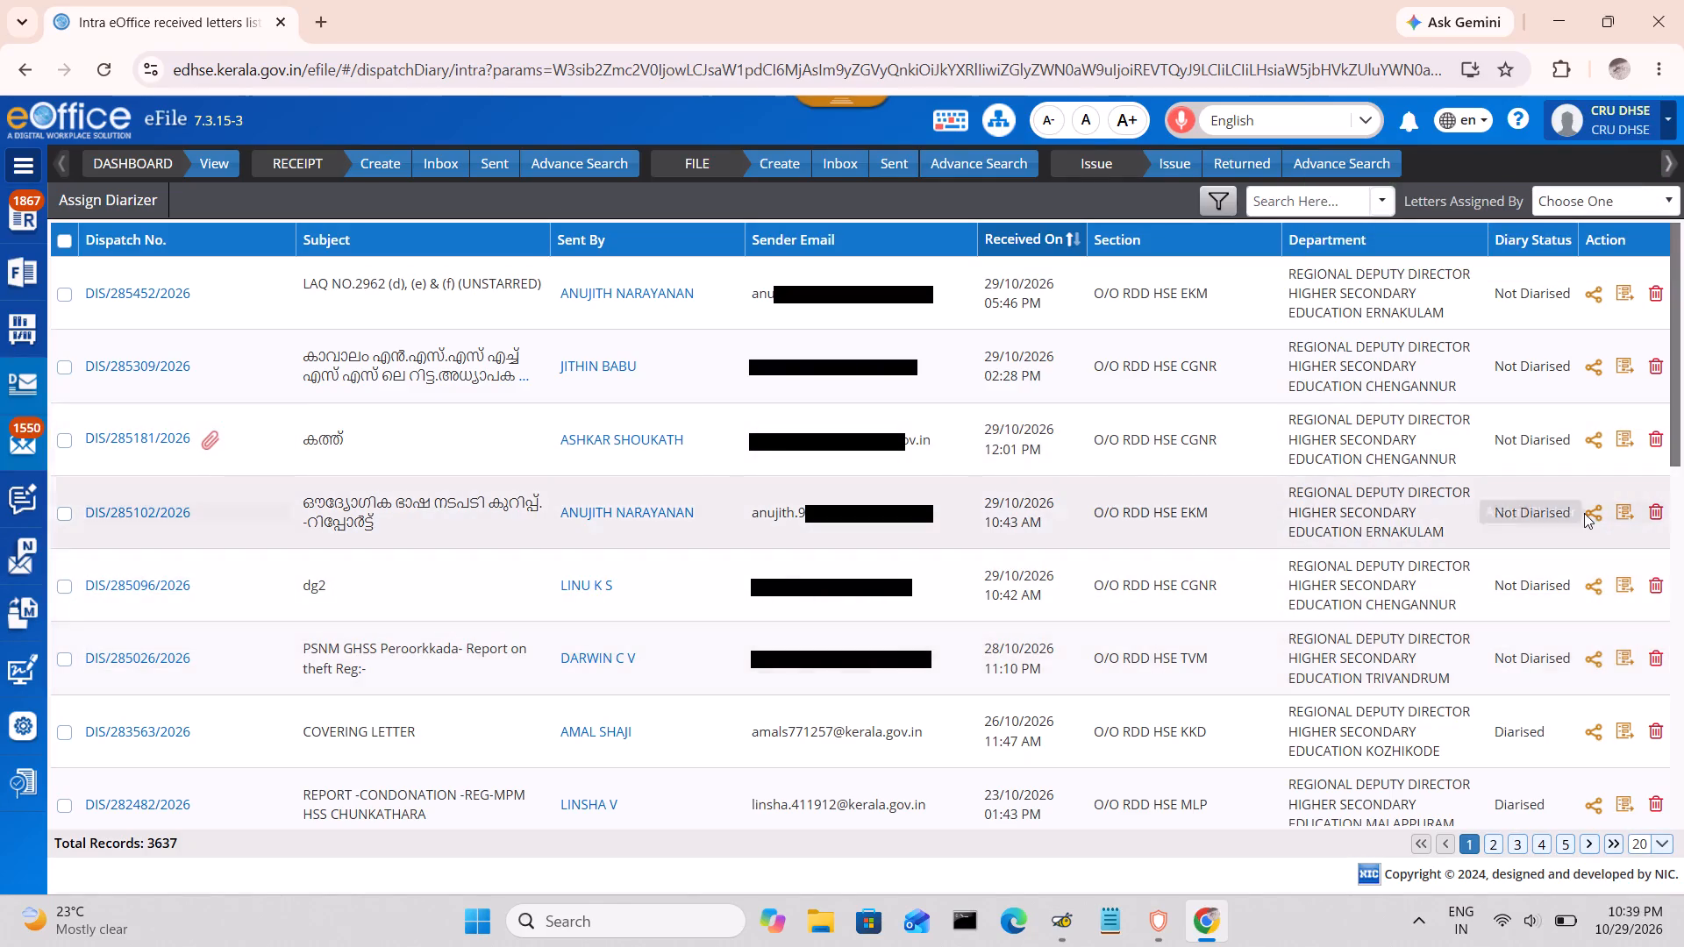
click(948, 279)
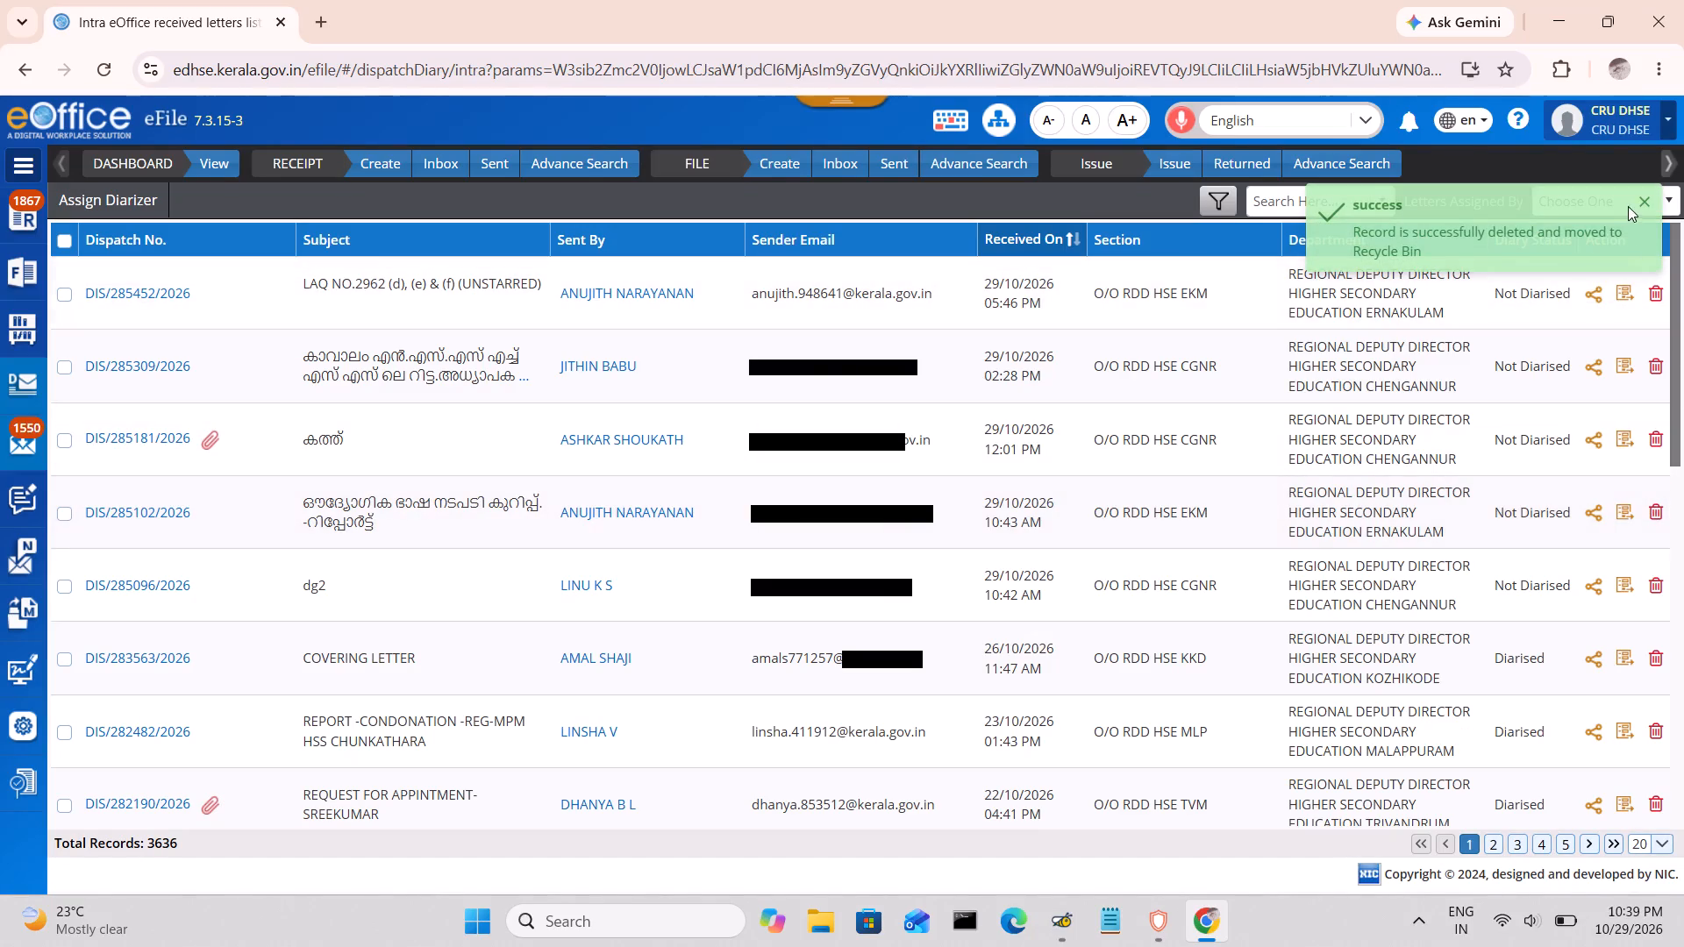
click(1638, 202)
click(1640, 201)
click(1660, 582)
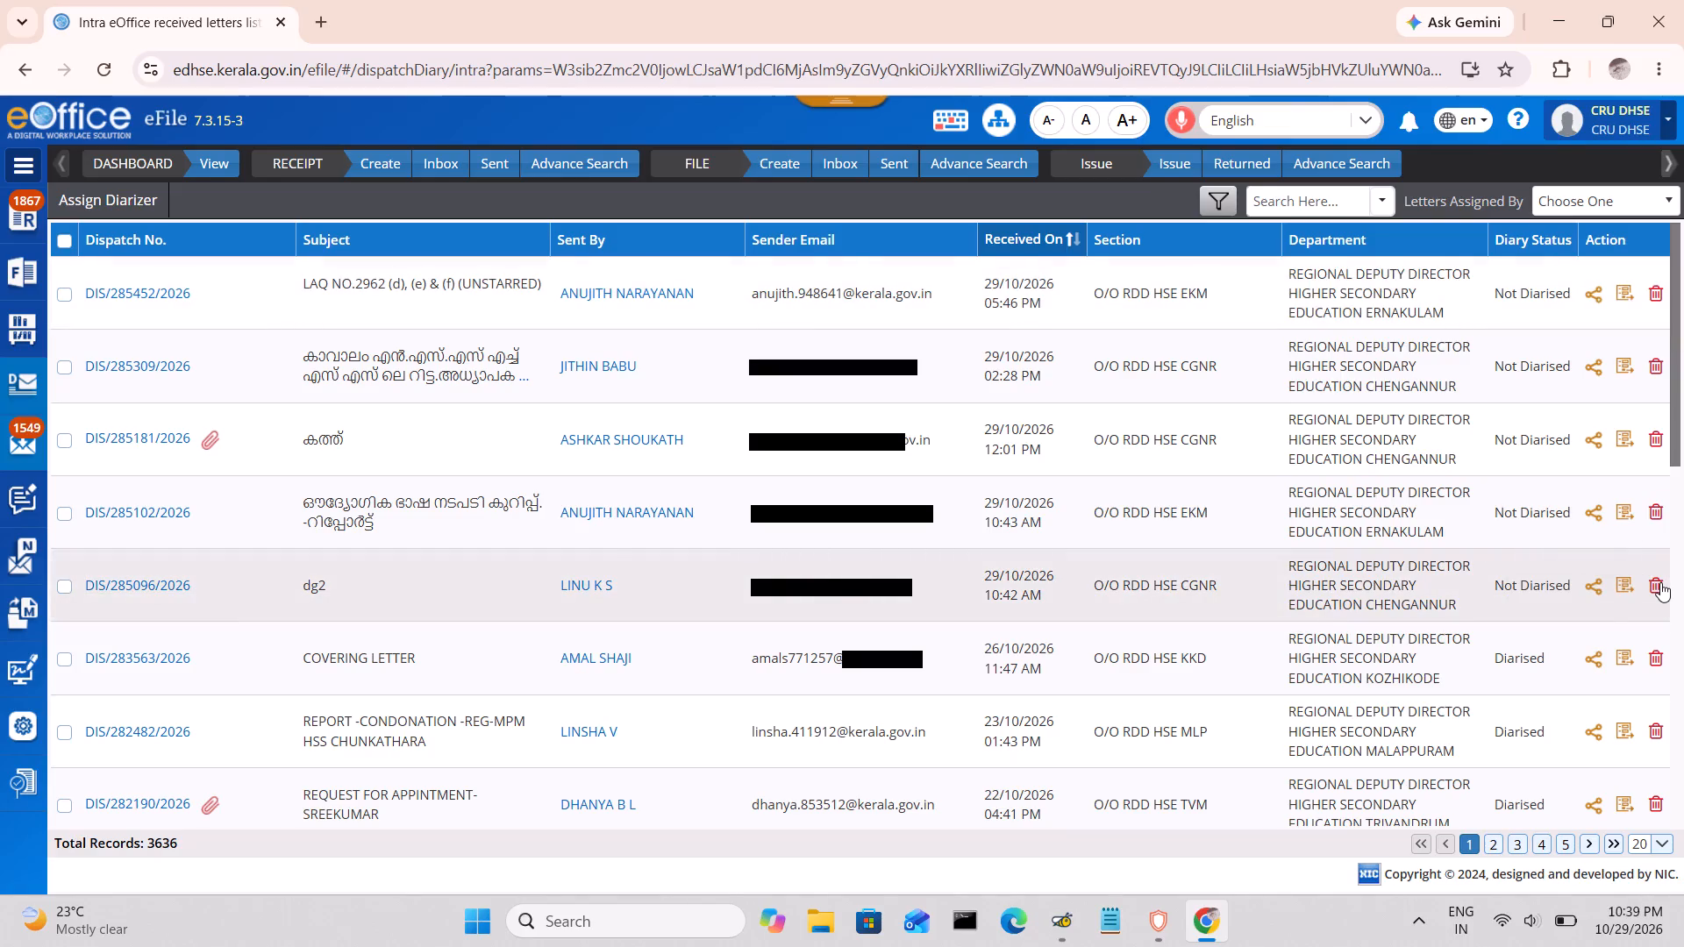
click(943, 282)
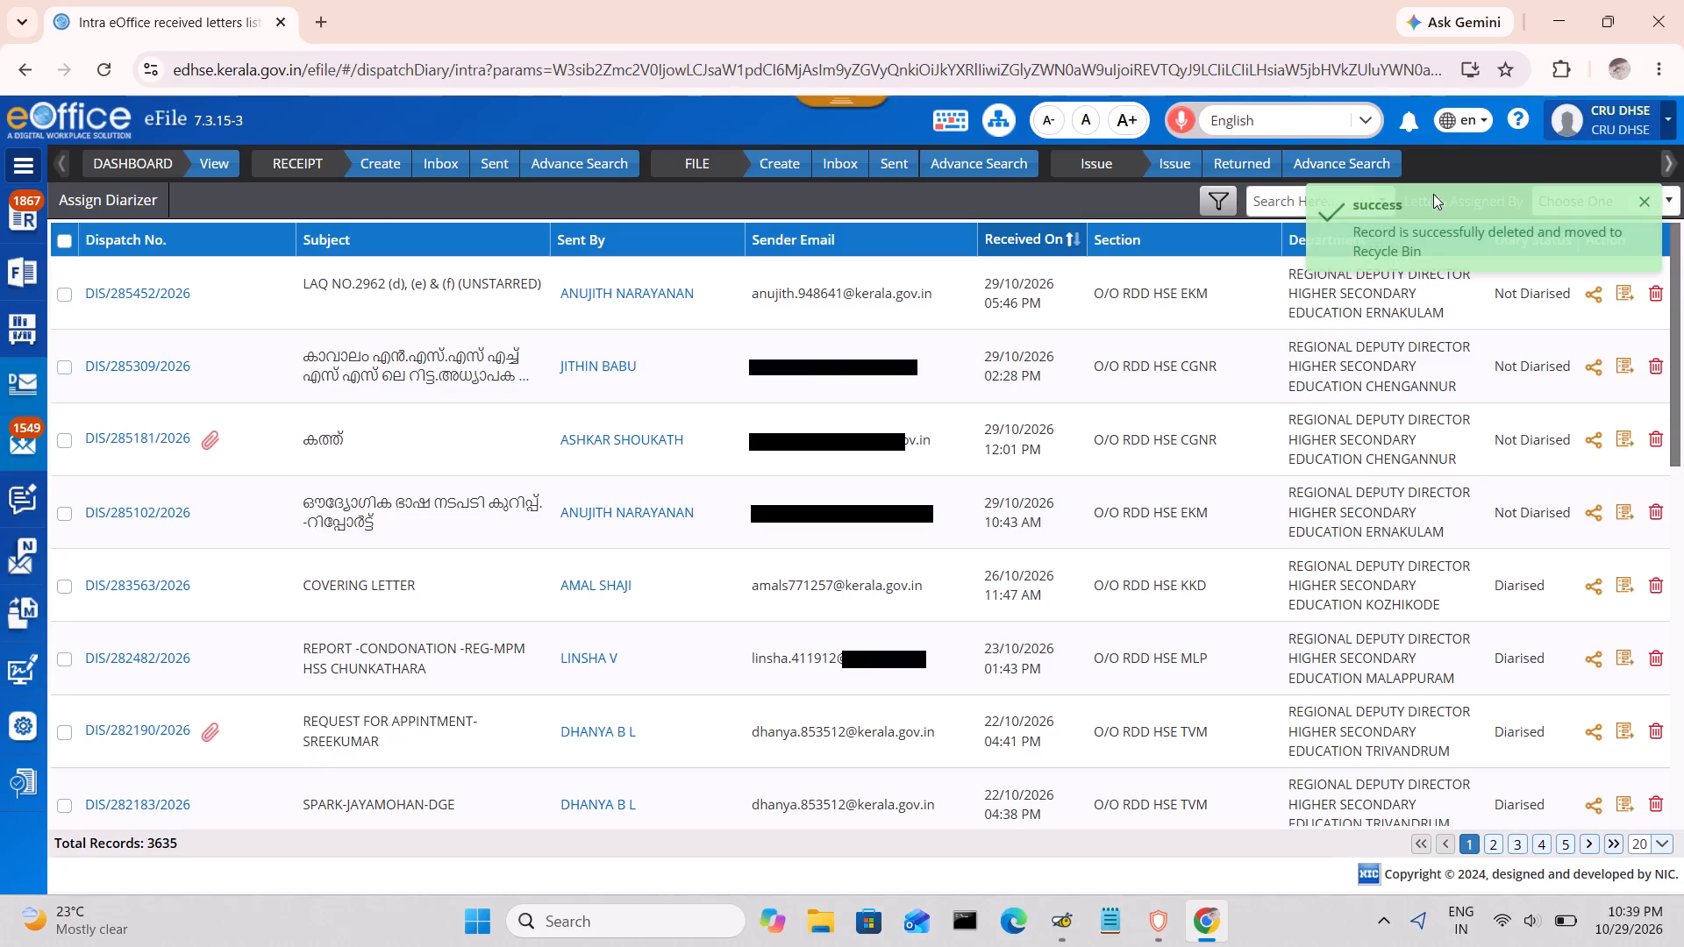
click(1647, 198)
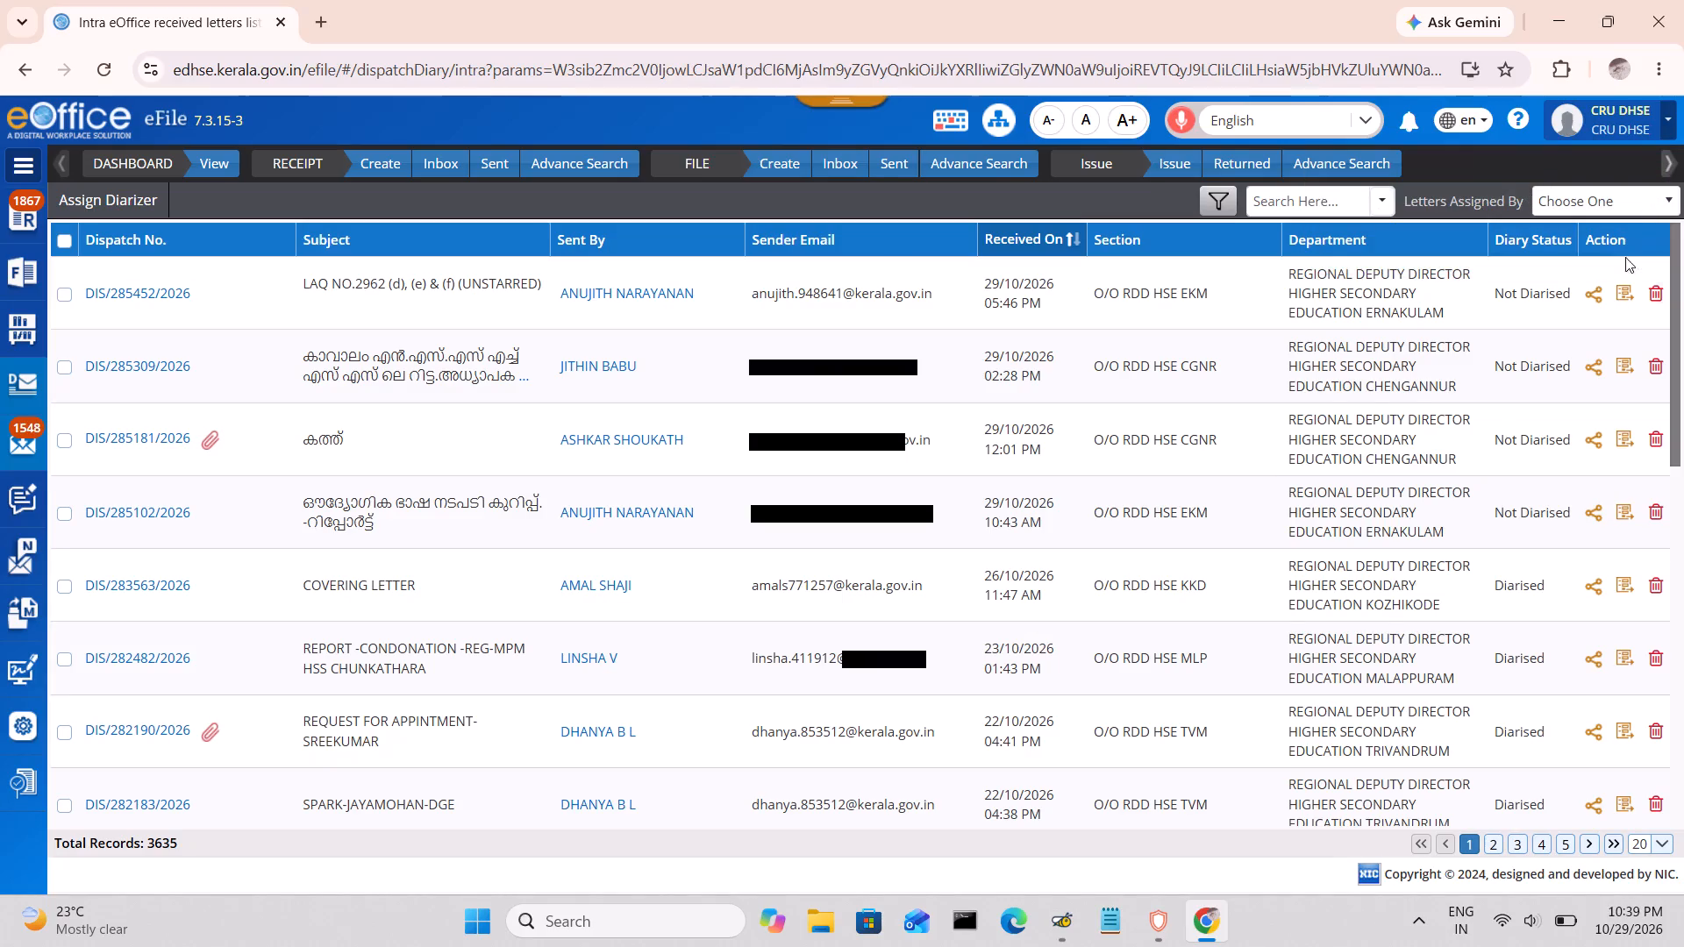
Move the undiarised letters DIS/285102/2026, DIS/285181/2026 and DIS/285309/2026 to the Recycle Bin.
click(1658, 508)
click(924, 284)
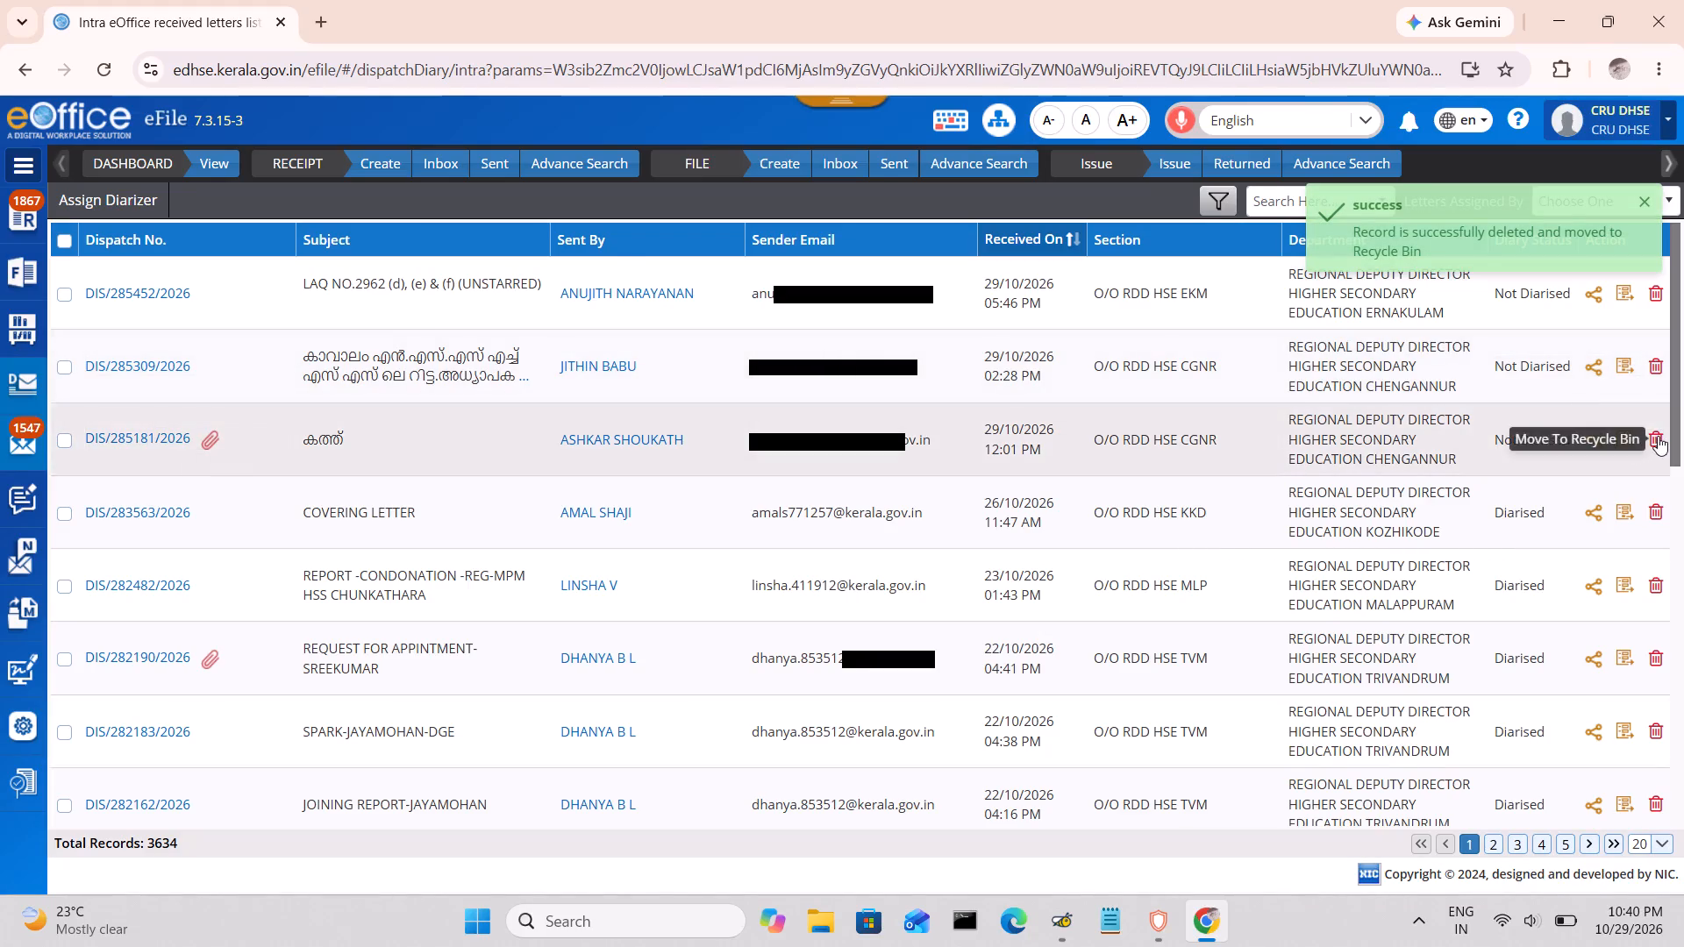
click(1658, 436)
click(932, 282)
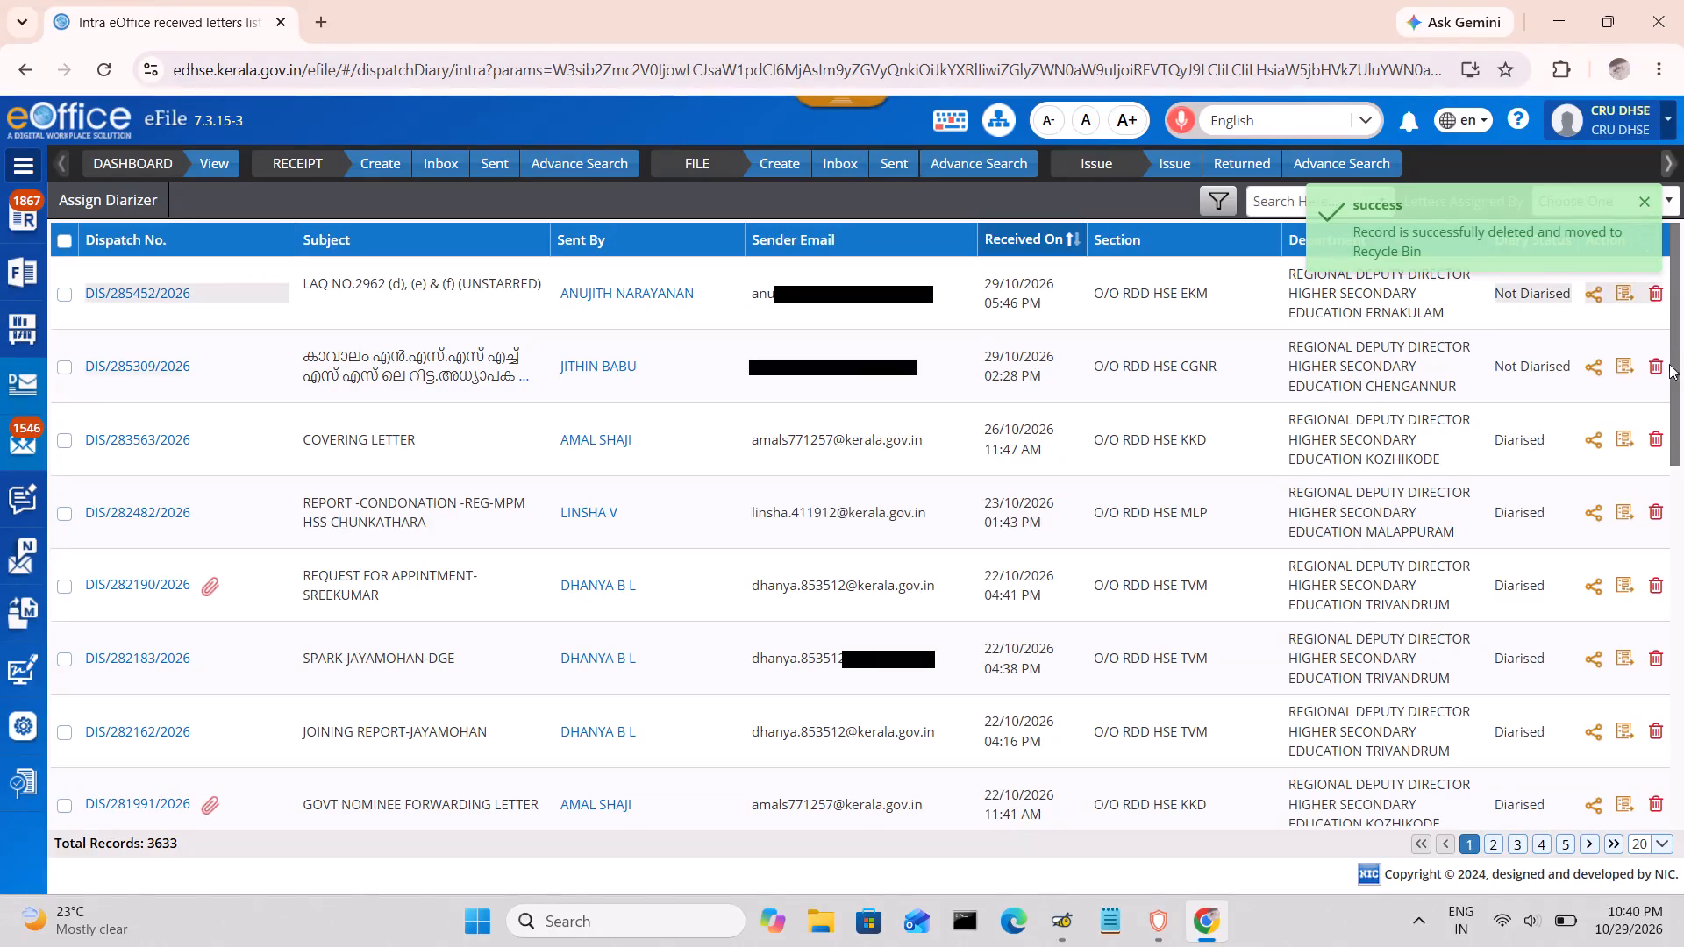
click(1655, 369)
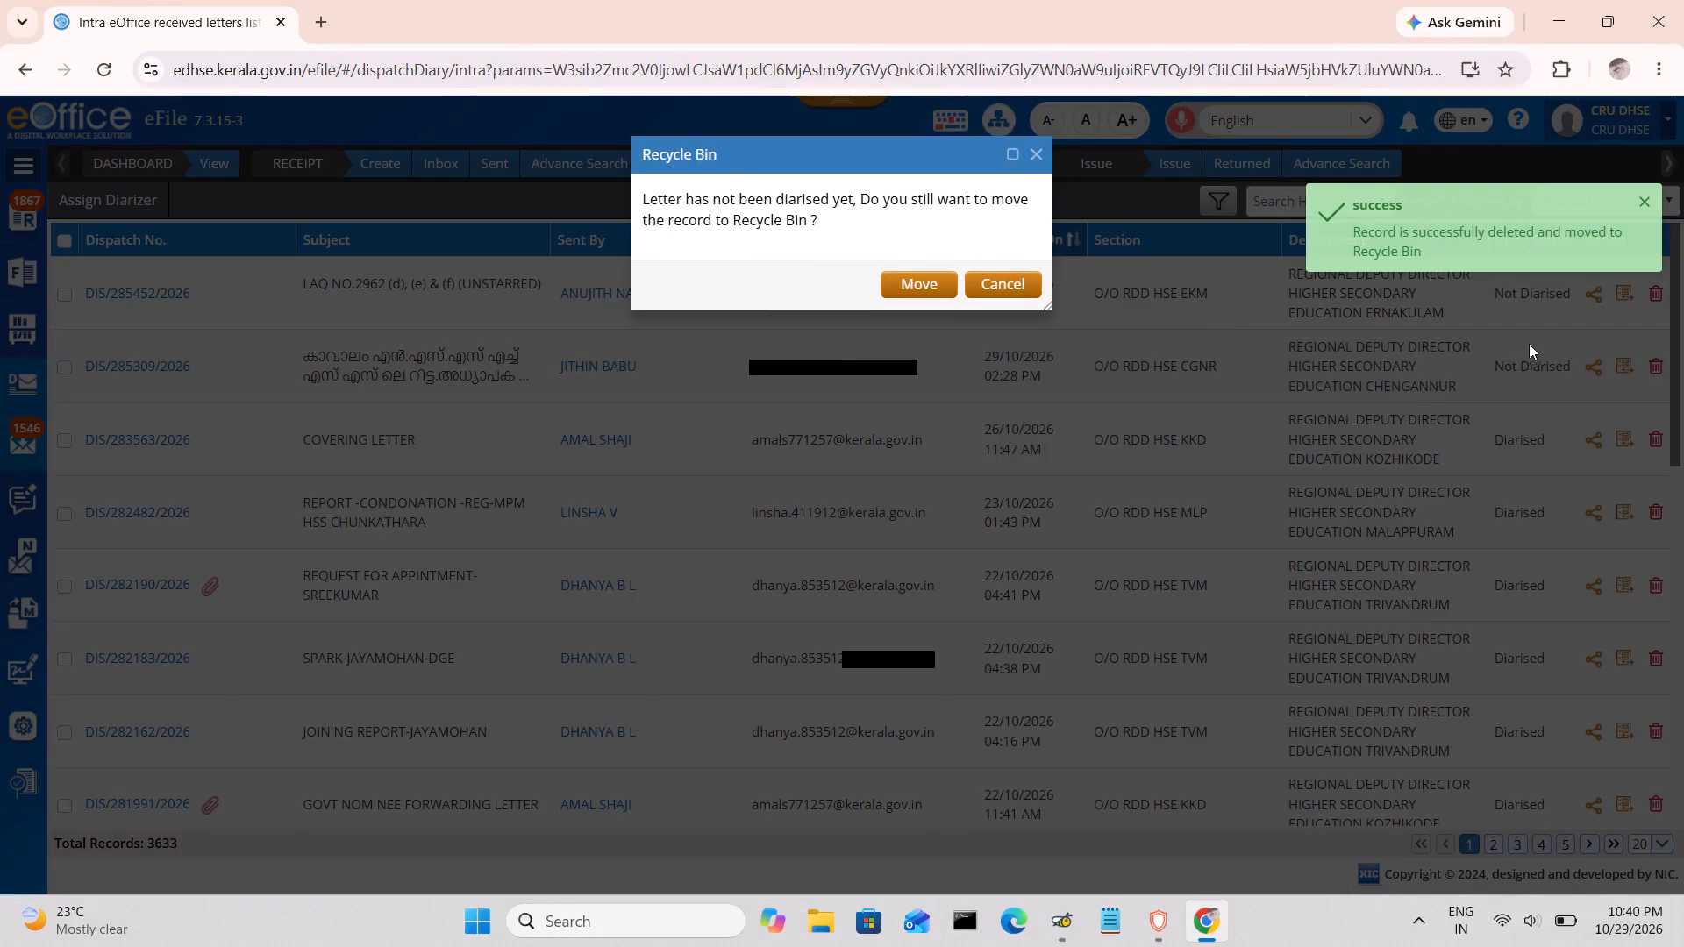
click(939, 283)
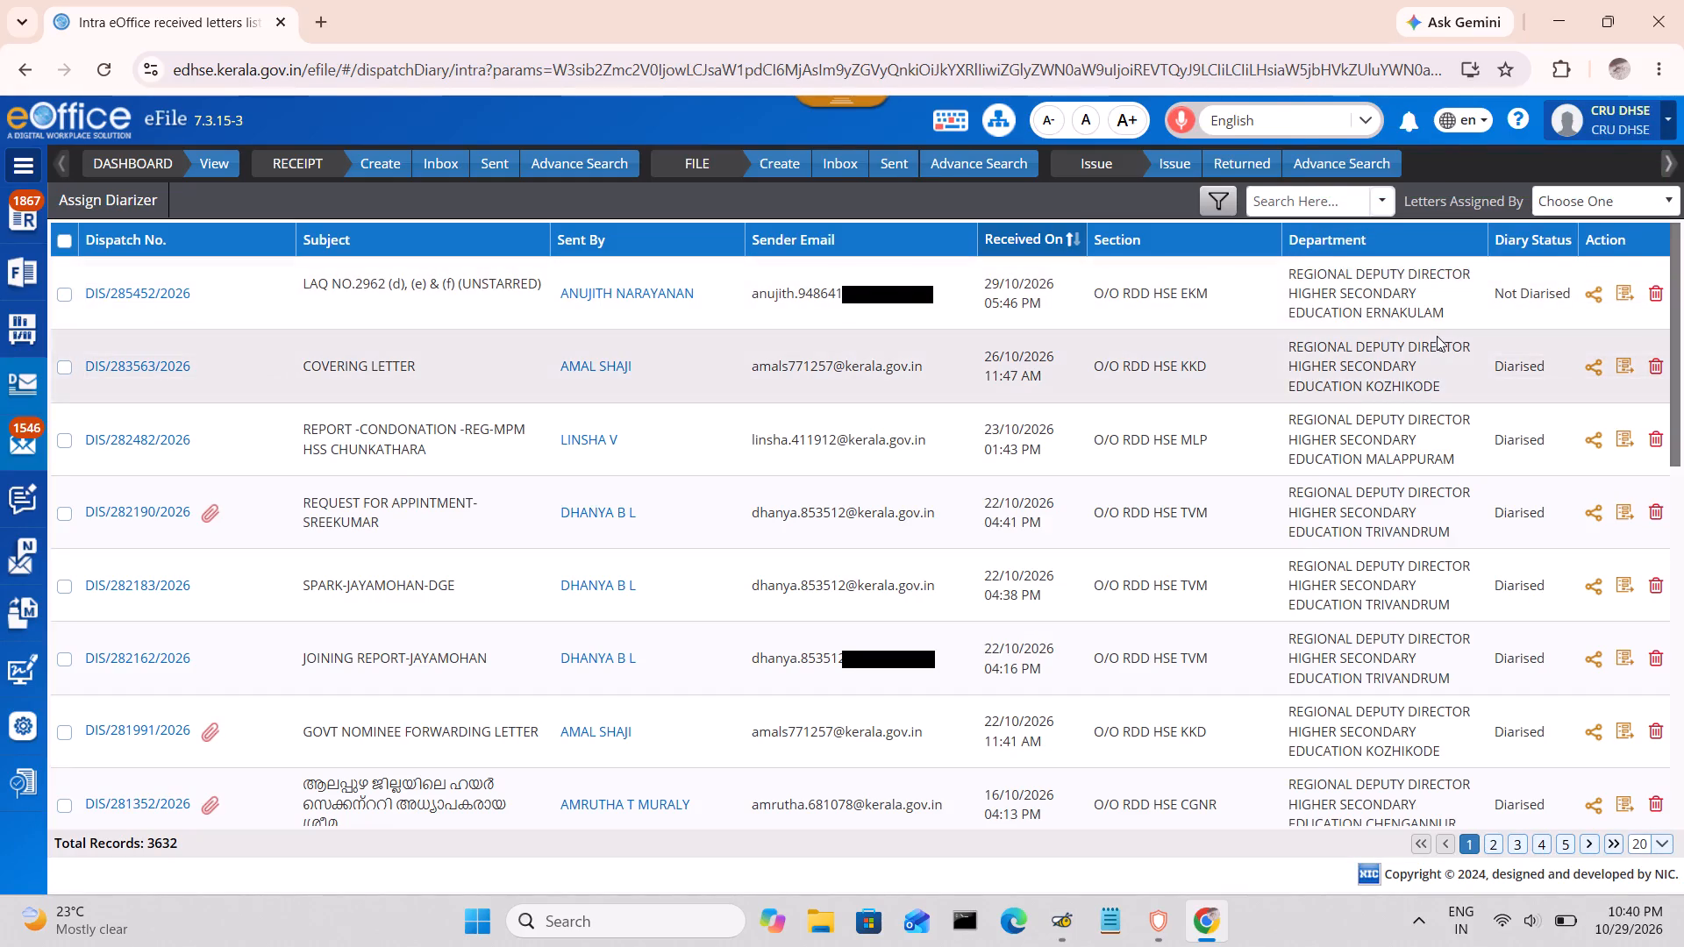
Move the last undiarised letter, DIS/285452/2026 on LAQ NO.2962, to the Recycle Bin.
click(1658, 285)
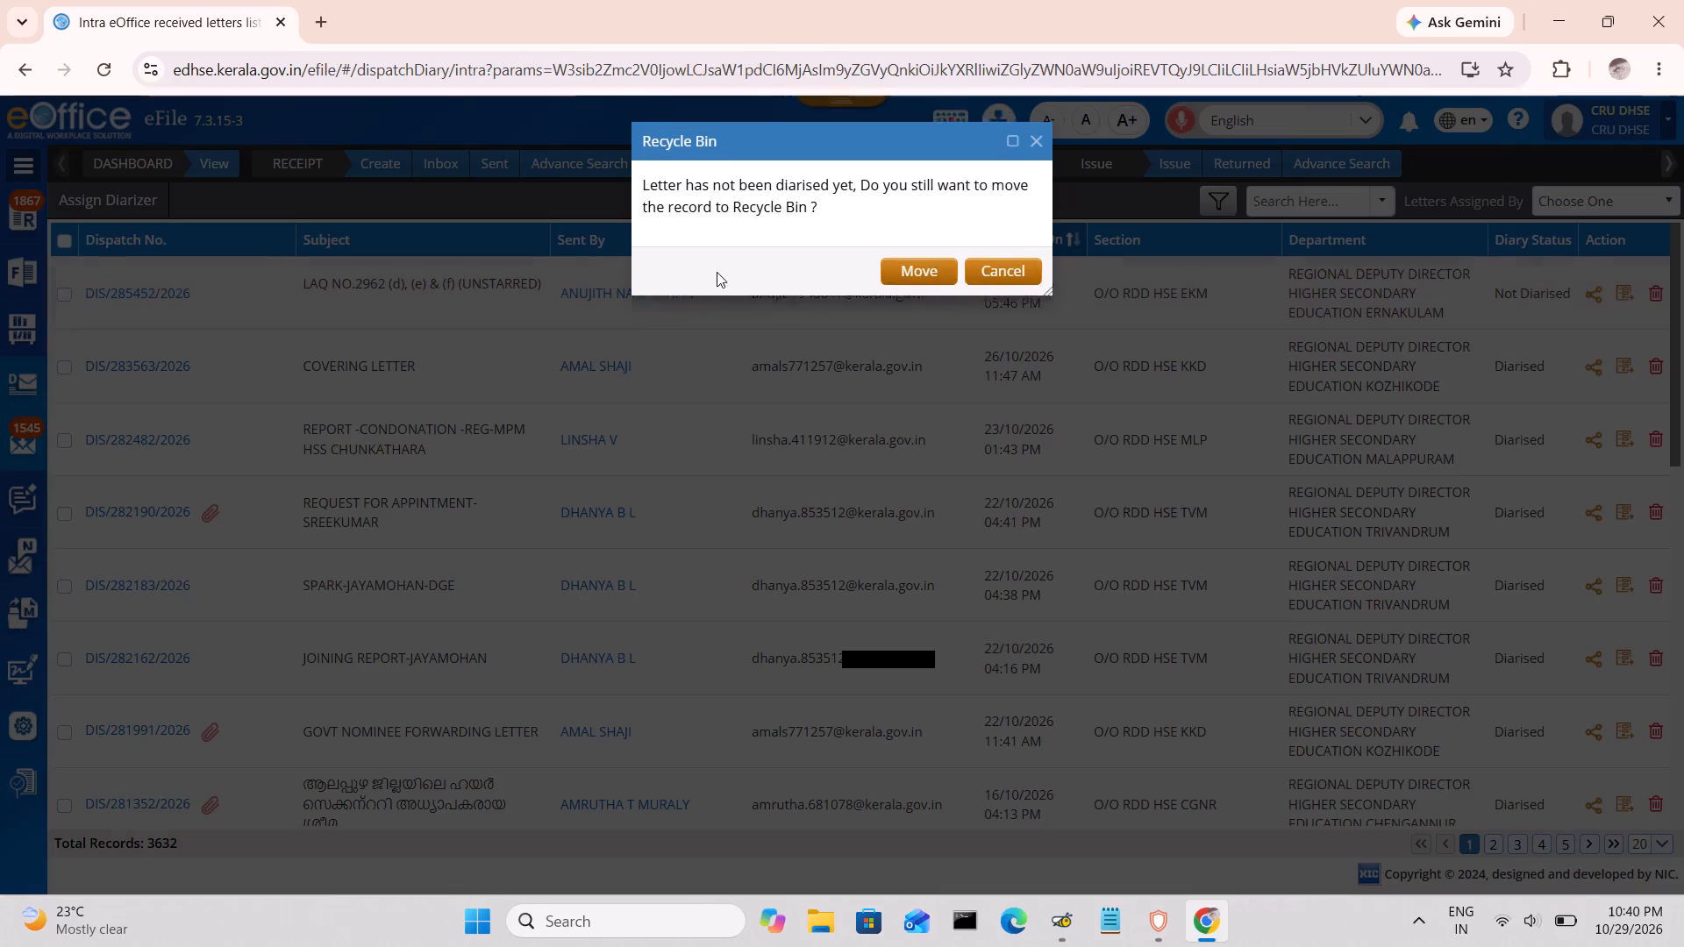
click(909, 288)
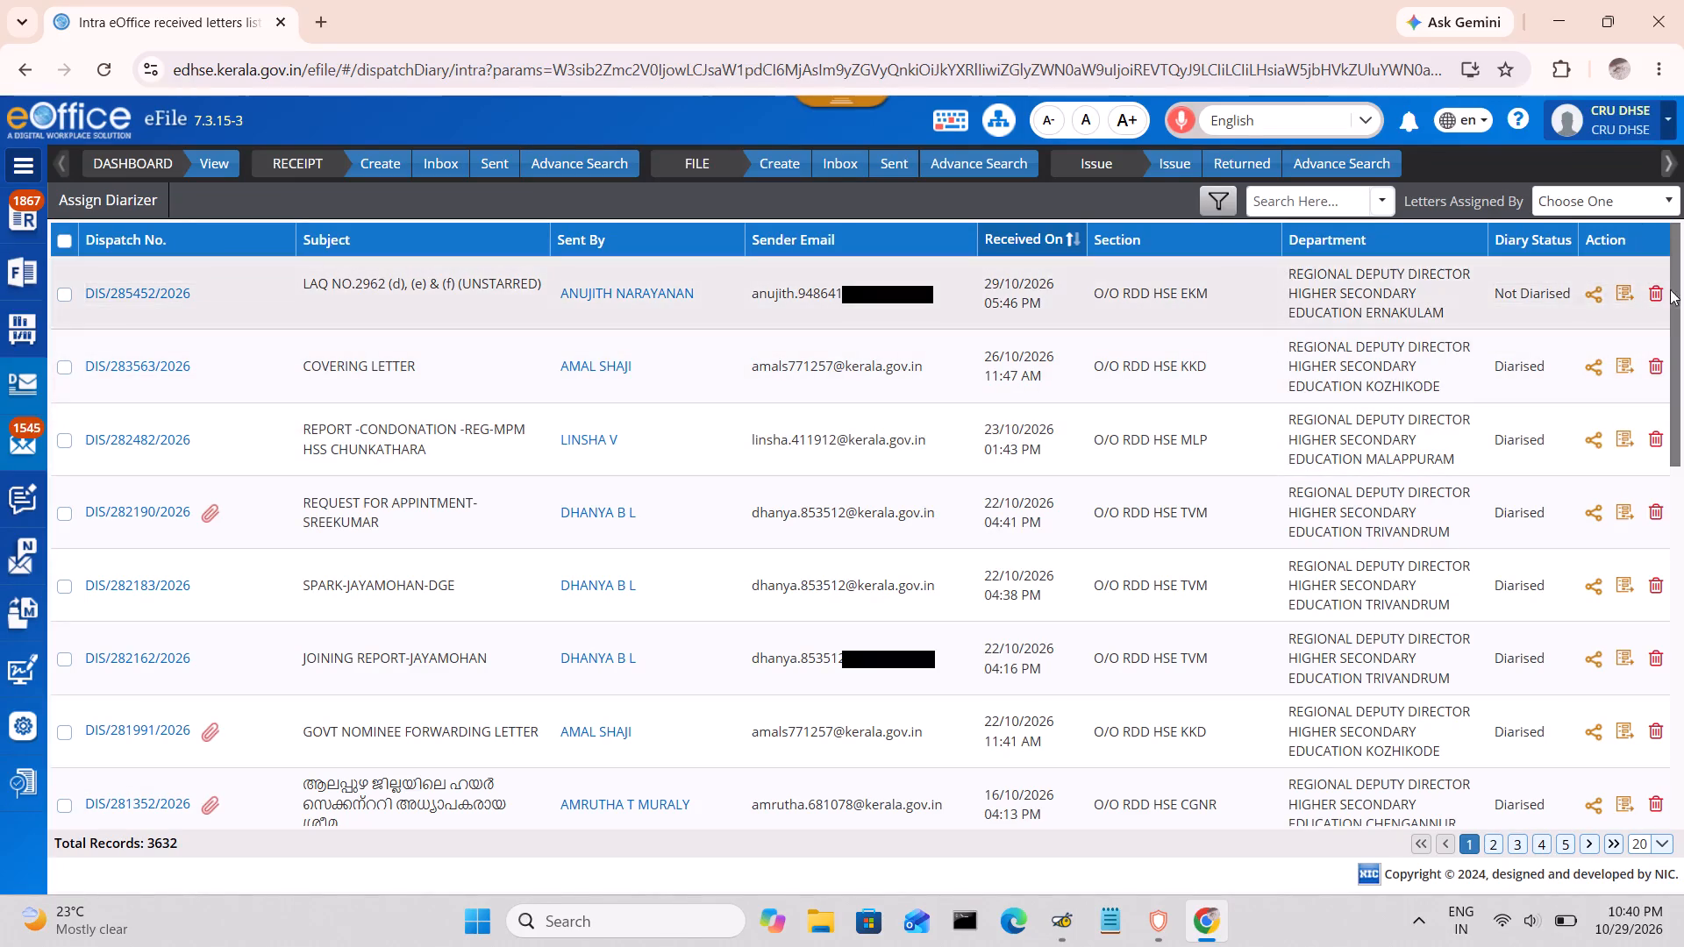
click(1658, 293)
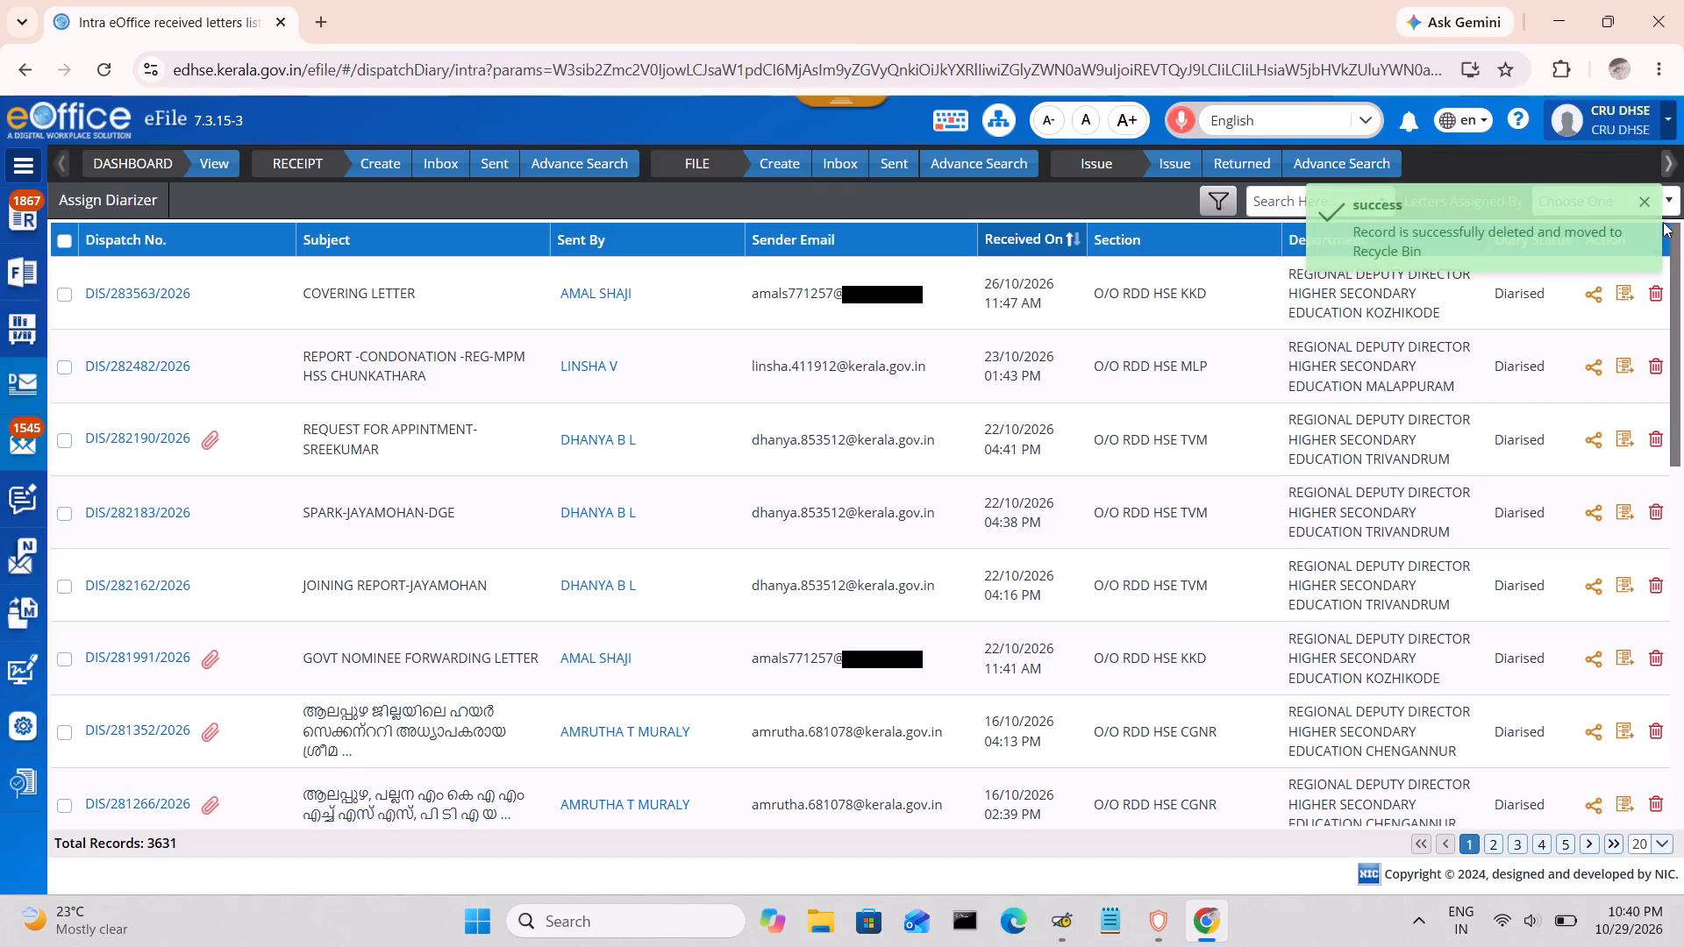
click(1644, 203)
Open the Inter eOffice received letters list to check for undiarised letters.
click(28, 429)
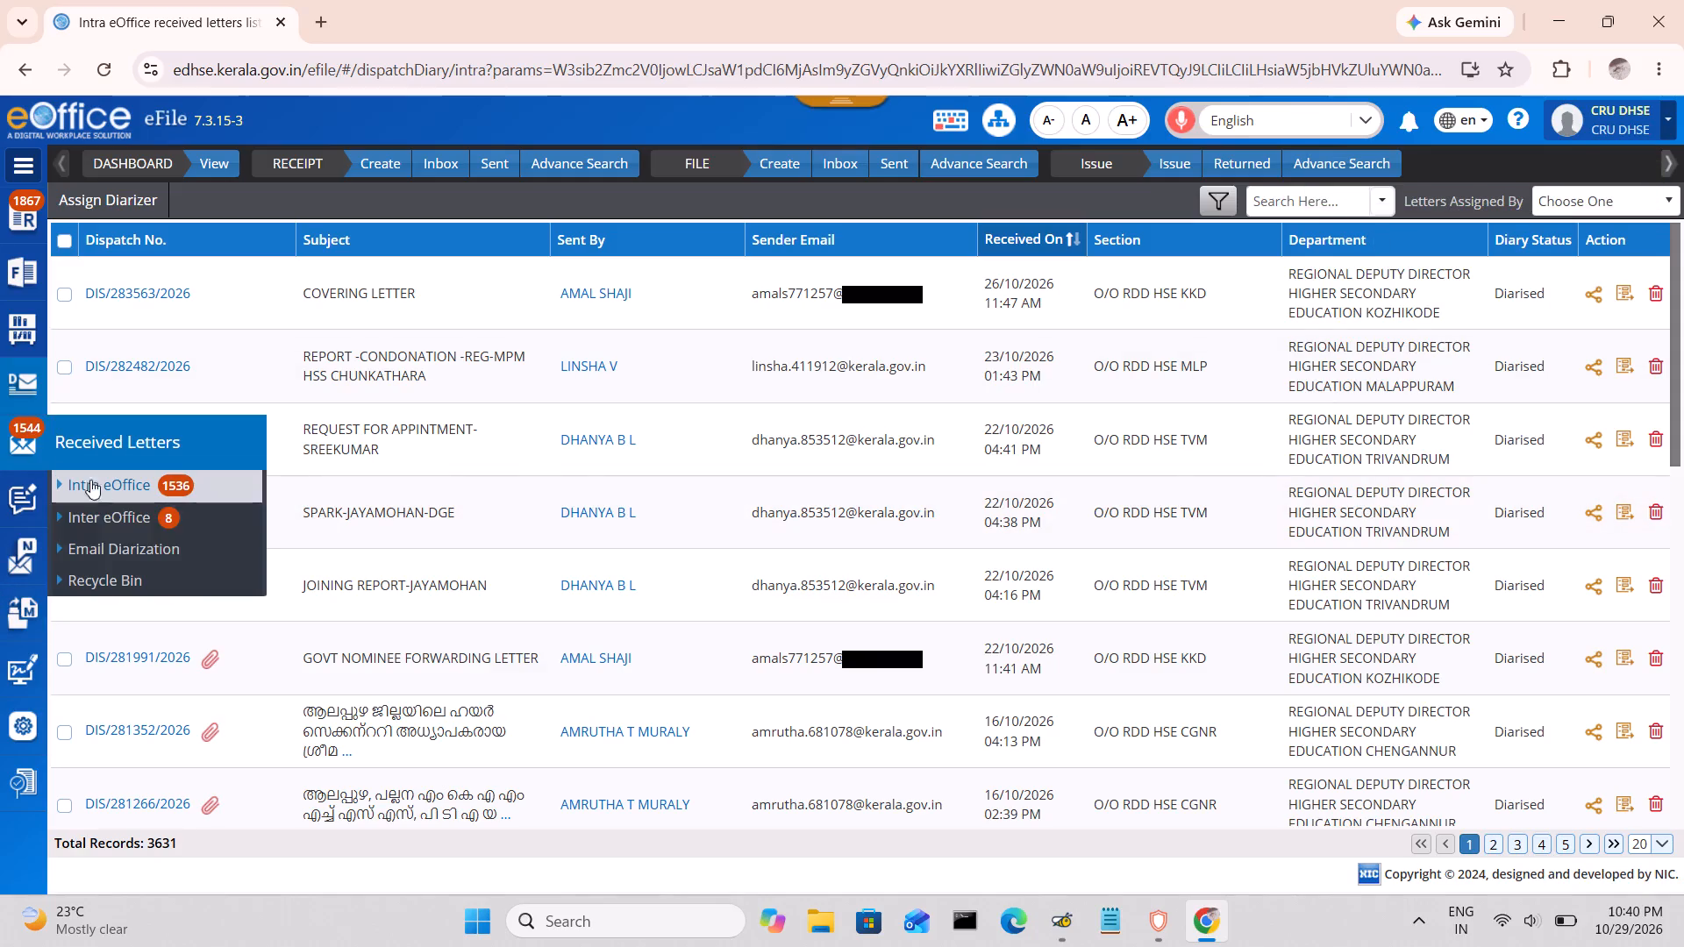
click(107, 527)
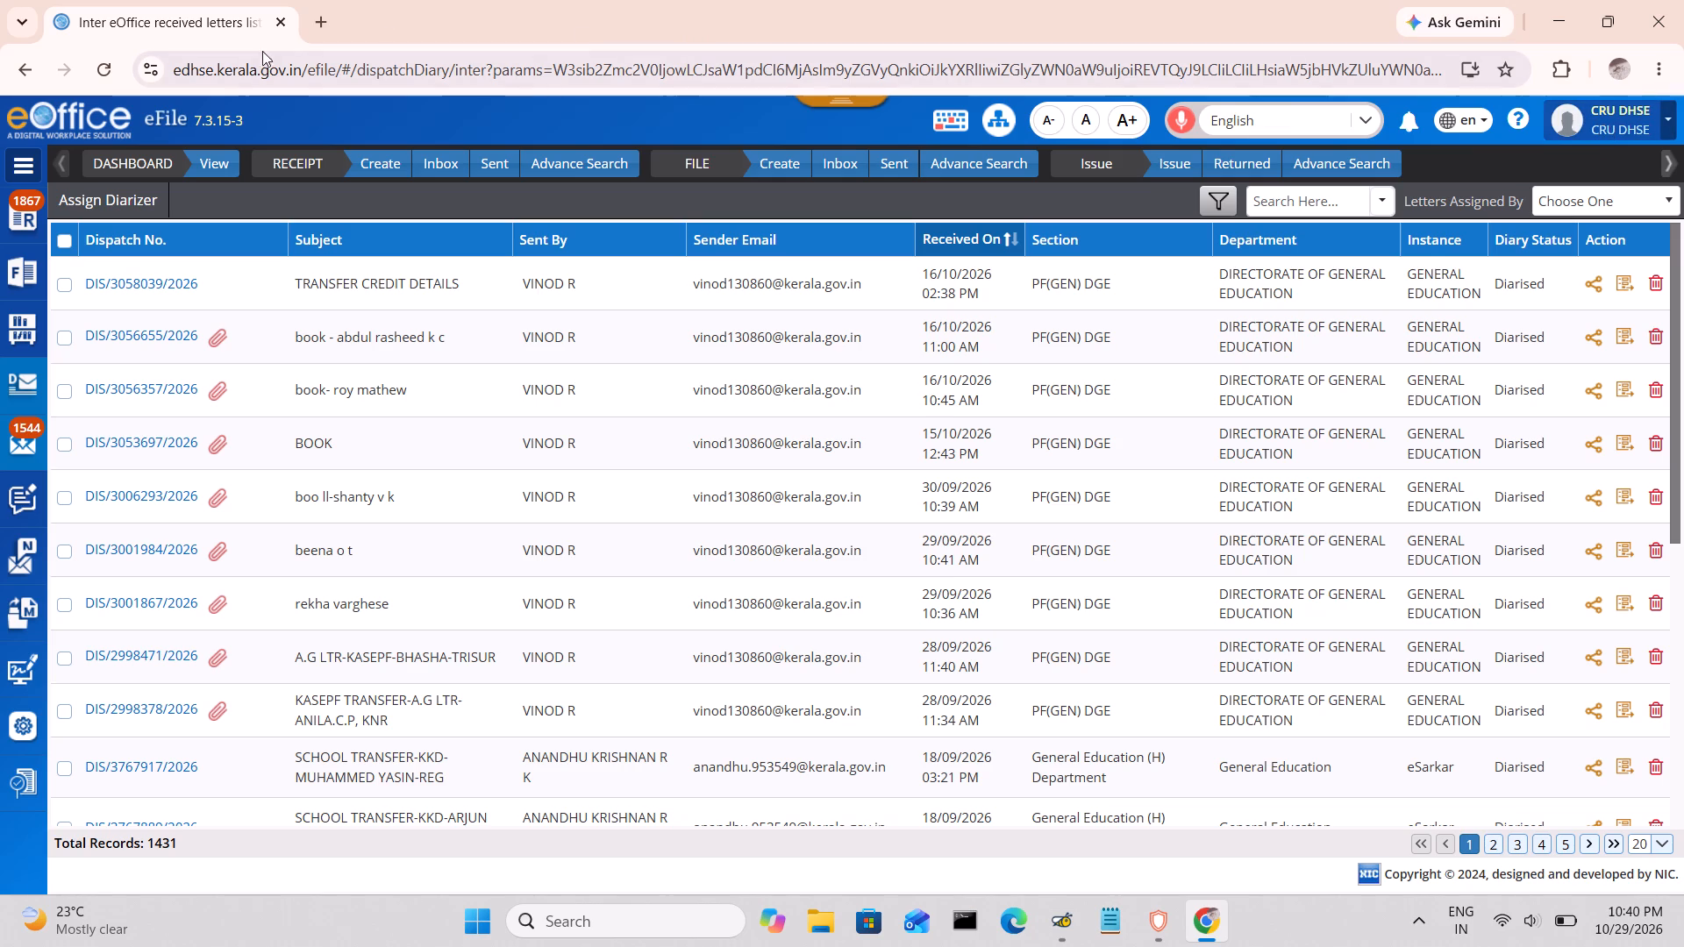
Search Google for "gov mail" in a new browser tab.
click(319, 18)
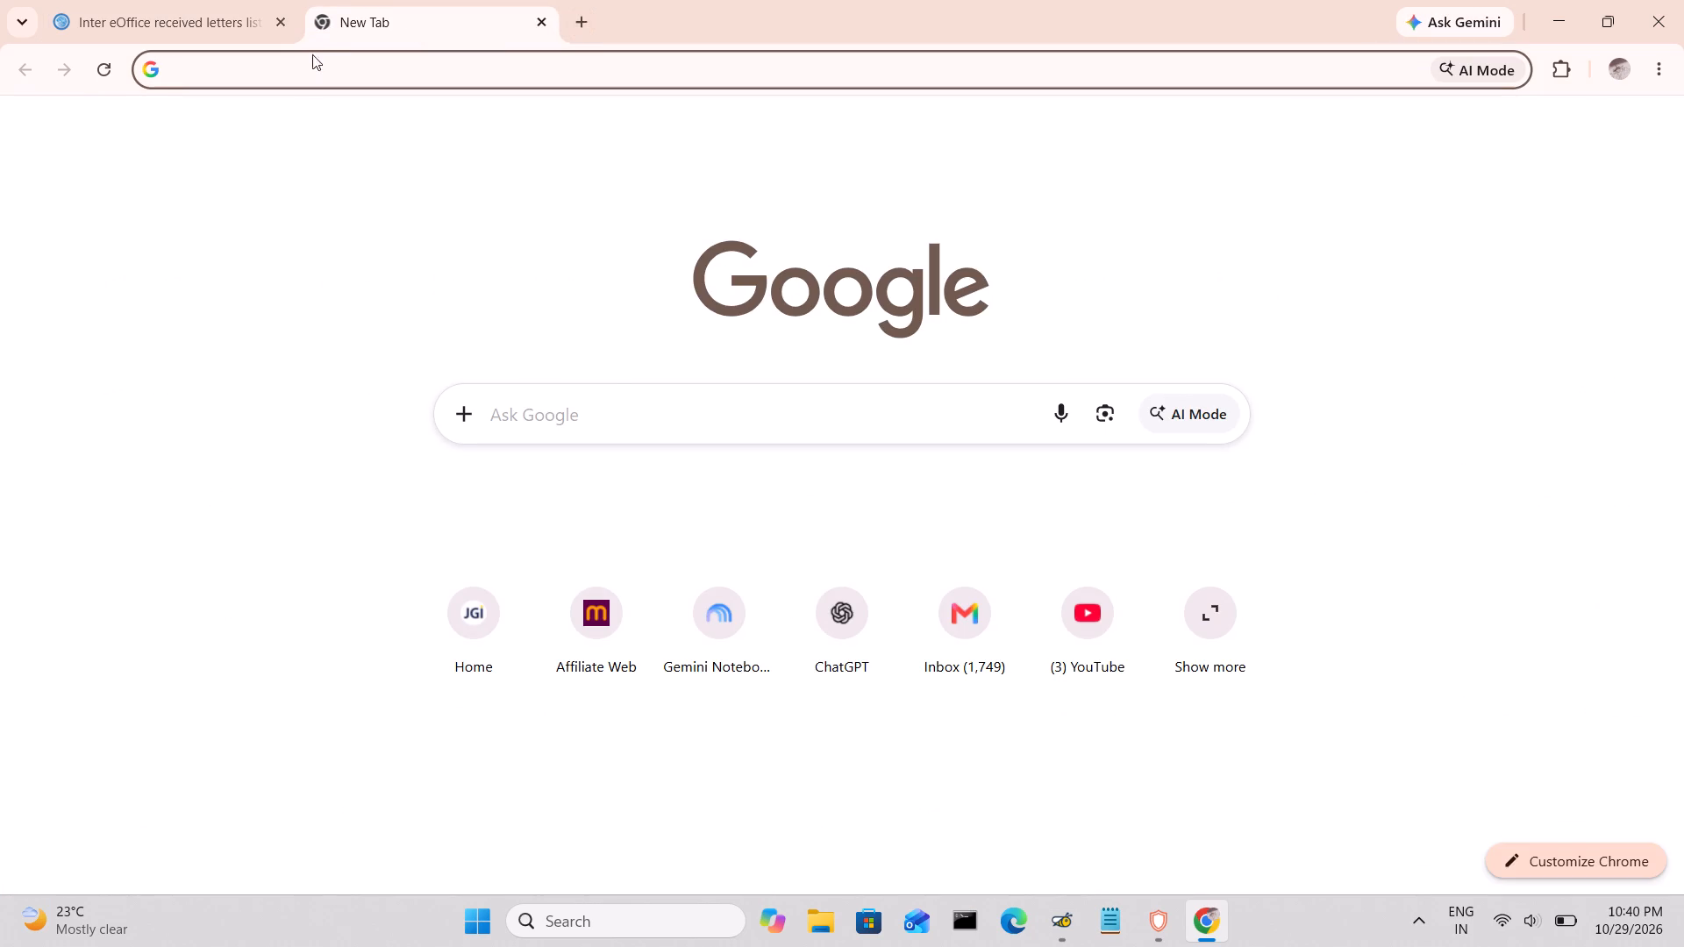
click(565, 420)
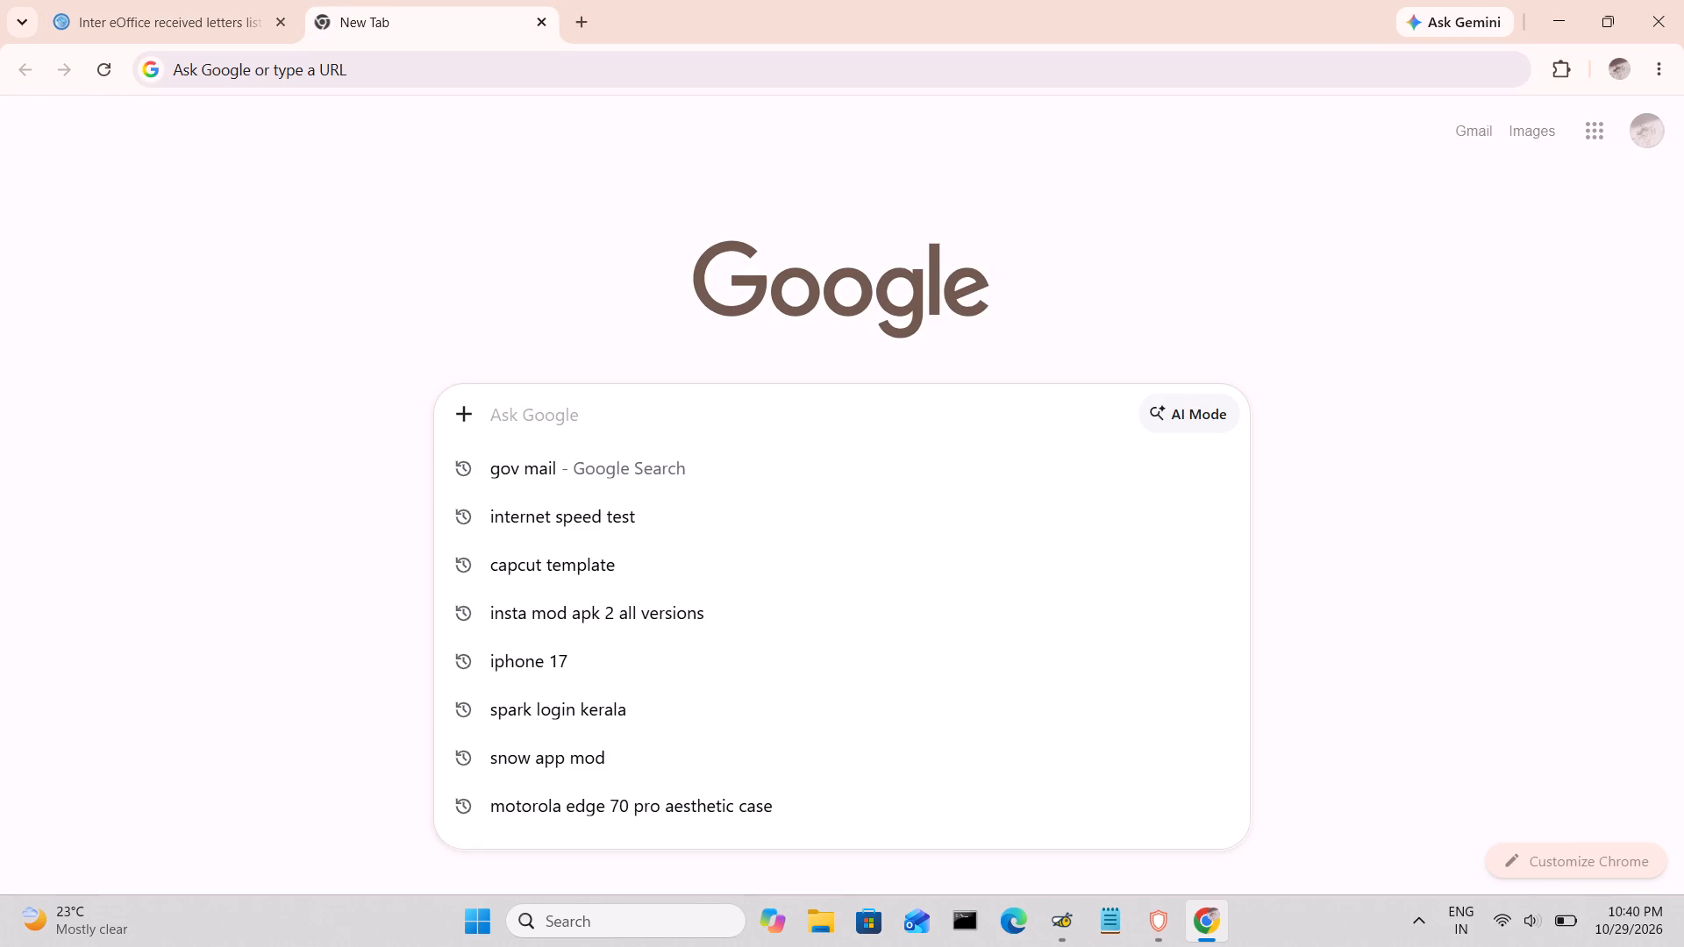
click(555, 469)
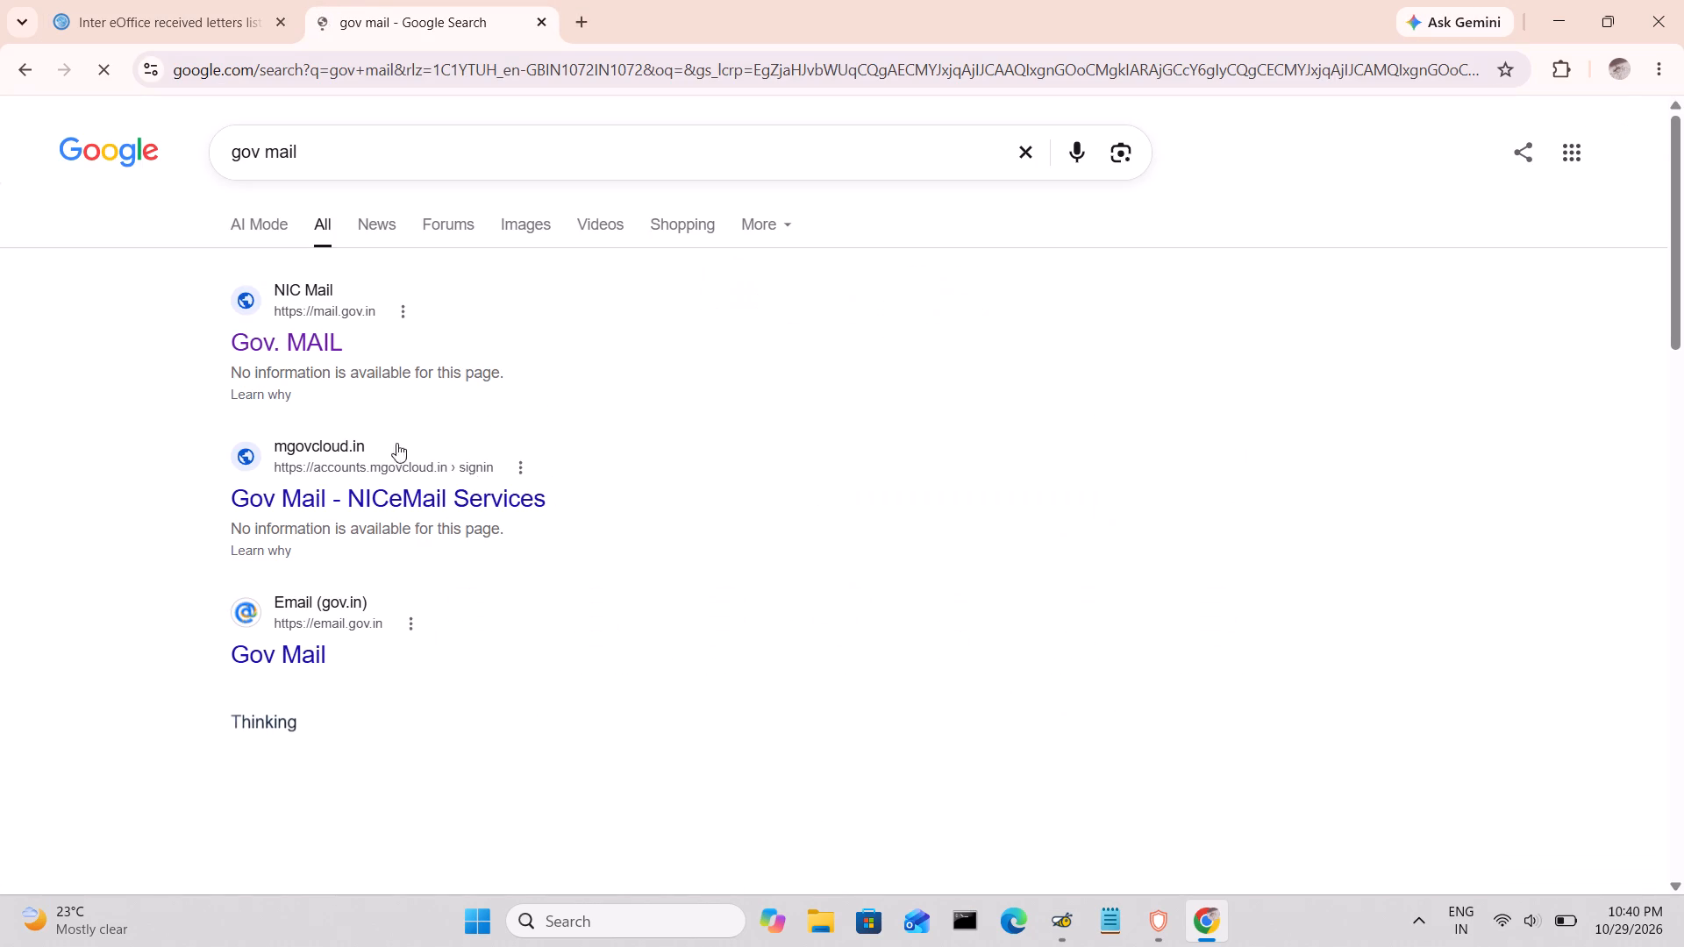